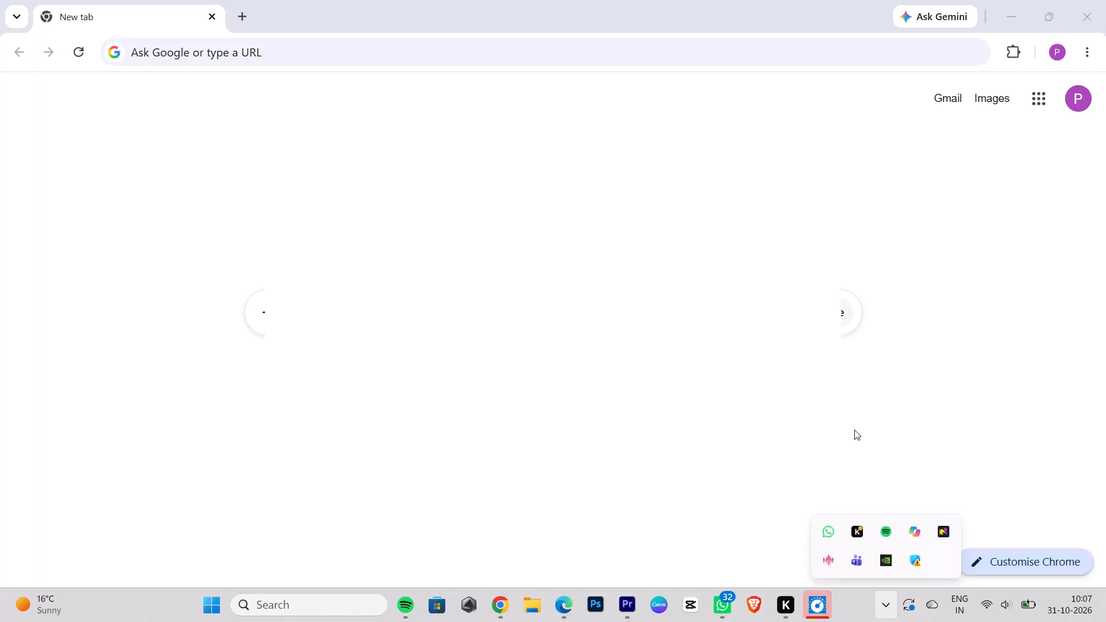
# Search Google for "instgram video downloadeer" and open the FastDl Instagram Downloader site from the results.
pyautogui.click(854, 430)
pyautogui.click(412, 52)
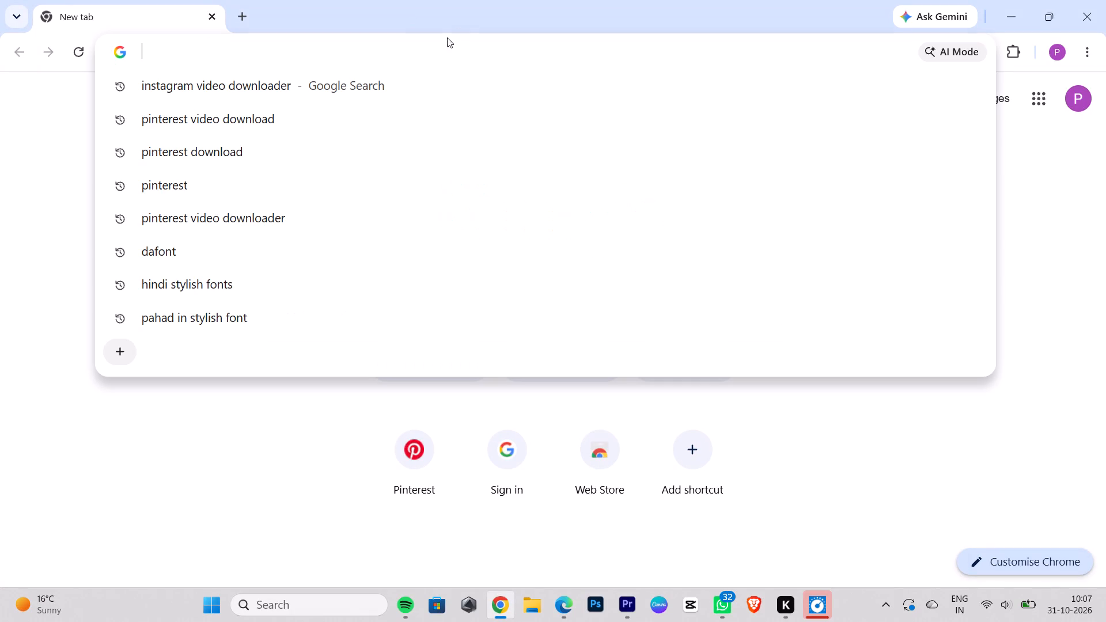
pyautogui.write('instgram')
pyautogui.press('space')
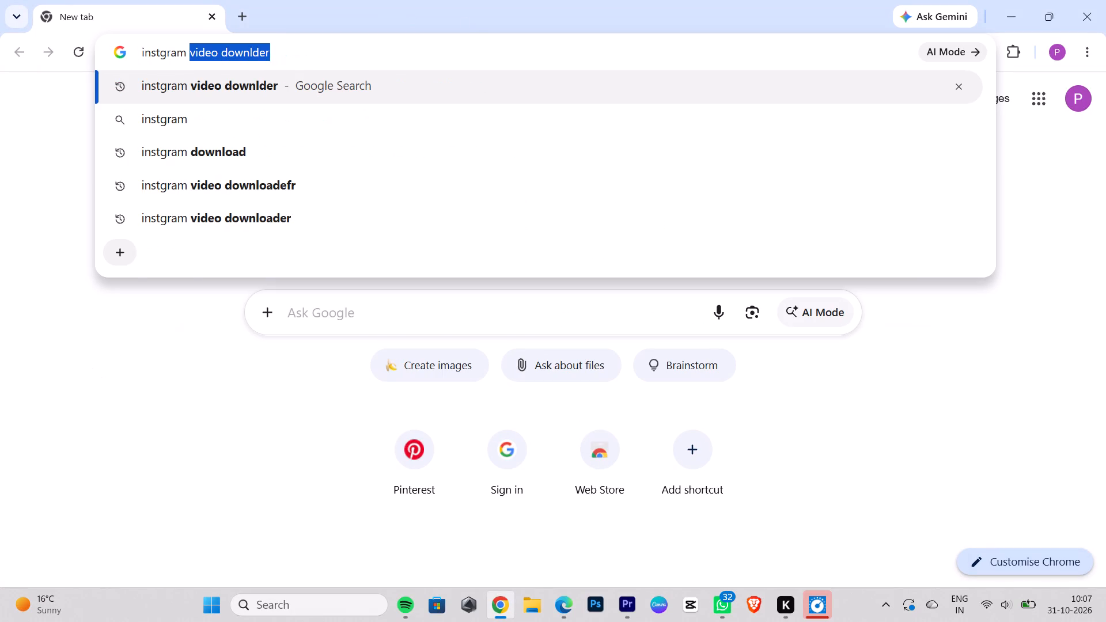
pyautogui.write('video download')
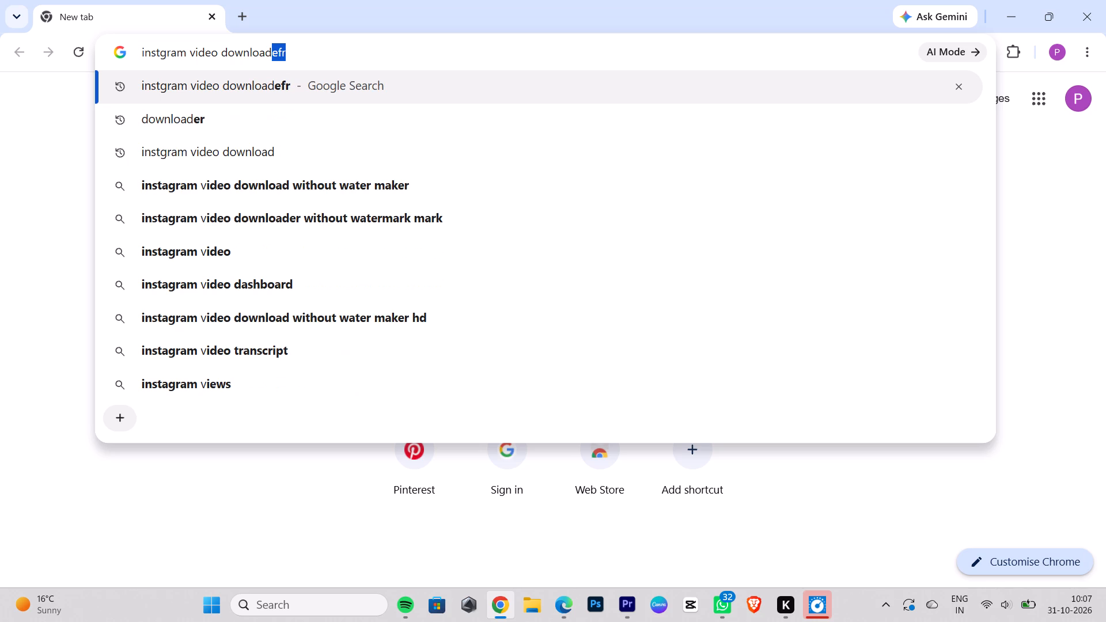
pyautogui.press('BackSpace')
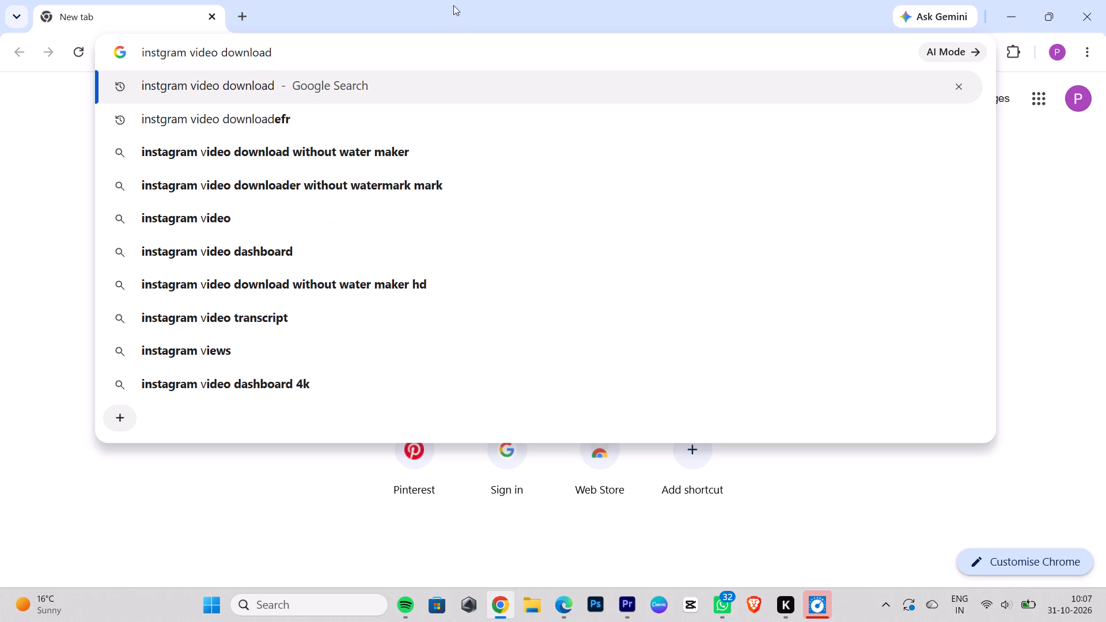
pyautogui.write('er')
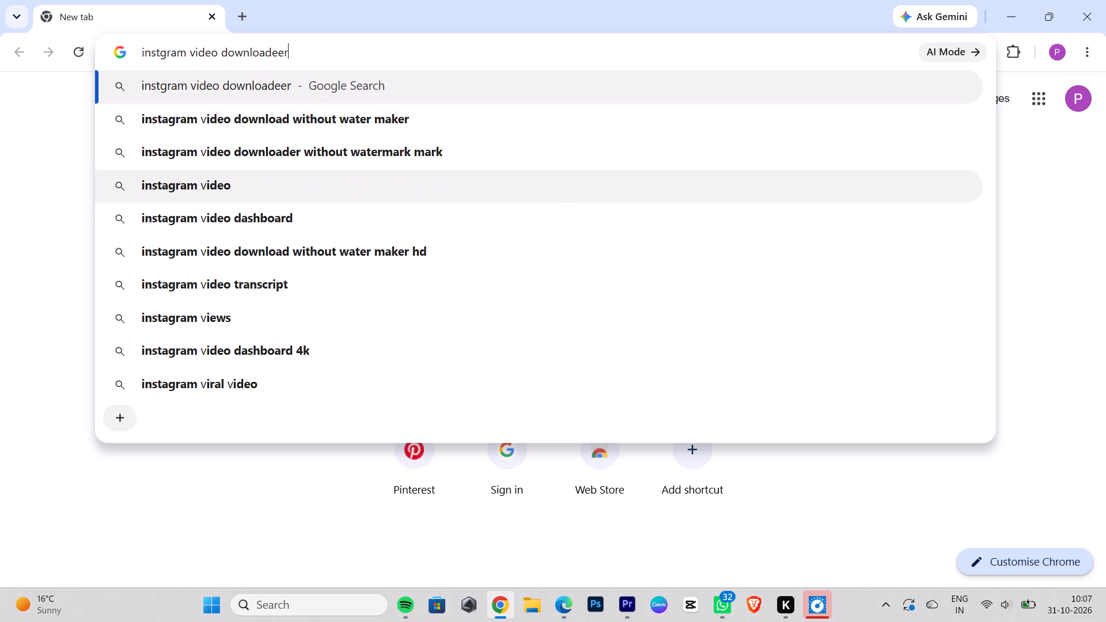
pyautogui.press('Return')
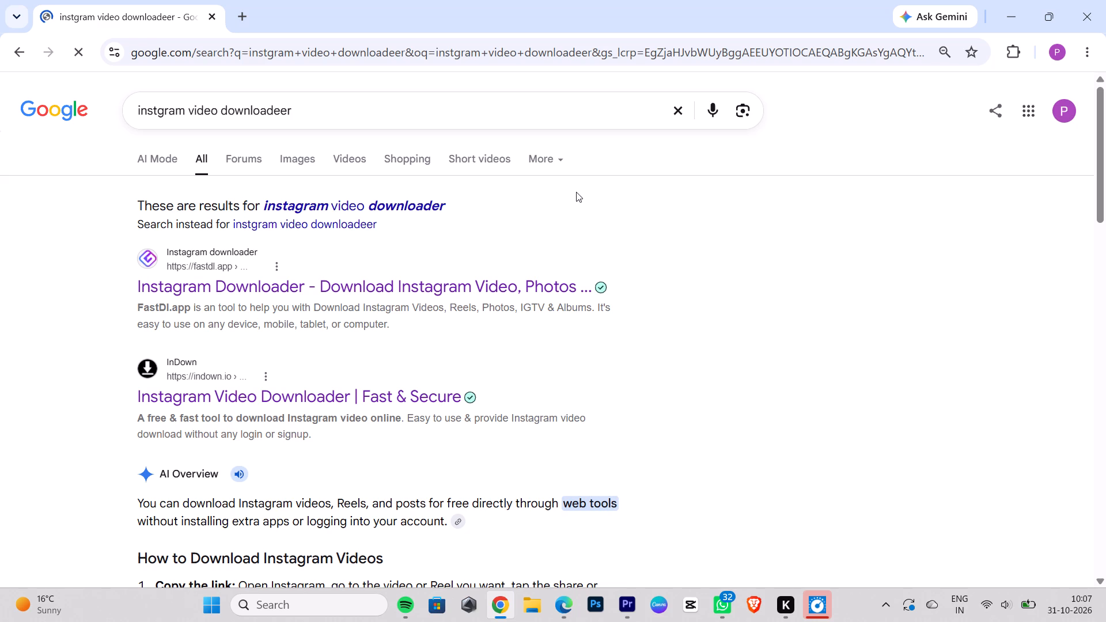
pyautogui.click(371, 282)
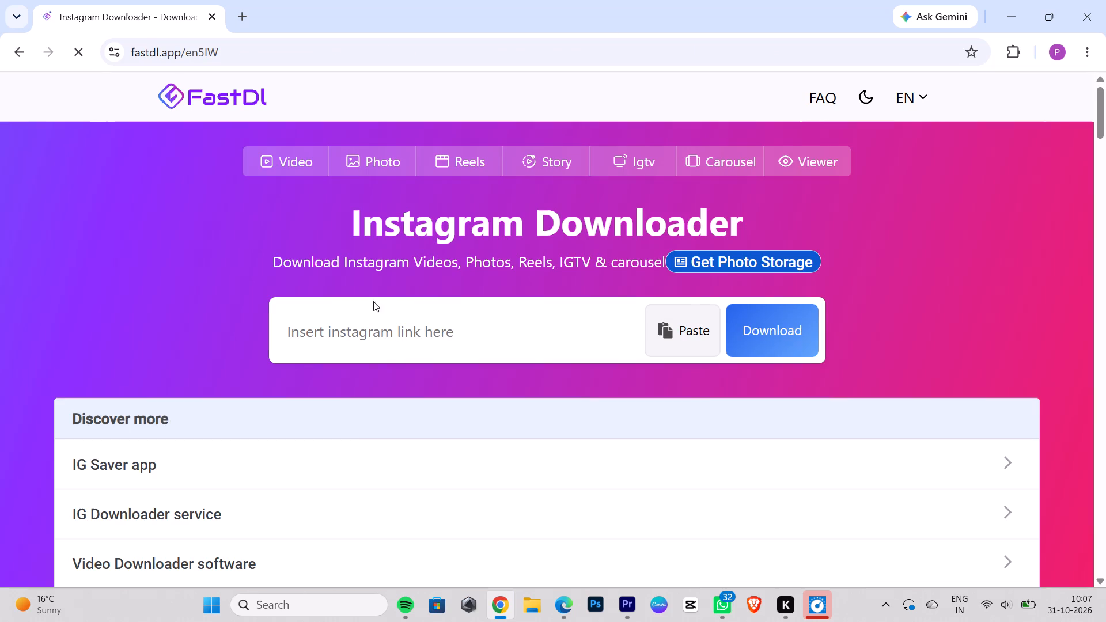
# Submit the copied Instagram link to the FastDl downloader and dismiss the full-page ad.
pyautogui.click(374, 315)
pyautogui.hotkey('ctrl', 'v')
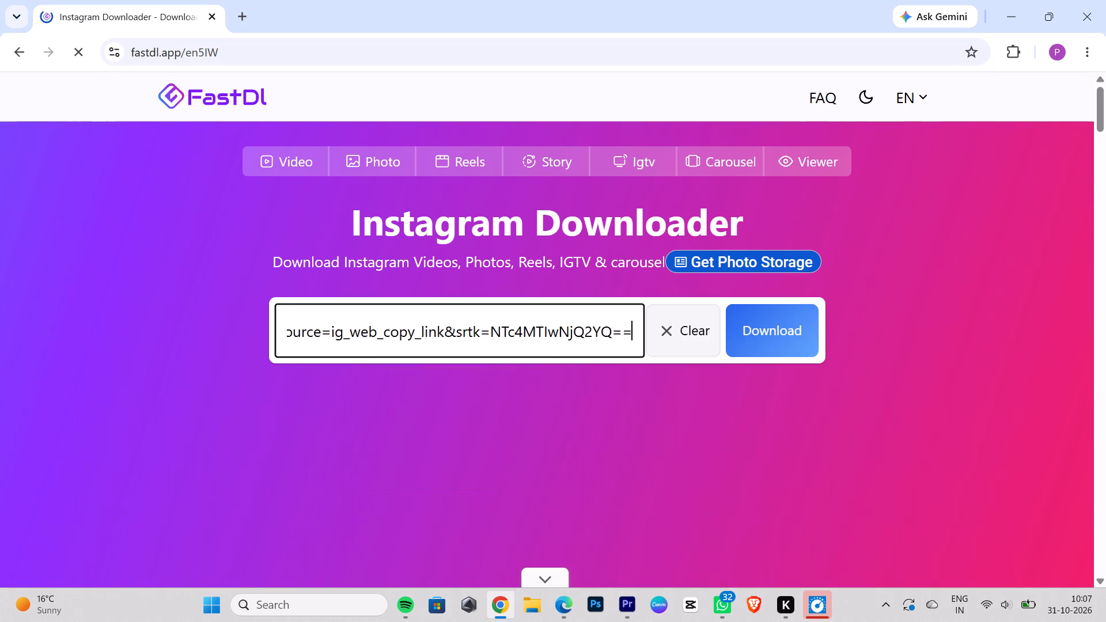
pyautogui.press('Return')
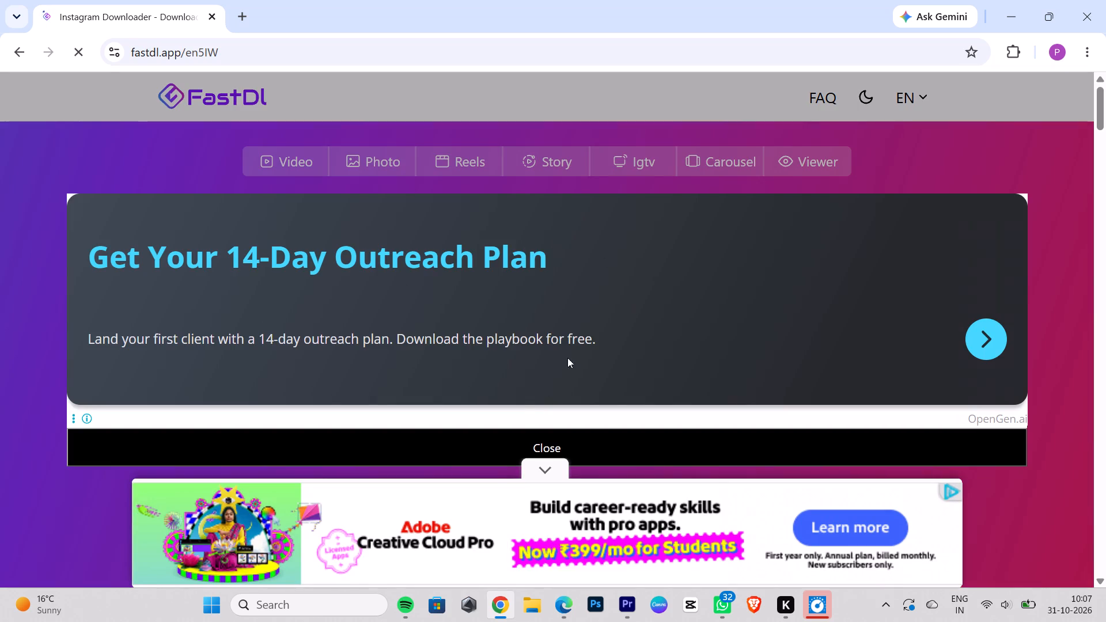
pyautogui.click(552, 446)
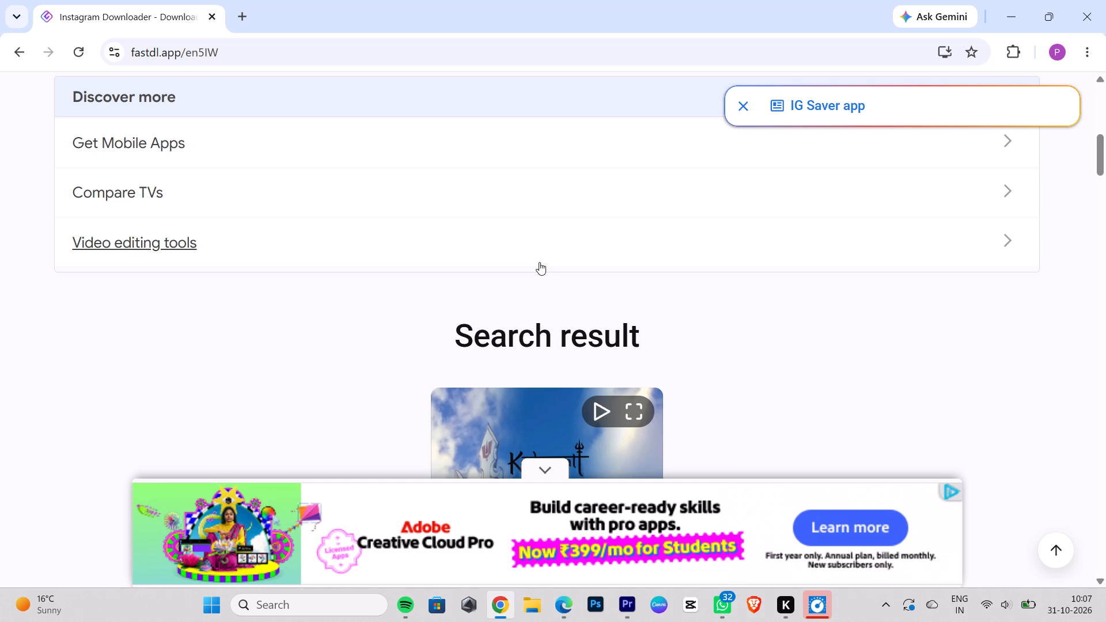
# Download the Kedarnath video from the FastDl search result and dismiss the ad that covers the page.
pyautogui.scroll(-6, 647, 307)
pyautogui.scroll(2, 726, 198)
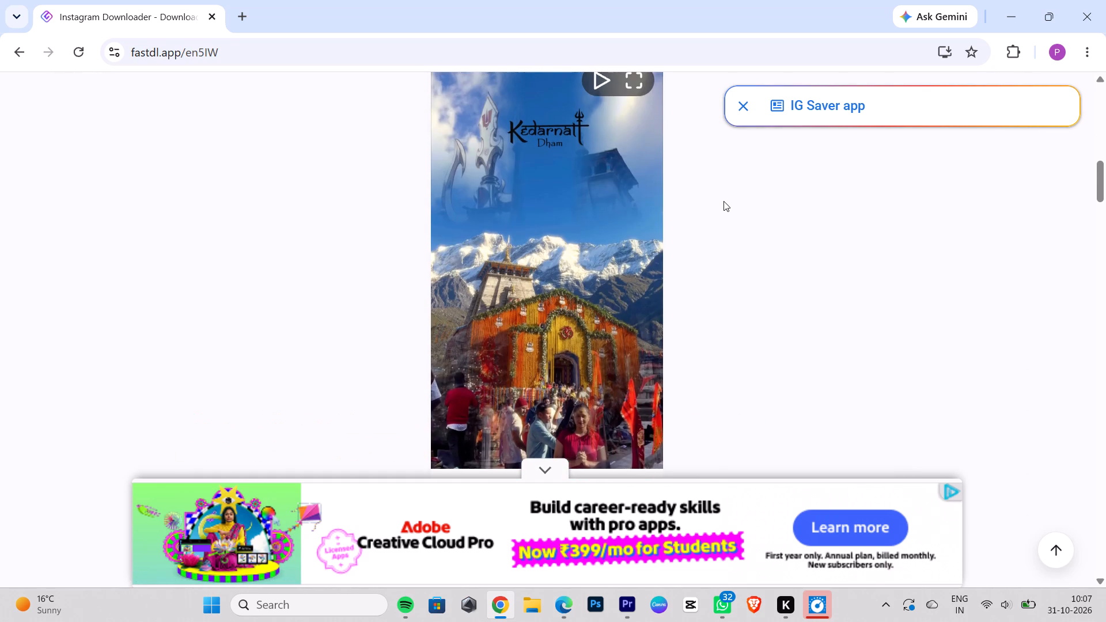
pyautogui.scroll(-4, 723, 201)
pyautogui.click(535, 168)
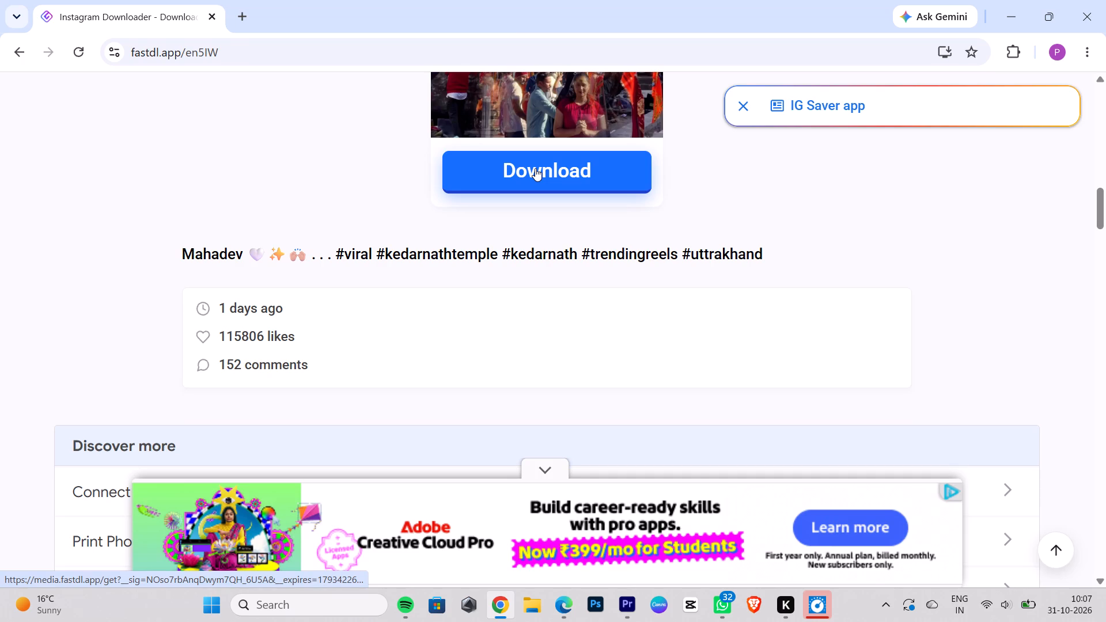
pyautogui.click(149, 23)
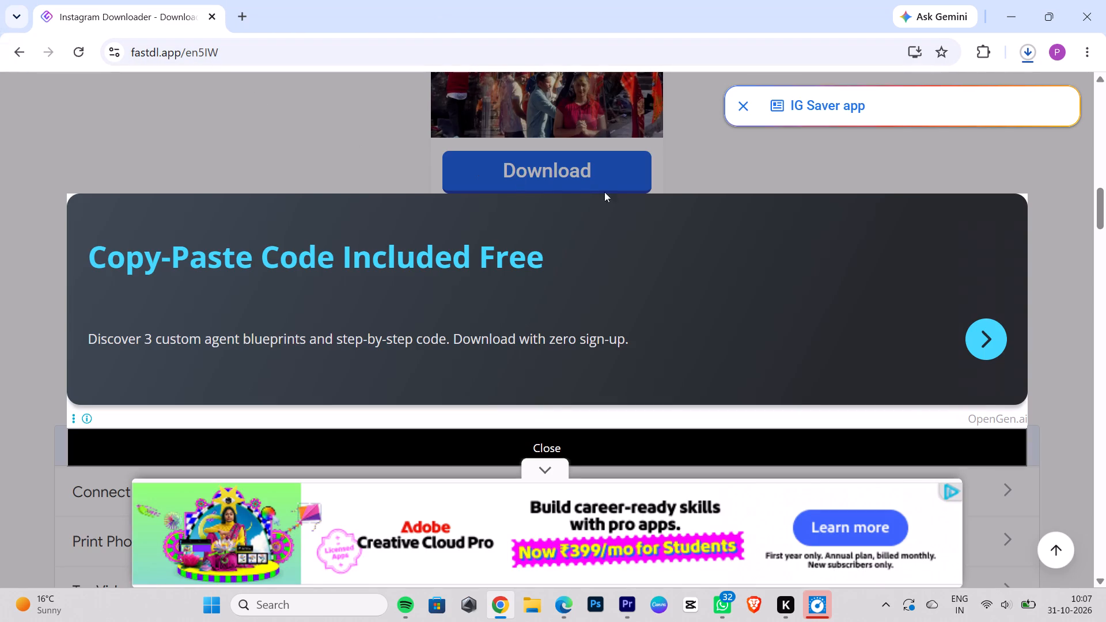
pyautogui.click(552, 447)
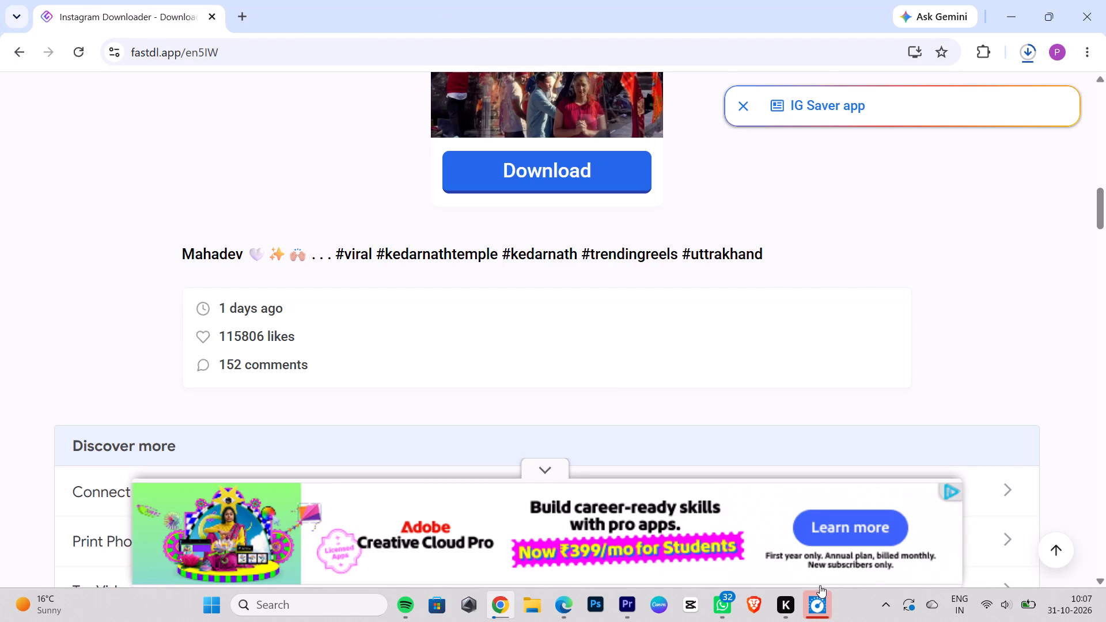
# Switch the computer's Wi-Fi connection to the jioairfibre network and close the network settings.
pyautogui.click(1012, 612)
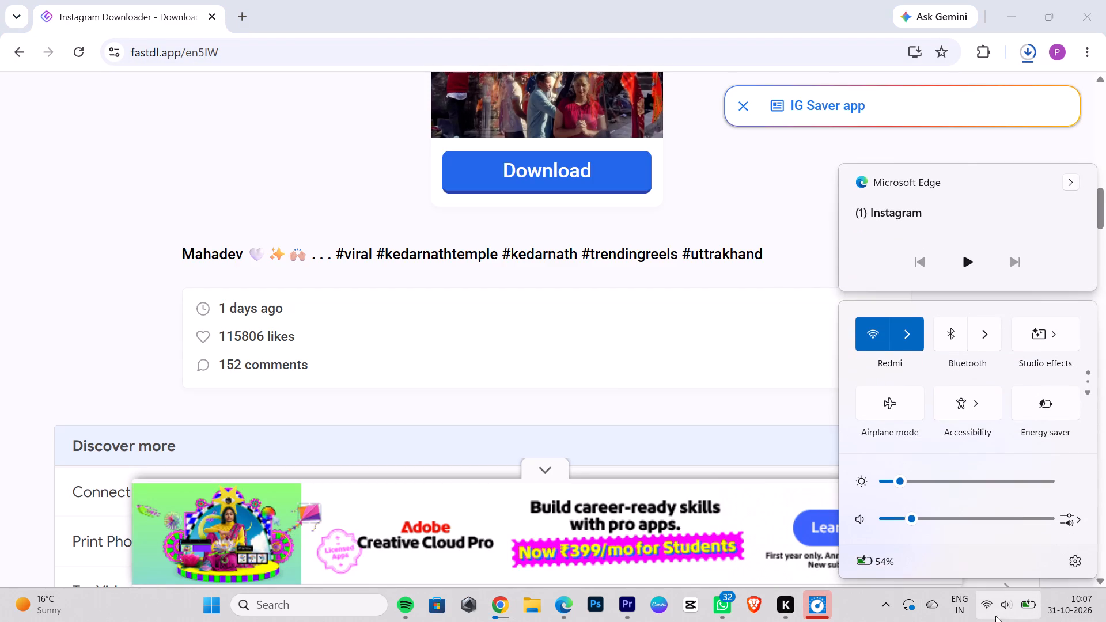
pyautogui.click(906, 337)
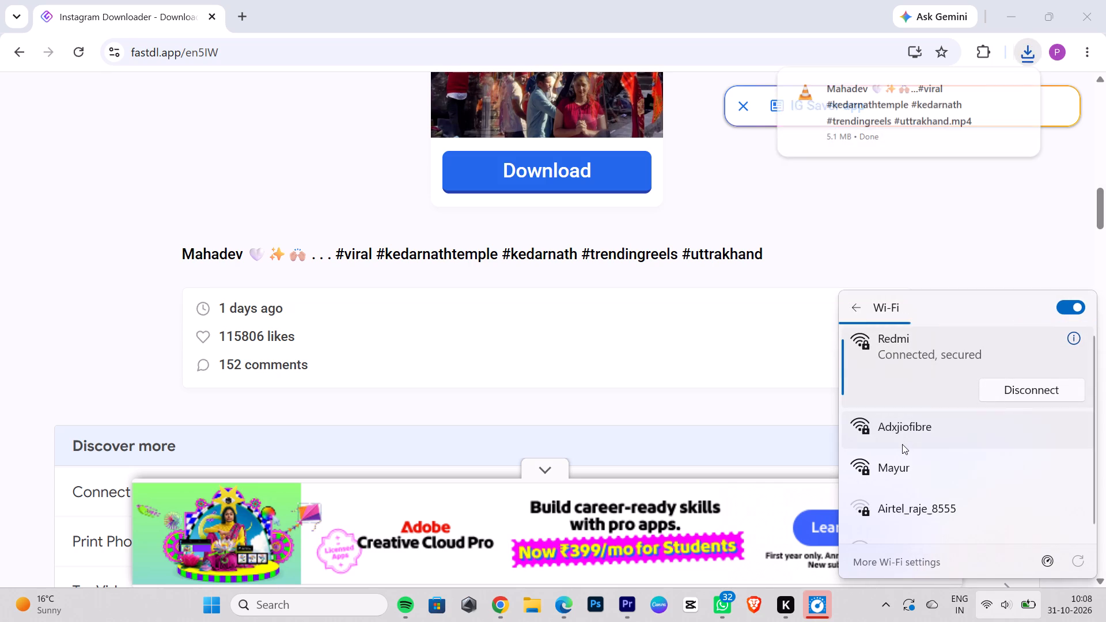
pyautogui.scroll(3, 902, 445)
pyautogui.scroll(-7, 900, 378)
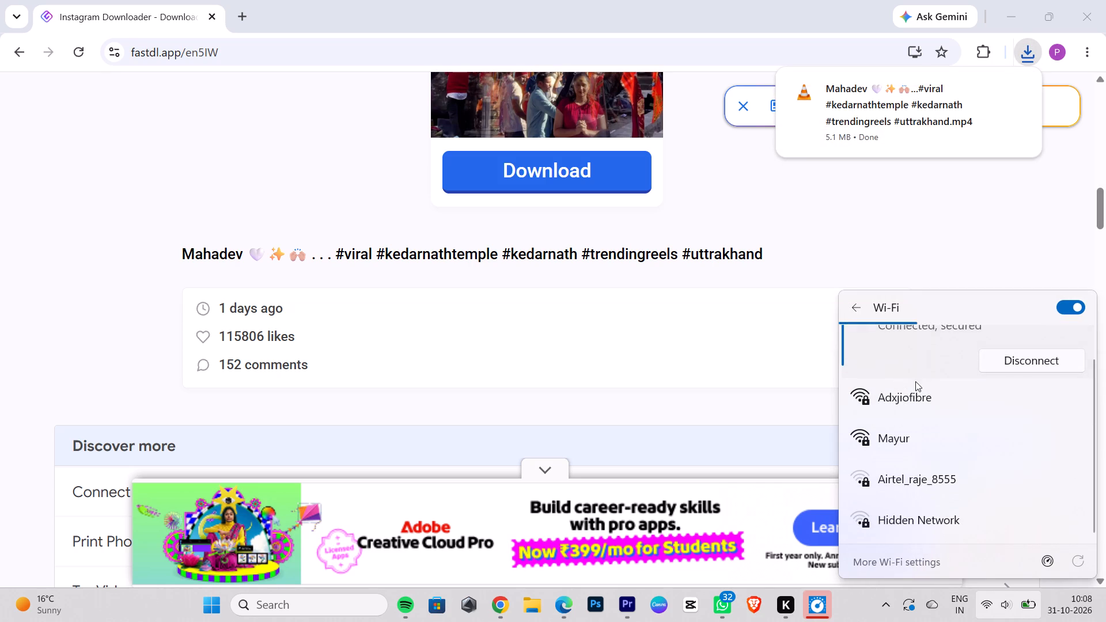
pyautogui.scroll(-2, 915, 381)
pyautogui.scroll(6, 916, 381)
pyautogui.click(950, 434)
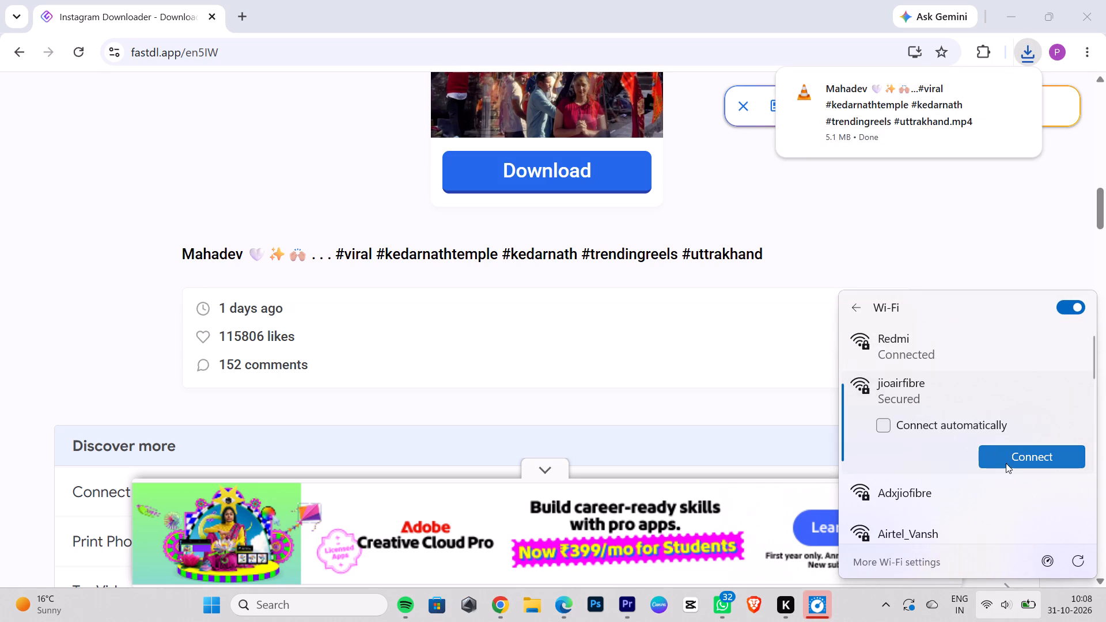
pyautogui.click(1006, 463)
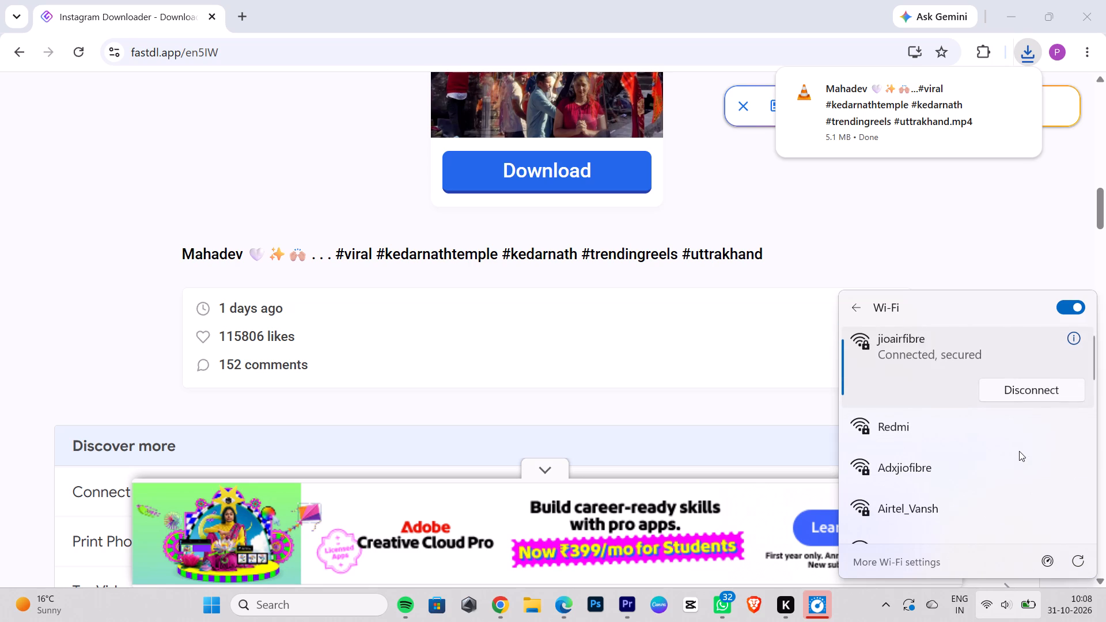
pyautogui.click(718, 187)
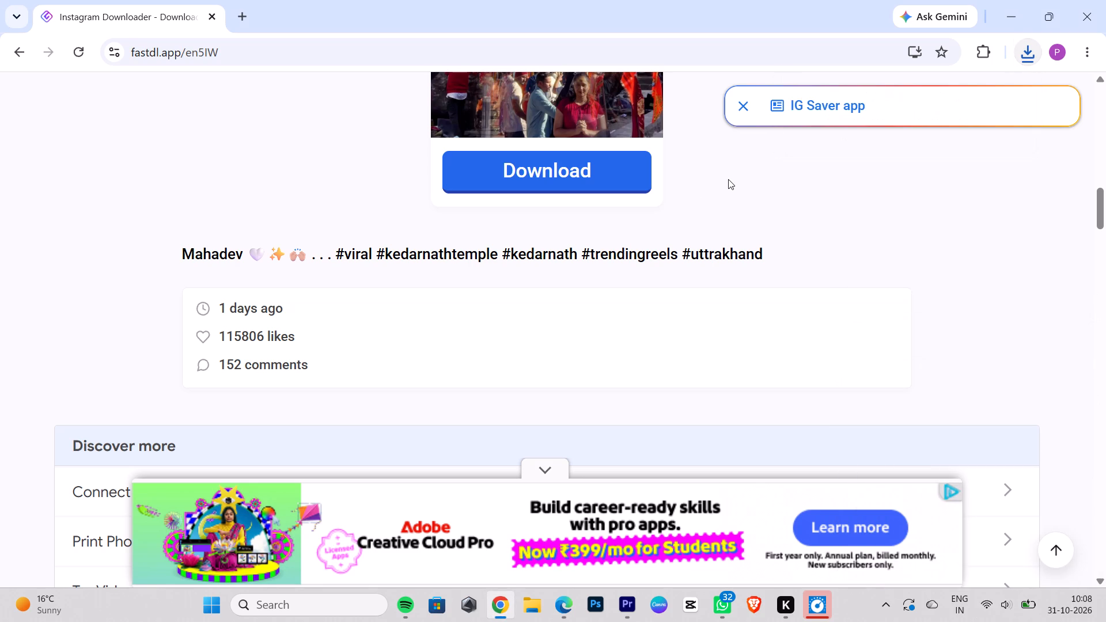
# Switch to Adobe Premiere Pro and open the Import dialog for bringing media into the project.
pyautogui.click(637, 620)
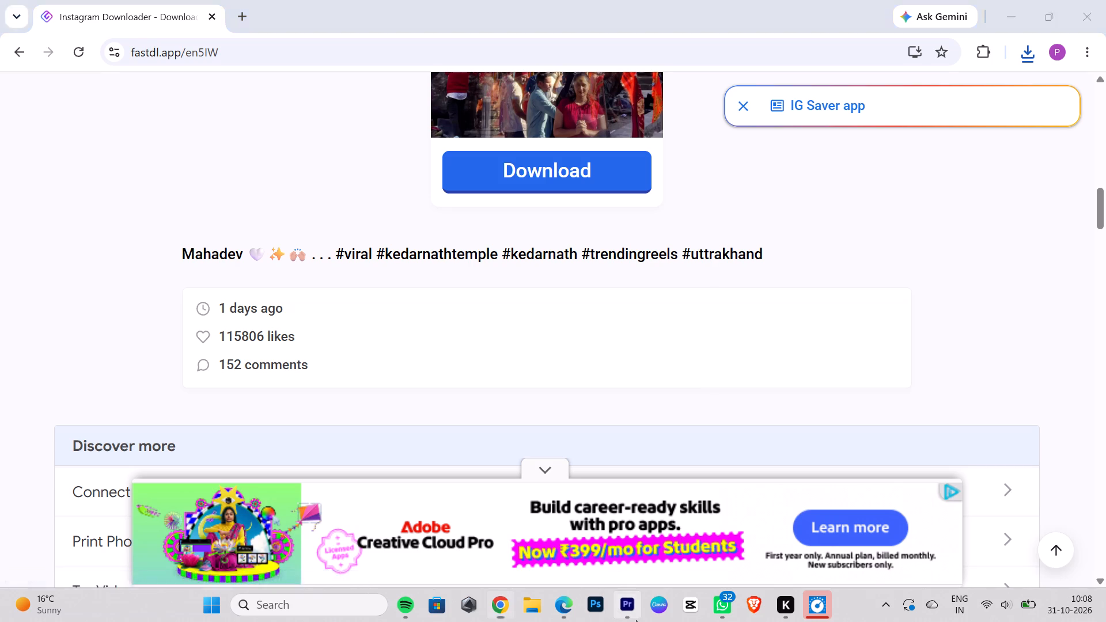
pyautogui.hotkey('ctrl', 'i')
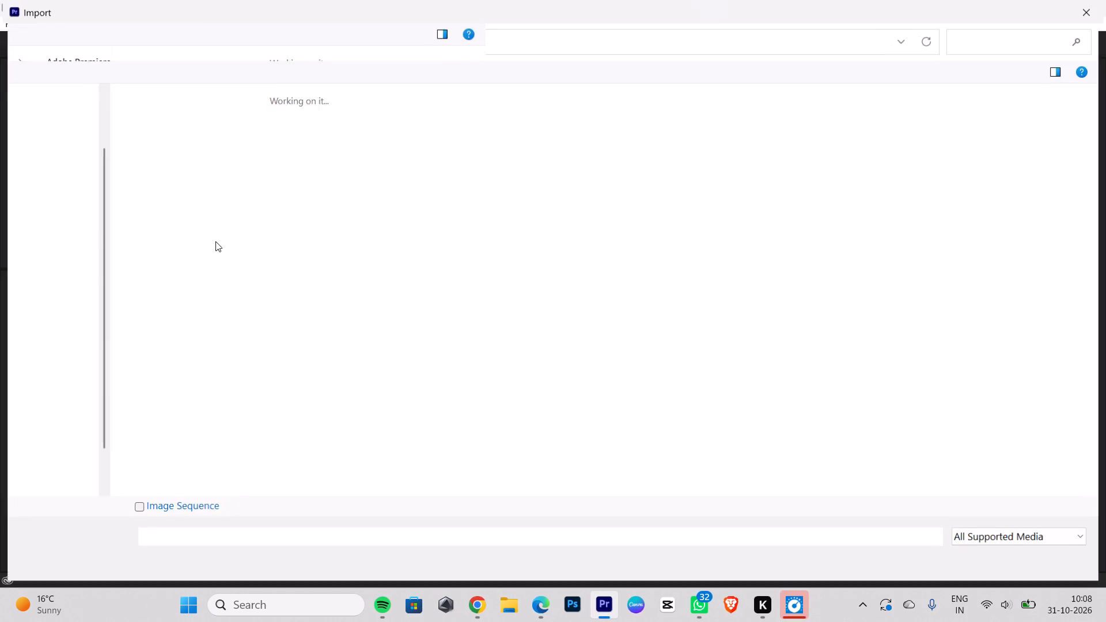
# Import the Mahadev #viral #kedarnathtemple video from the Downloads folder into the project.
pyautogui.click(174, 187)
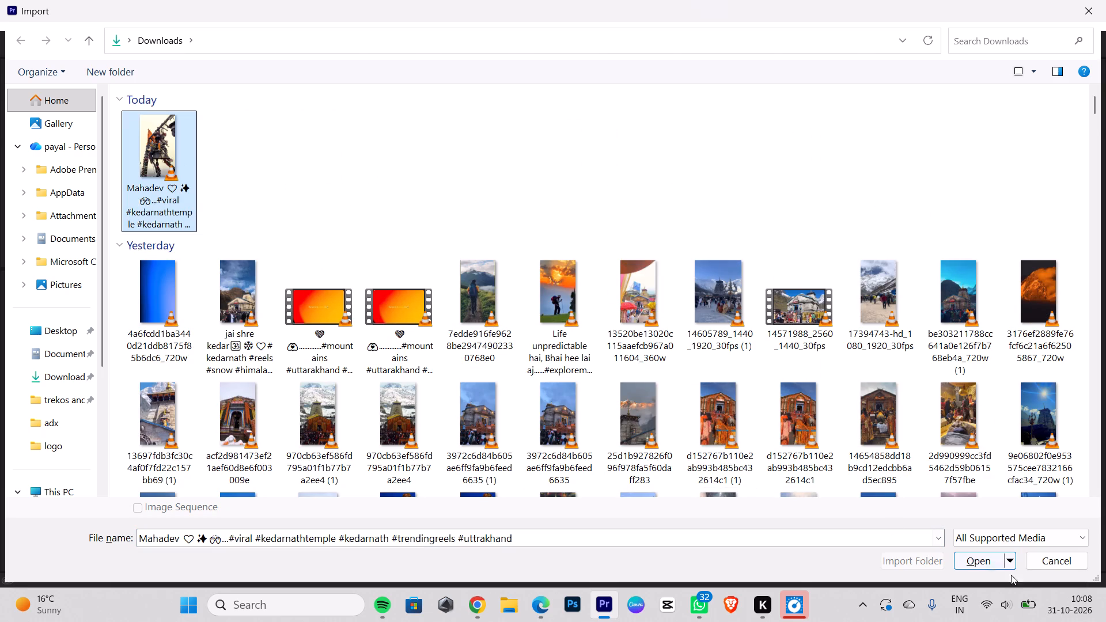
pyautogui.click(978, 556)
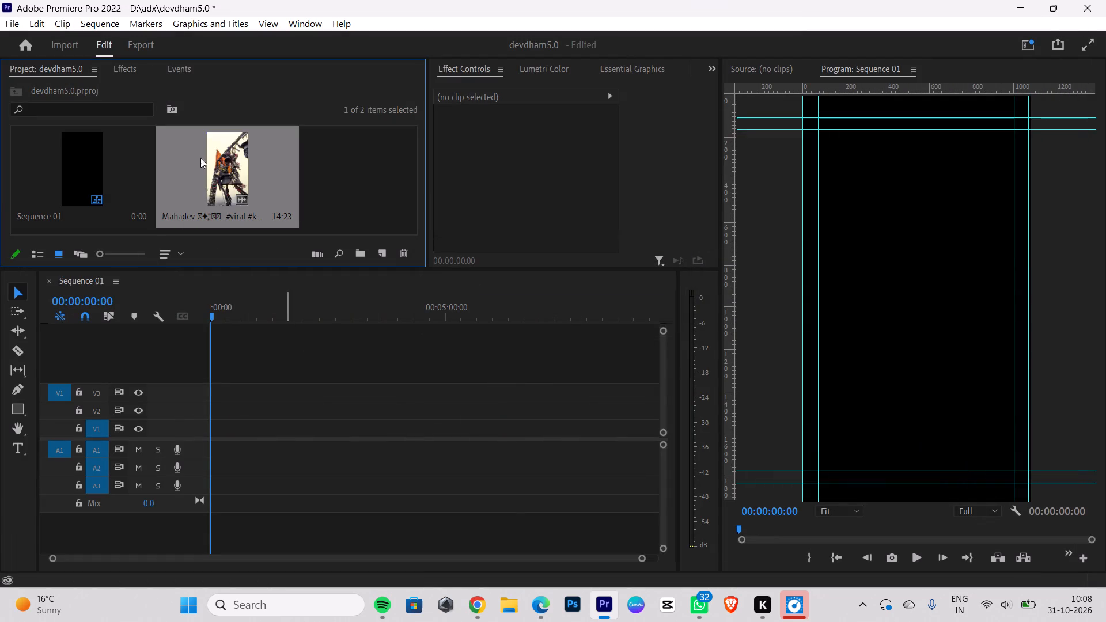
# Place the Mahadev clip on tracks V1 and A1 of Sequence 01, starting at 00:00:00:00.
pyautogui.moveTo(215, 168); pyautogui.dragTo(216, 432)
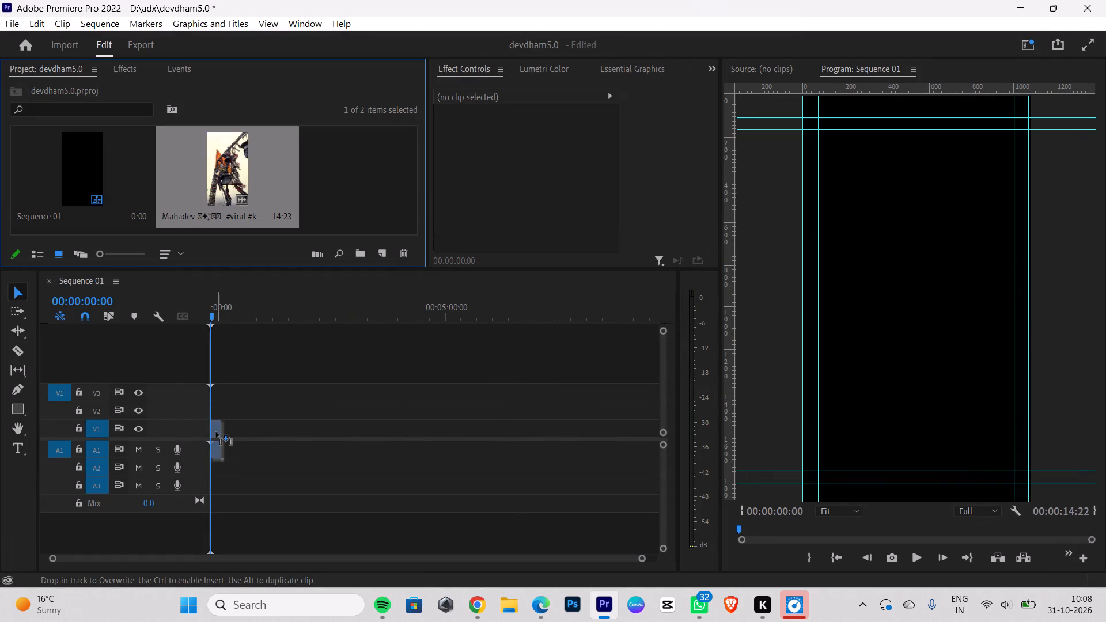
pyautogui.moveTo(216, 432); pyautogui.dragTo(217, 431)
pyautogui.click(665, 331)
pyautogui.moveTo(641, 344); pyautogui.dragTo(73, 479)
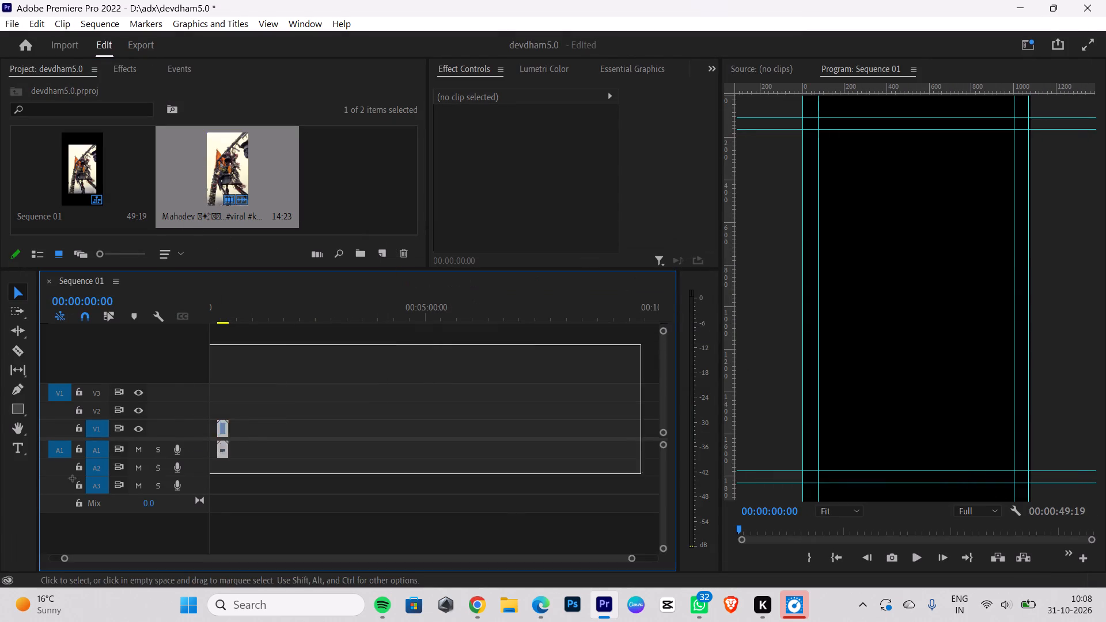
pyautogui.moveTo(73, 479); pyautogui.dragTo(61, 480)
pyautogui.moveTo(245, 450); pyautogui.dragTo(185, 451)
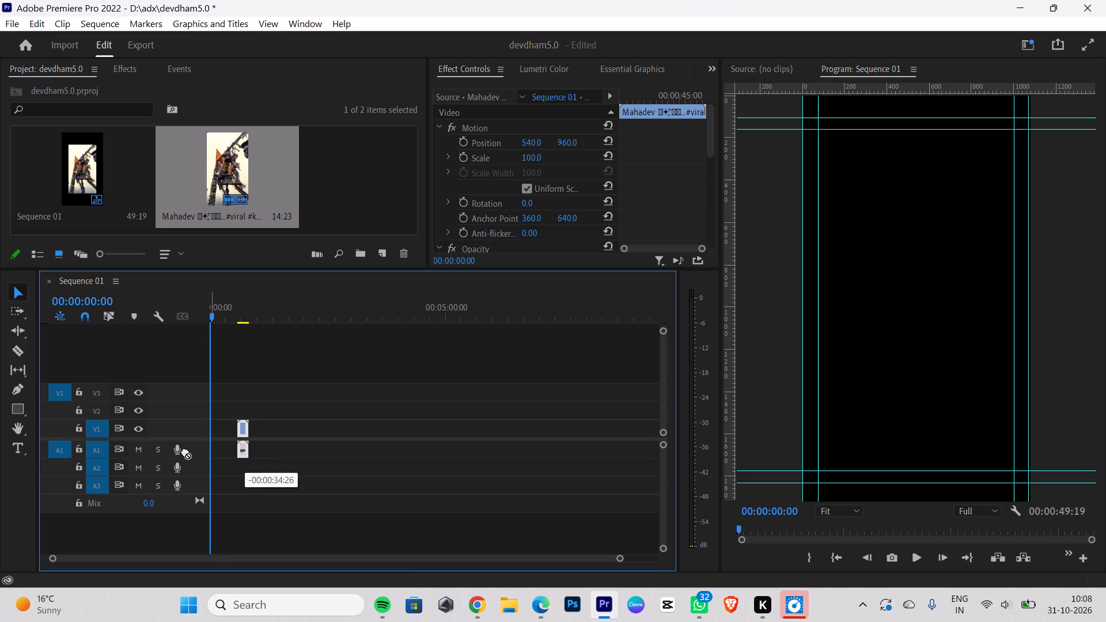
pyautogui.moveTo(185, 451); pyautogui.dragTo(204, 446)
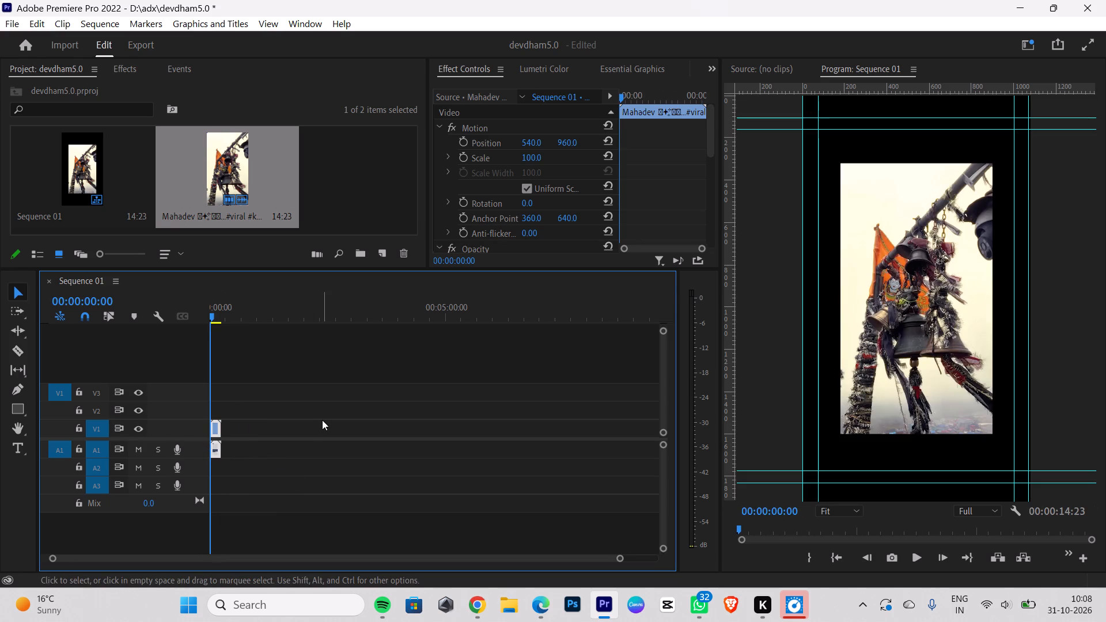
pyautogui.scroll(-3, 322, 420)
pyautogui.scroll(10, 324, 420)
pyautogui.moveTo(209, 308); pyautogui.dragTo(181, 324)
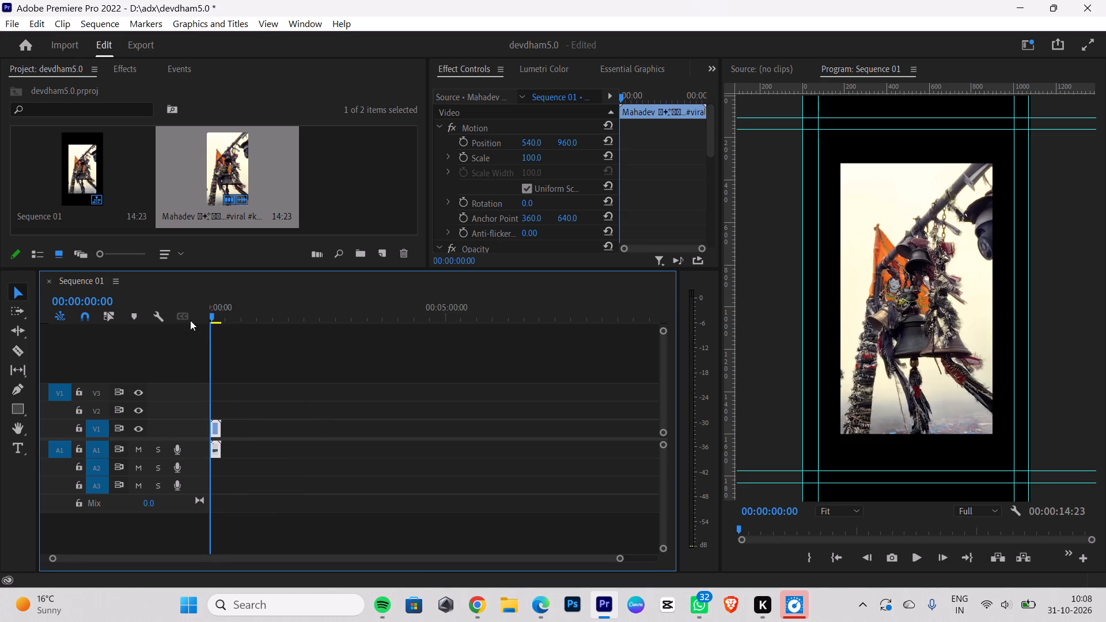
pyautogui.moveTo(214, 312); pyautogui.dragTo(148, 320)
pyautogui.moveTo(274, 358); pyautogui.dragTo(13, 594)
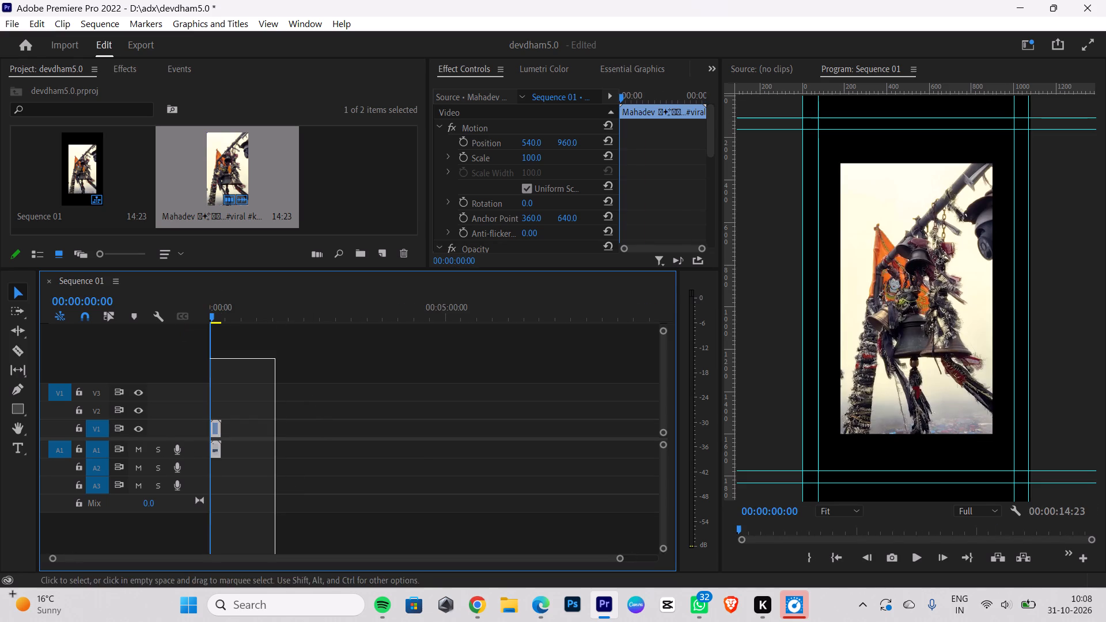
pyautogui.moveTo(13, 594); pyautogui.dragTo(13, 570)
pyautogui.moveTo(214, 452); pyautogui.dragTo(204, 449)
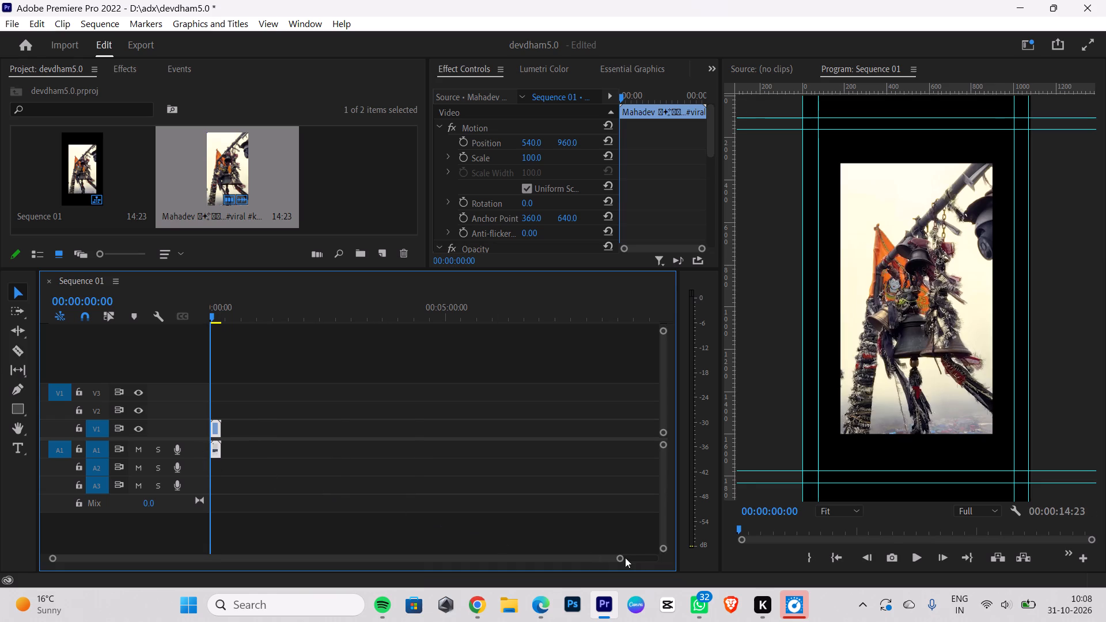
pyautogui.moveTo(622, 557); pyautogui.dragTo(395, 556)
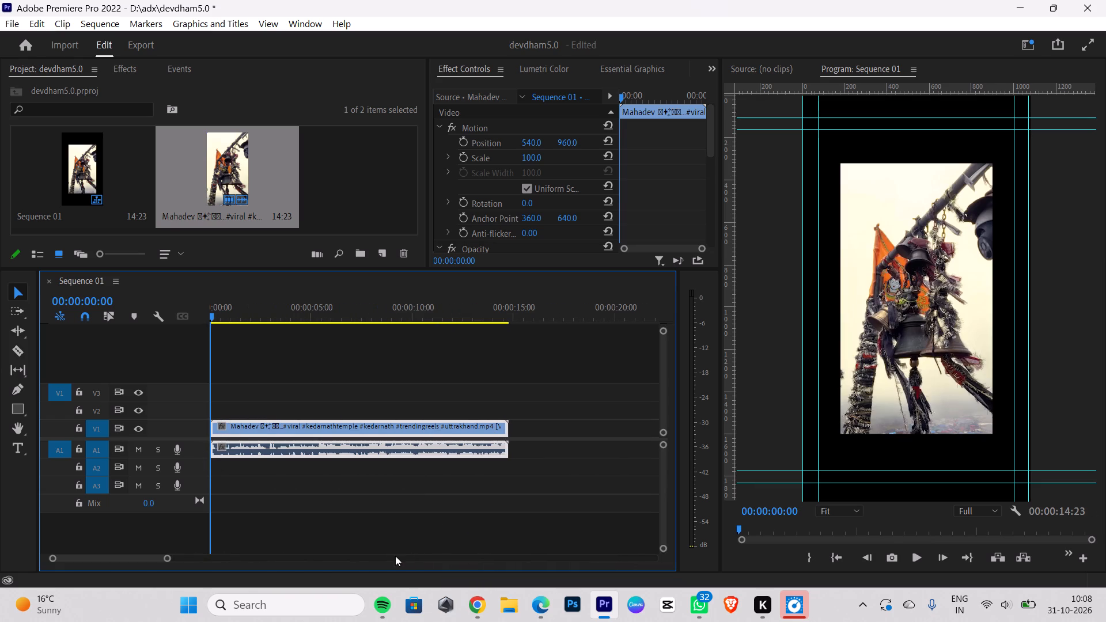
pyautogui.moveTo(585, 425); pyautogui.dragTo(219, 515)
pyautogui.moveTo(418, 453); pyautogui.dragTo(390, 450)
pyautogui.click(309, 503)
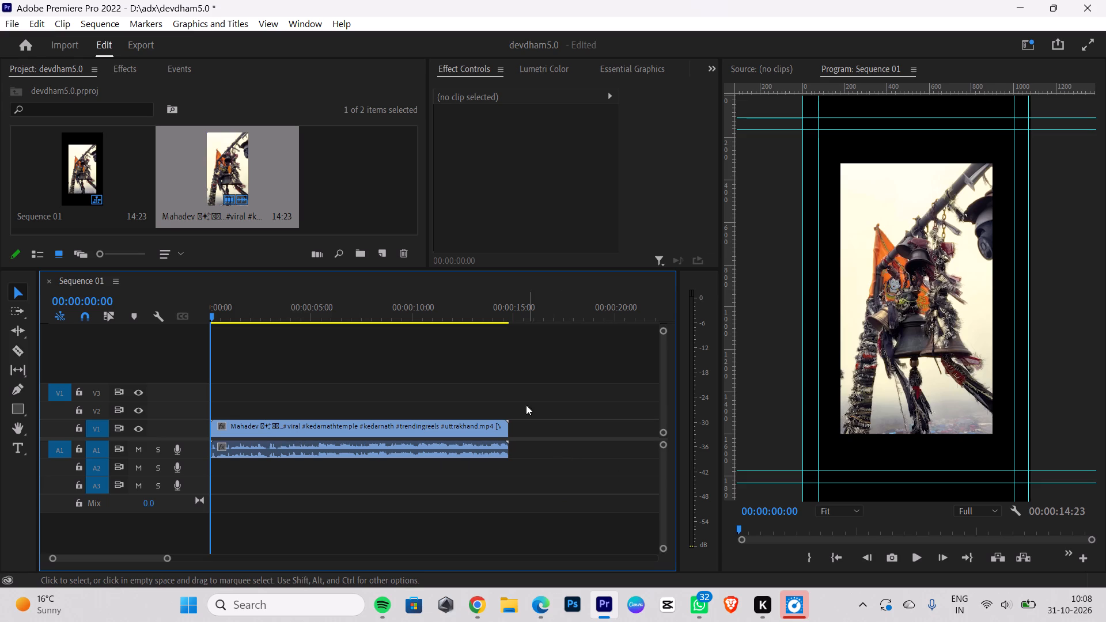
# Switch to File Explorer and import the temple clip 13697fdb3fc30c4af0f7fd22c157bb69 (1) from Downloads into the Premiere project.
pyautogui.click(503, 613)
pyautogui.click(54, 384)
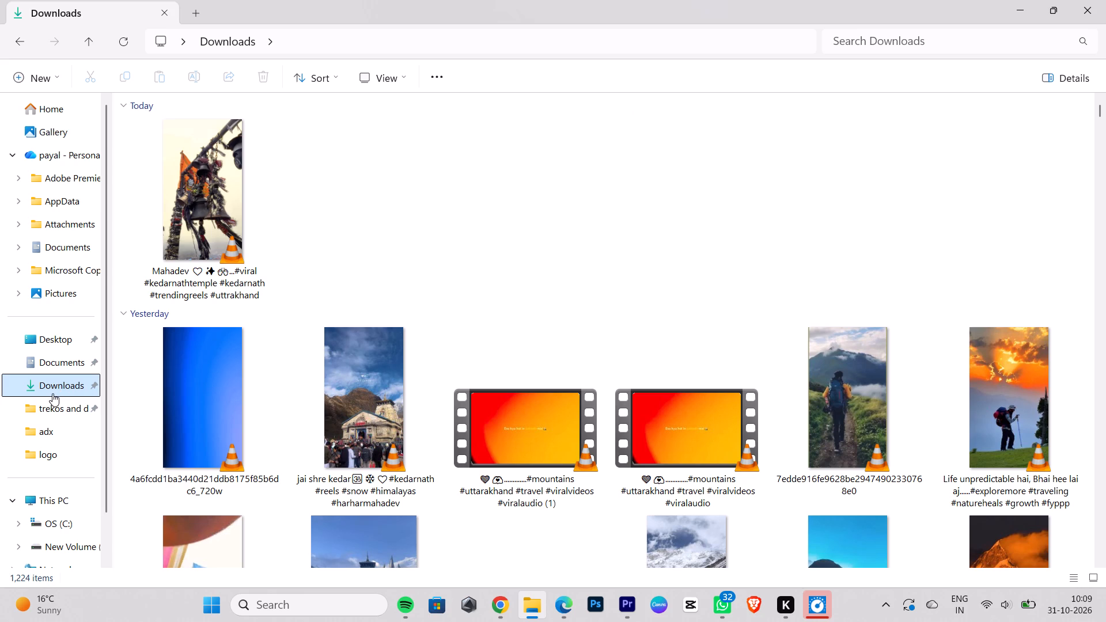
pyautogui.scroll(-1, 230, 373)
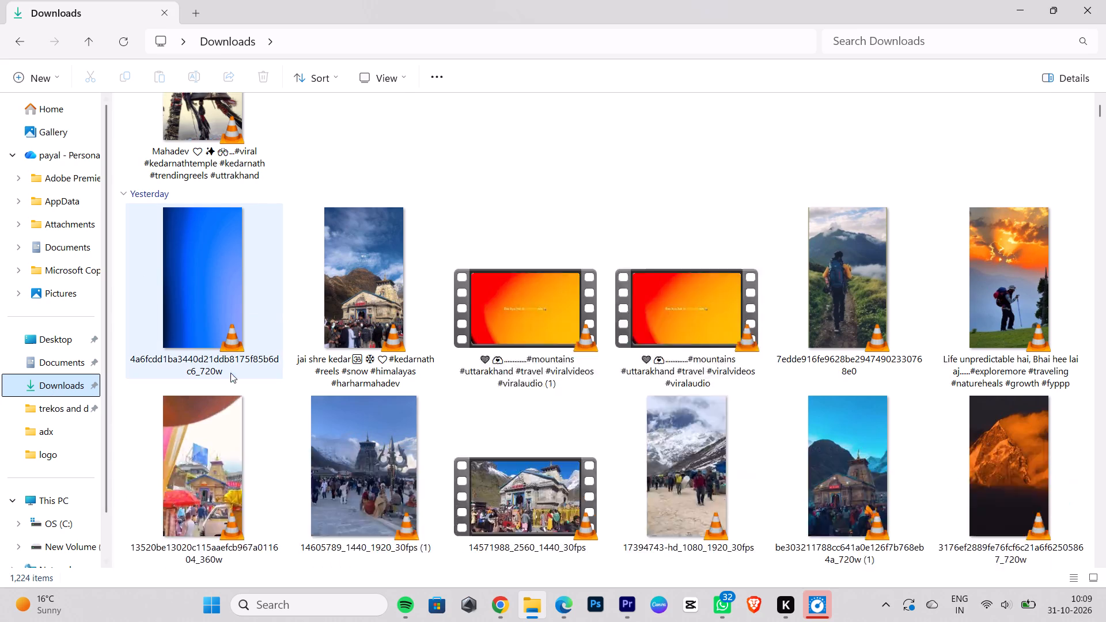
pyautogui.scroll(-1, 230, 373)
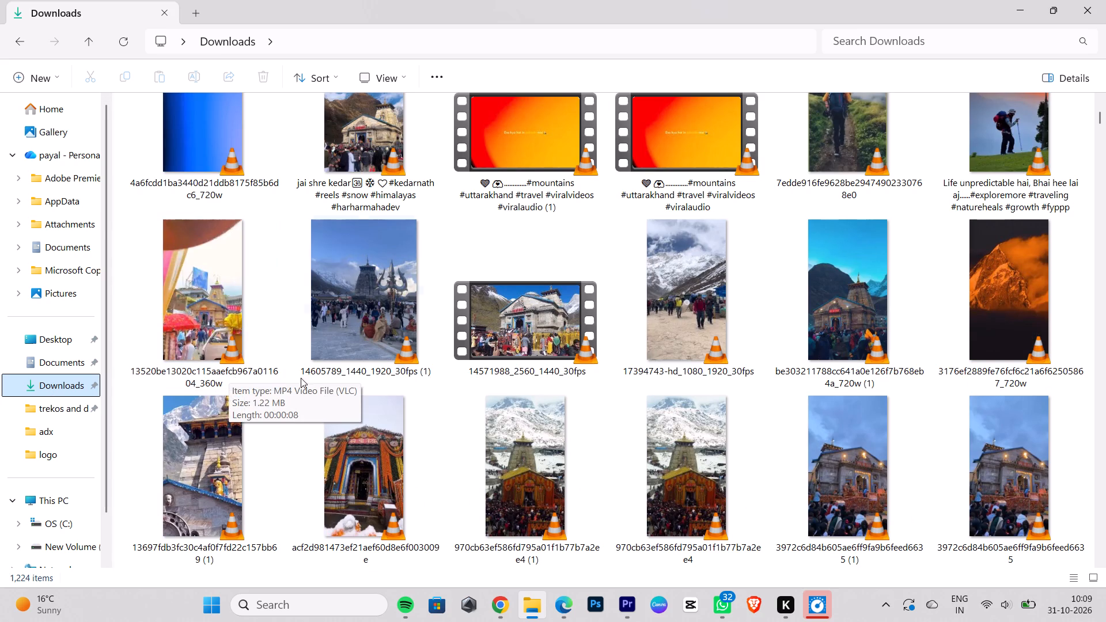
pyautogui.moveTo(220, 445); pyautogui.dragTo(646, 599)
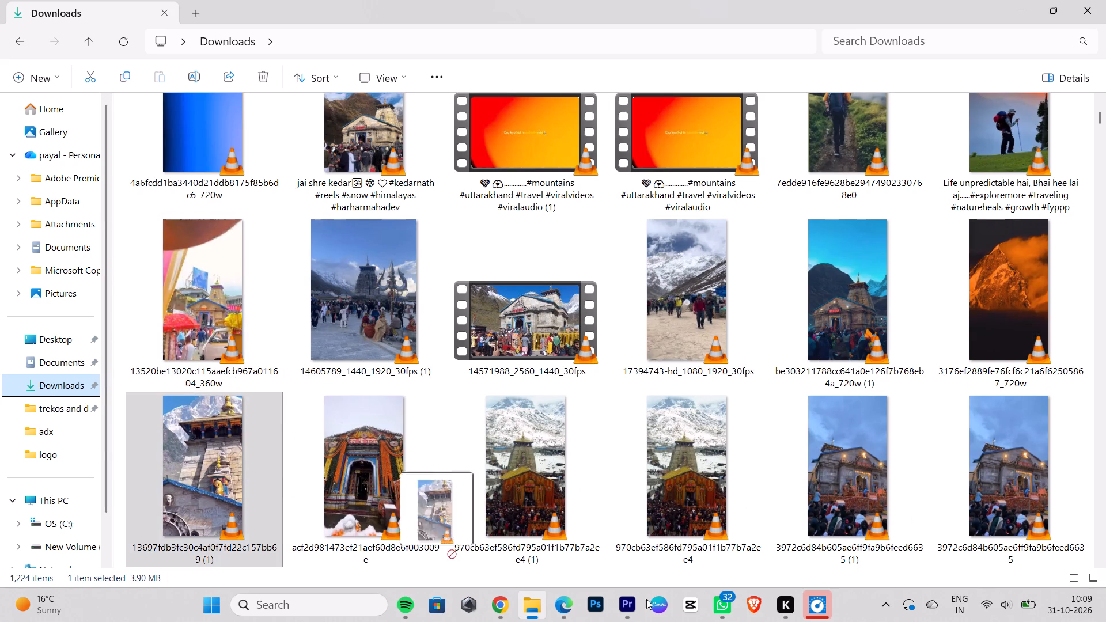
pyautogui.moveTo(646, 599); pyautogui.dragTo(289, 192)
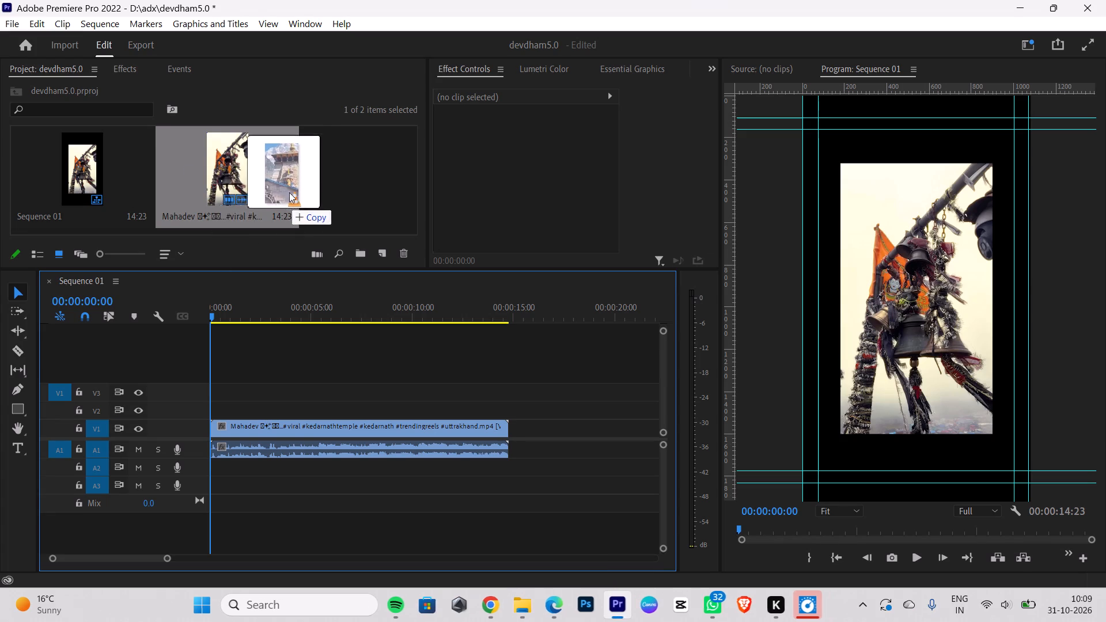
pyautogui.moveTo(289, 192); pyautogui.dragTo(297, 186)
# Import the Downloads clips 14654858dd18b9cd12edcbb6ad5ec895, c1e6c1ca71aa584b0c05e8c6e5763a9d and f0e2d0c400f610a1c894e1c18eeca4c6_720w into the Premiere project.
pyautogui.click(510, 601)
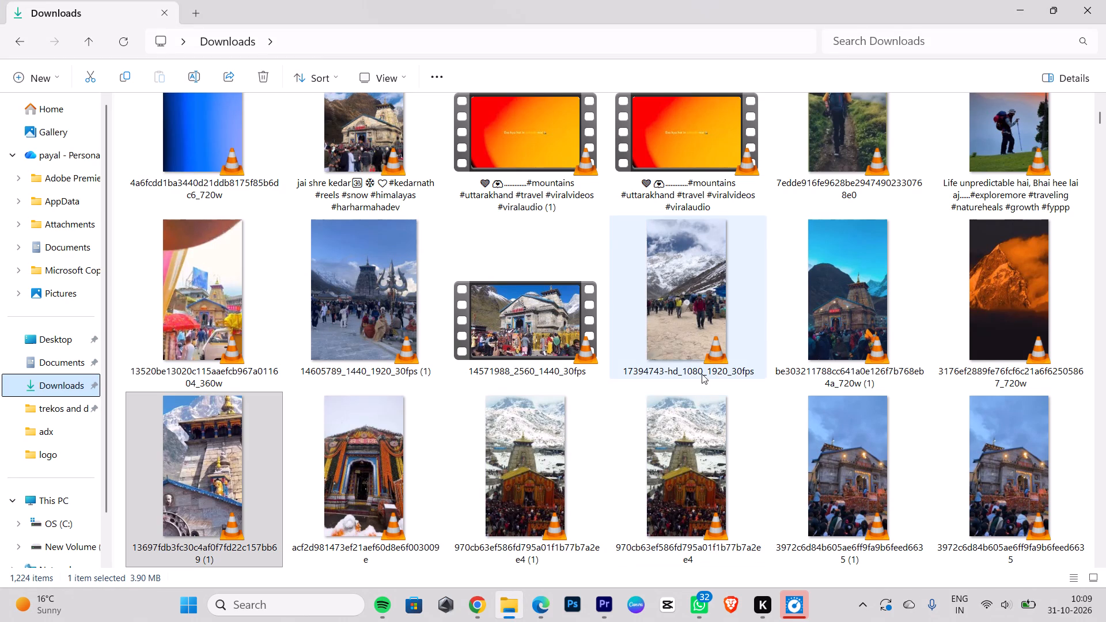
pyautogui.scroll(-1, 756, 299)
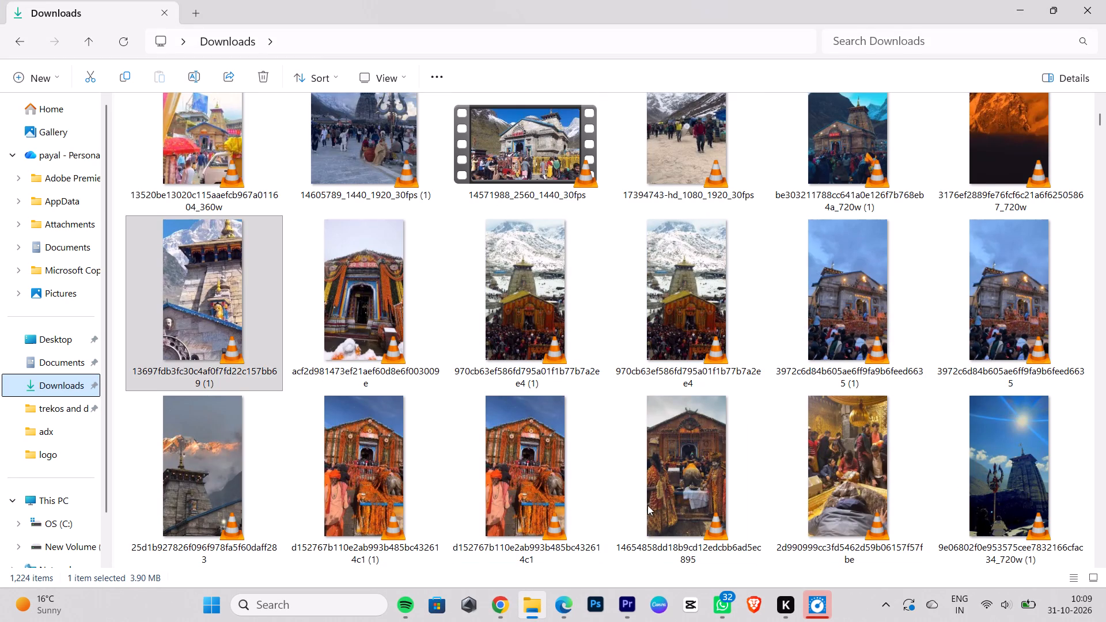
pyautogui.moveTo(681, 472); pyautogui.dragTo(154, 190)
pyautogui.click(478, 601)
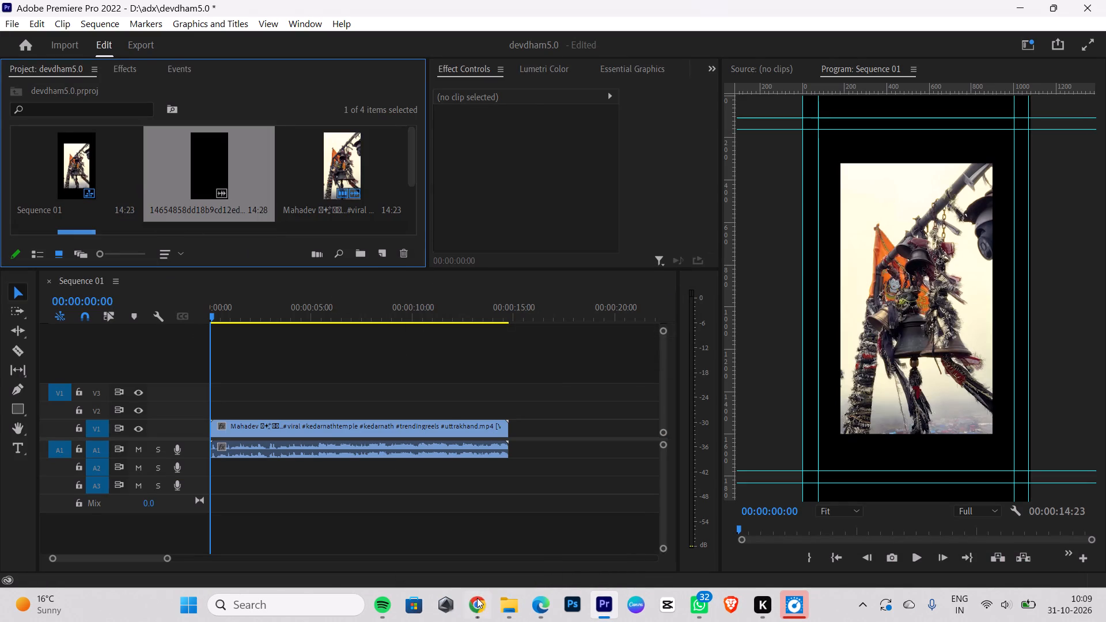
# Switch to the Downloads folder in File Explorer and raise the display brightness slightly in the system quick settings.
pyautogui.click(524, 608)
pyautogui.click(1007, 606)
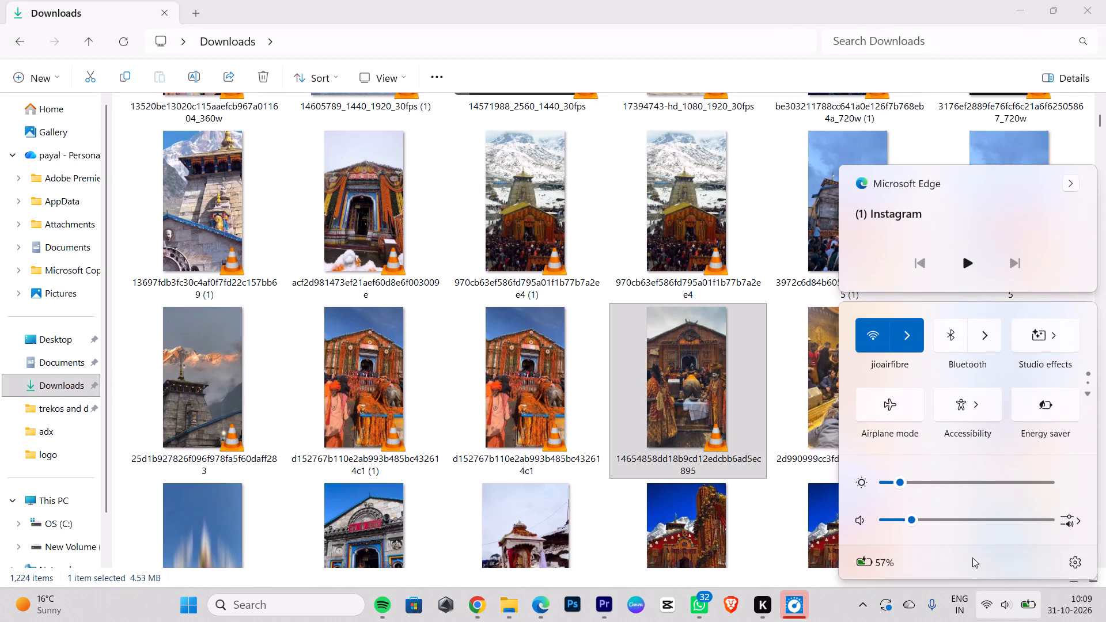
pyautogui.moveTo(905, 483); pyautogui.dragTo(926, 483)
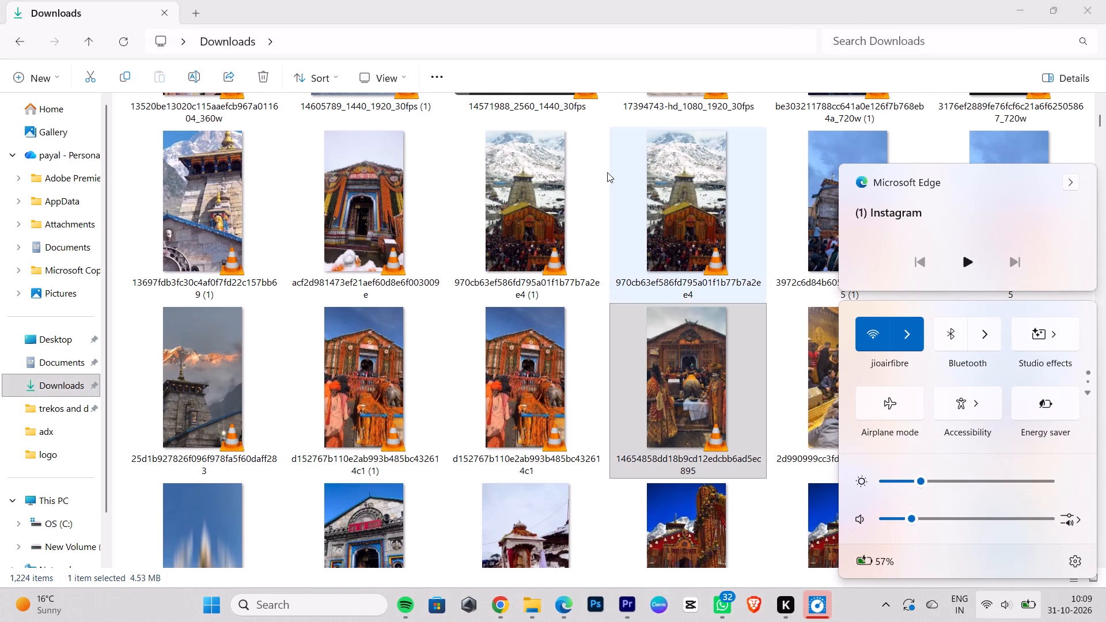
pyautogui.click(578, 17)
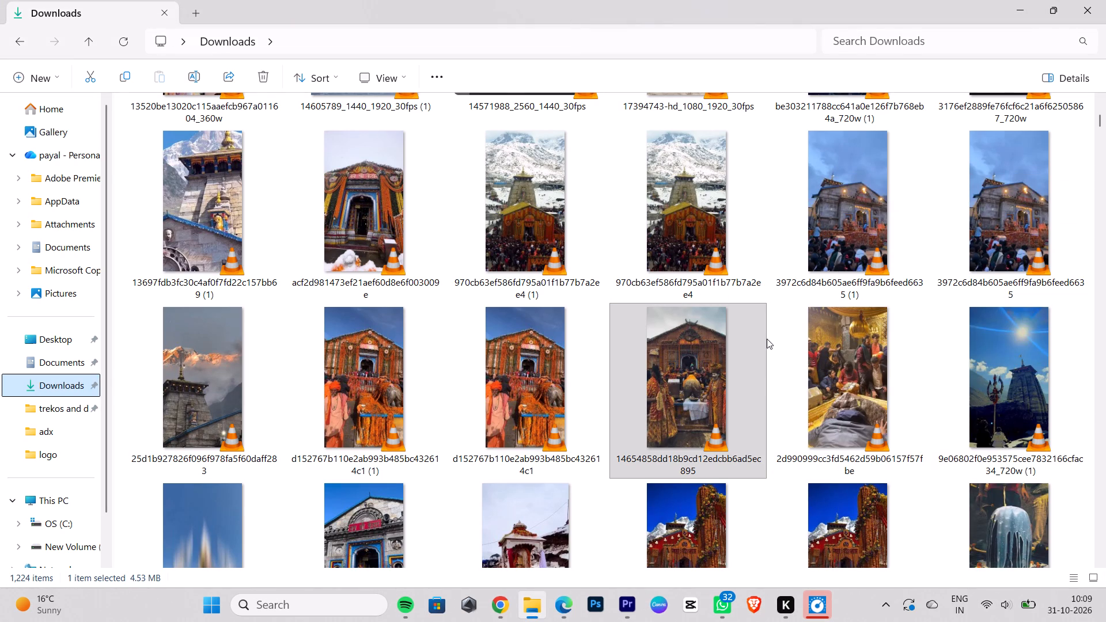
# Import the Downloads clips c1e6c1ca71aa584b0c05e8c6e5763a9d and f0e2d0c400f610a1c894e1c18eeca4c6_720w into the Premiere project.
pyautogui.scroll(-1, 767, 339)
pyautogui.moveTo(1009, 475); pyautogui.dragTo(673, 600)
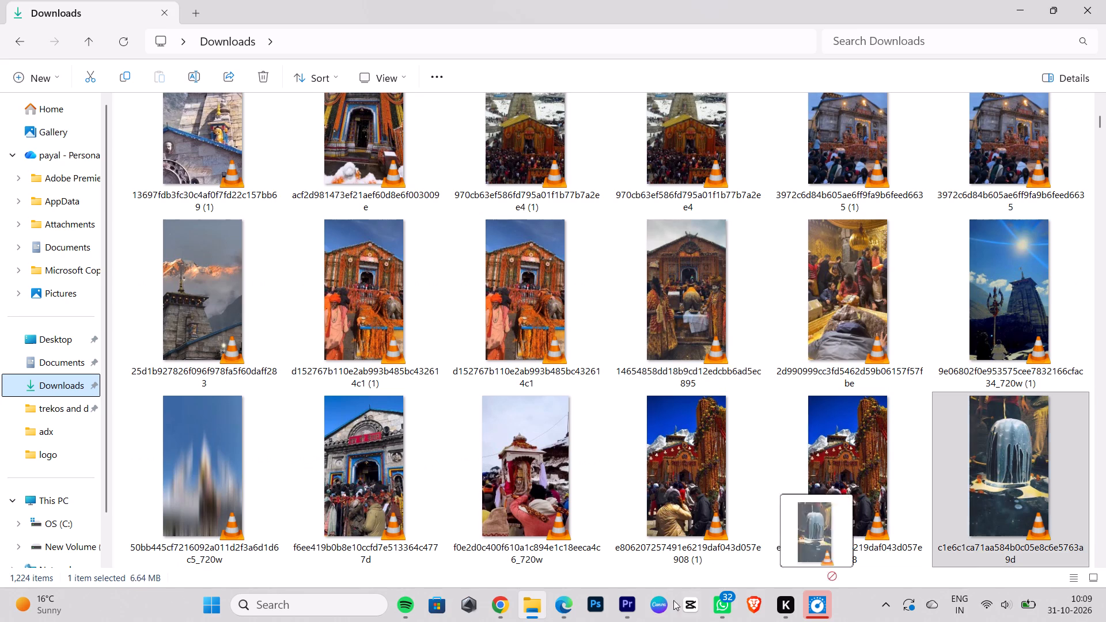
pyautogui.moveTo(673, 600); pyautogui.dragTo(279, 166)
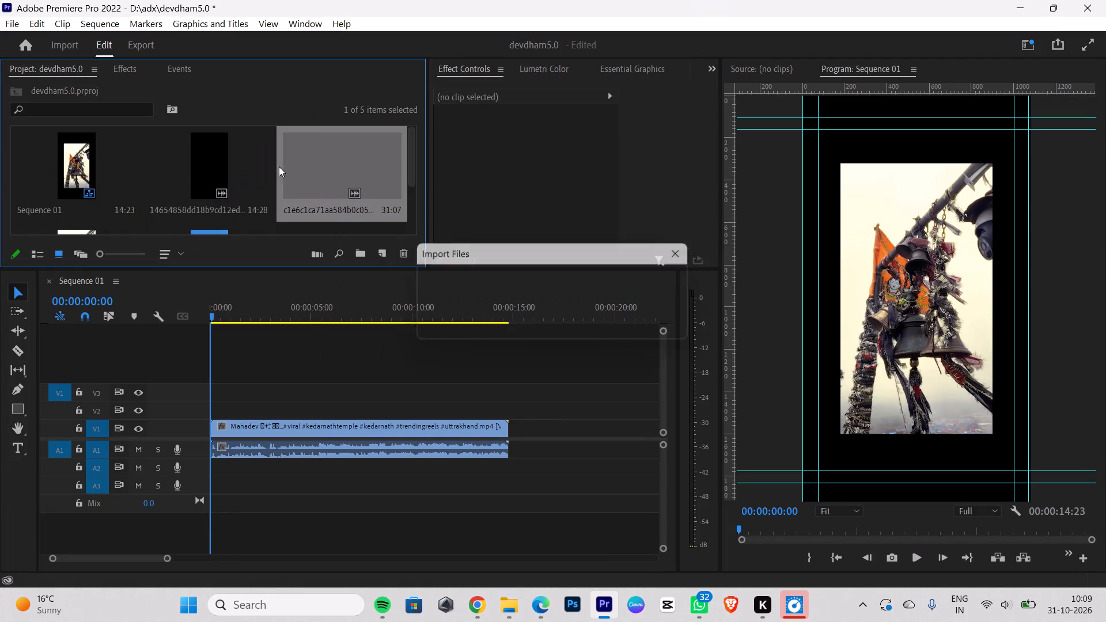
pyautogui.click(504, 606)
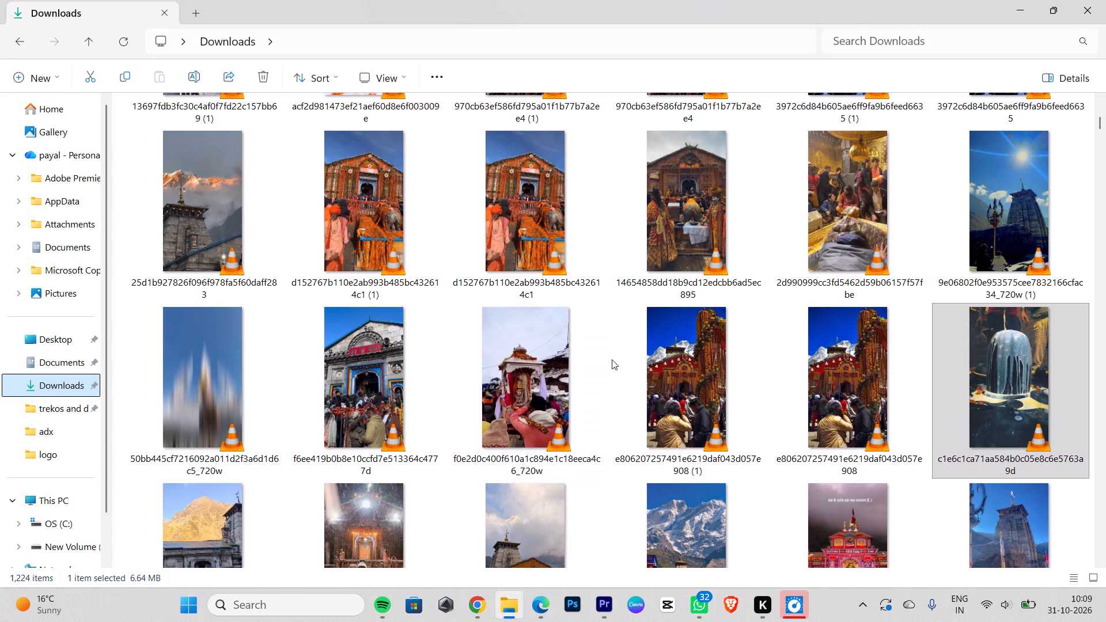
pyautogui.moveTo(532, 382); pyautogui.dragTo(603, 621)
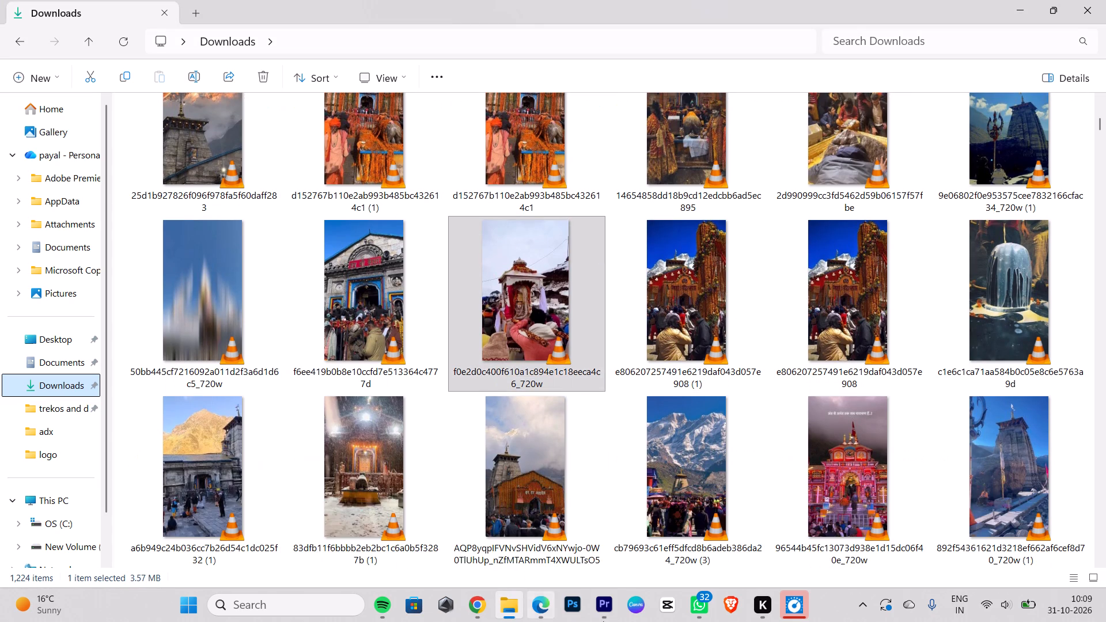
pyautogui.moveTo(603, 621); pyautogui.dragTo(293, 181)
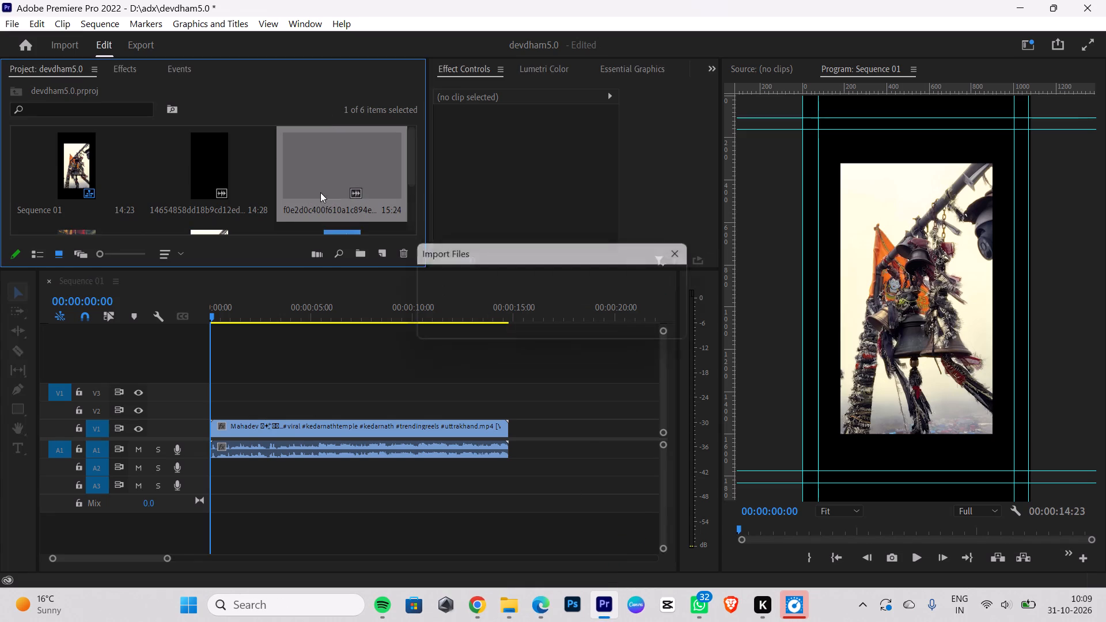
# Import the snowy shrine clip 83dfb11f6bbbb2eb2bc1c6a0b5f3287b (1) from Downloads in File Explorer into the Premiere project.
pyautogui.click(509, 609)
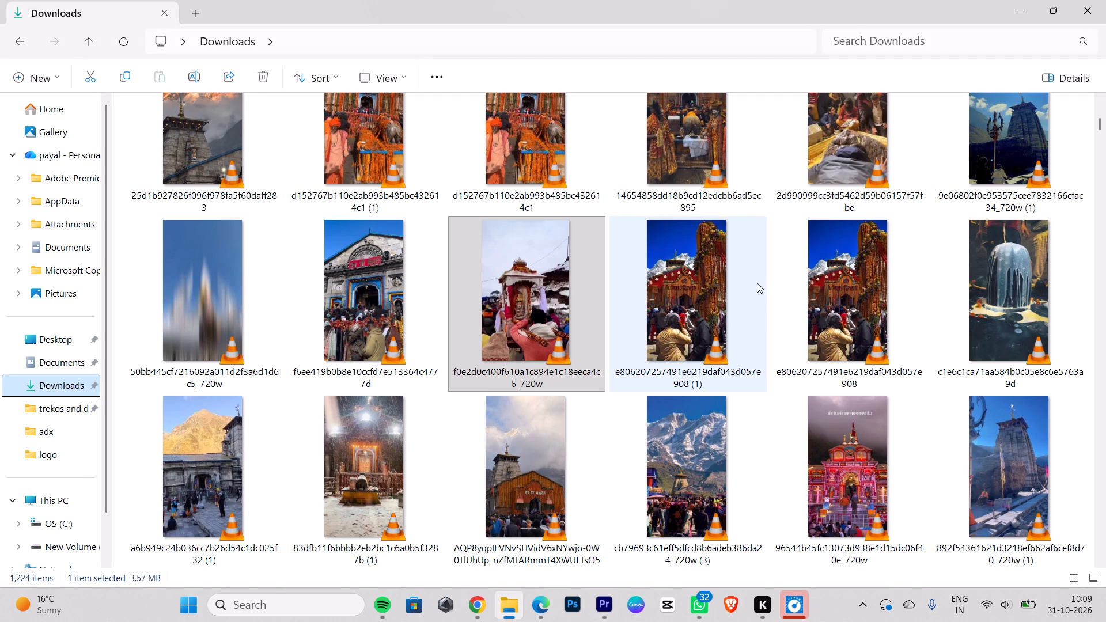
pyautogui.moveTo(367, 450); pyautogui.dragTo(424, 465)
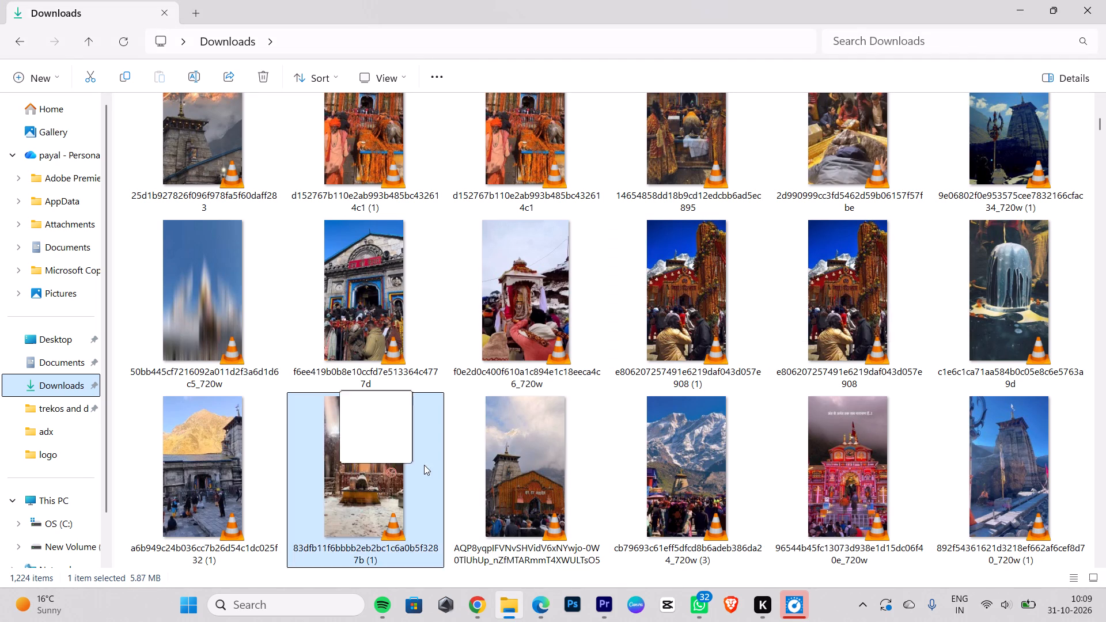
pyautogui.moveTo(424, 465); pyautogui.dragTo(237, 214)
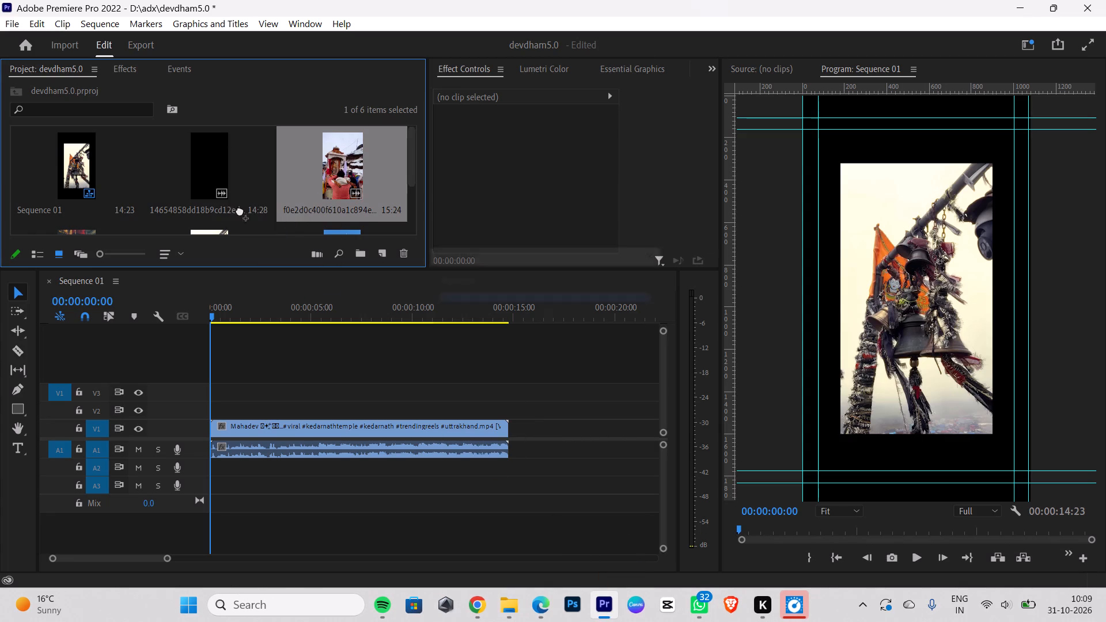
# Import the lit temple doorway clip 23796505f9f7fa23b07a5702a84a56f1 (2) from Downloads in File Explorer into the Premiere project.
pyautogui.click(503, 597)
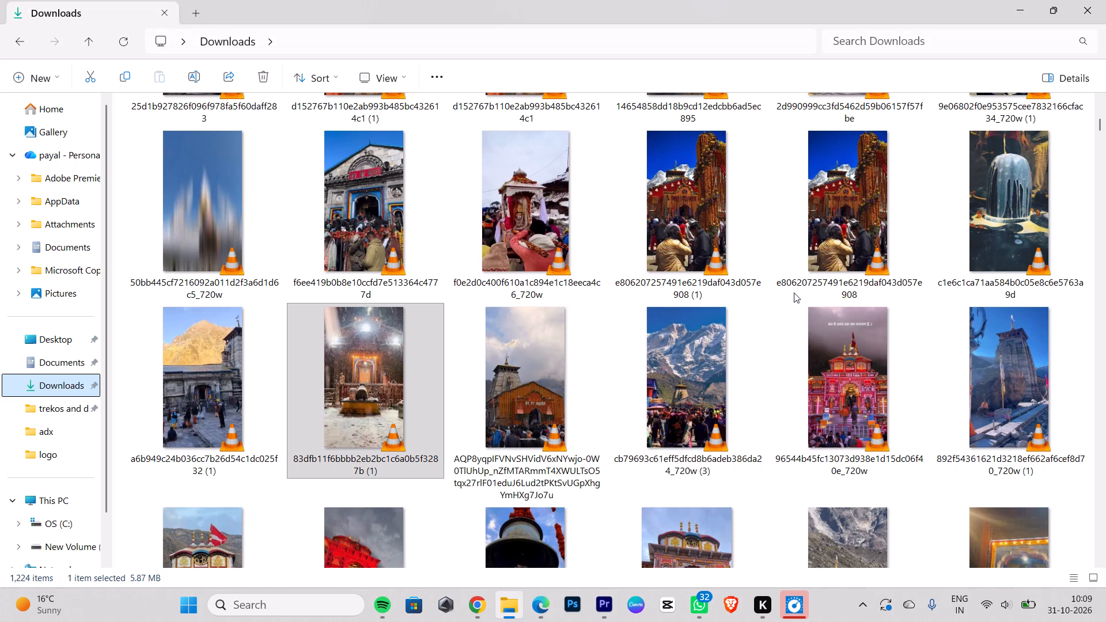
pyautogui.scroll(-2, 1029, 362)
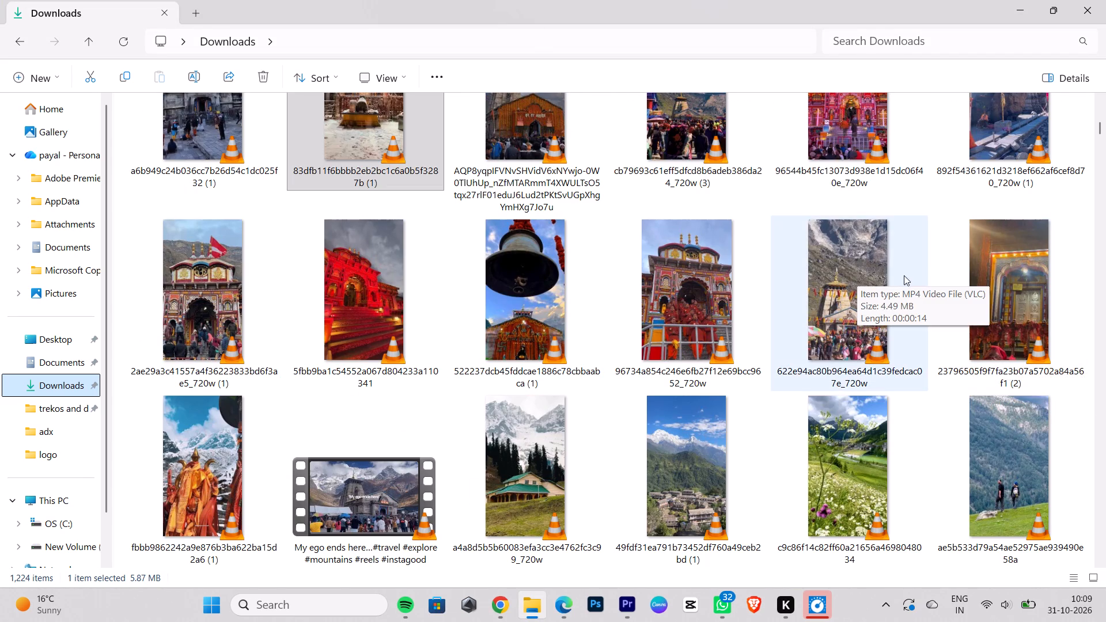
pyautogui.moveTo(1023, 280); pyautogui.dragTo(634, 600)
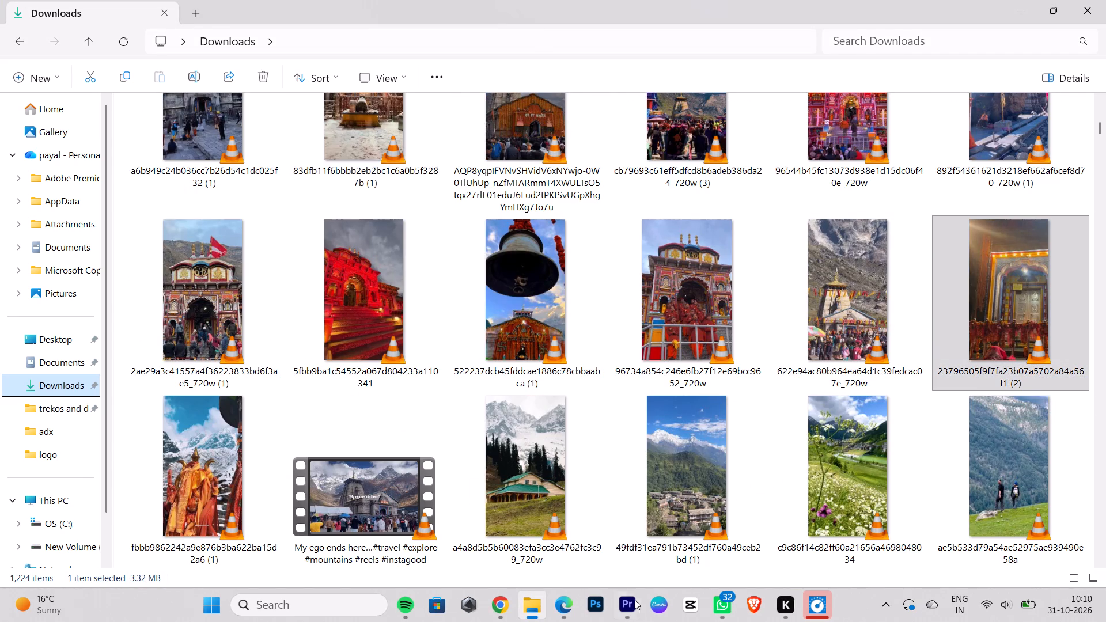
pyautogui.moveTo(634, 600); pyautogui.dragTo(348, 206)
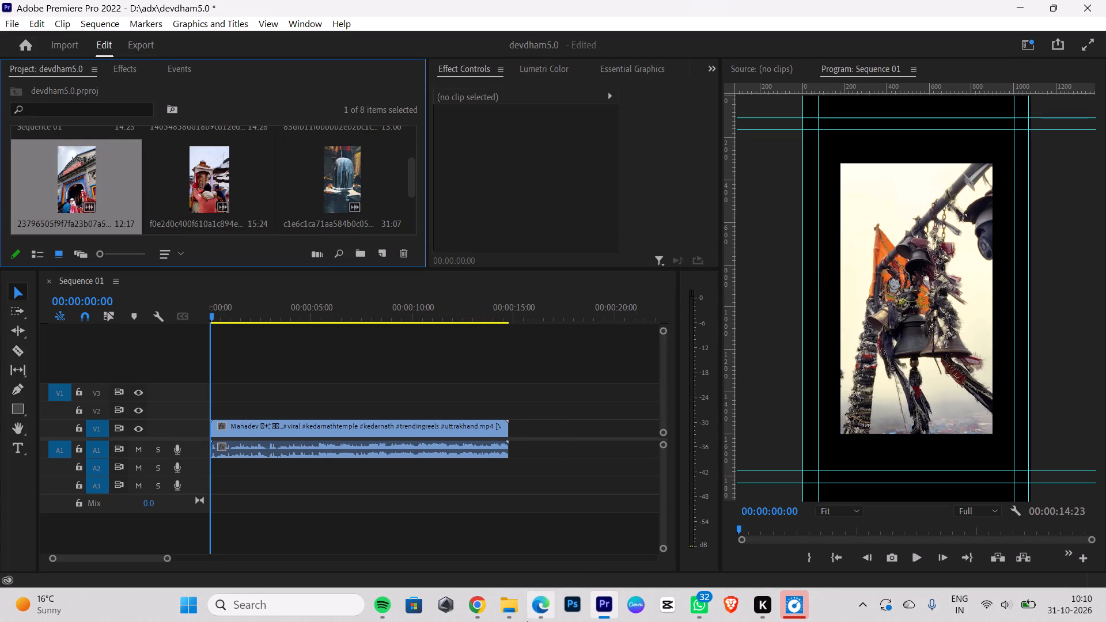
# Import the clip fbbb9862242a9e876b3ba622ba15d2a6 (1), showing an orange-draped statue, from Downloads into the Premiere project.
pyautogui.moveTo(530, 605); pyautogui.dragTo(524, 605)
pyautogui.click(511, 604)
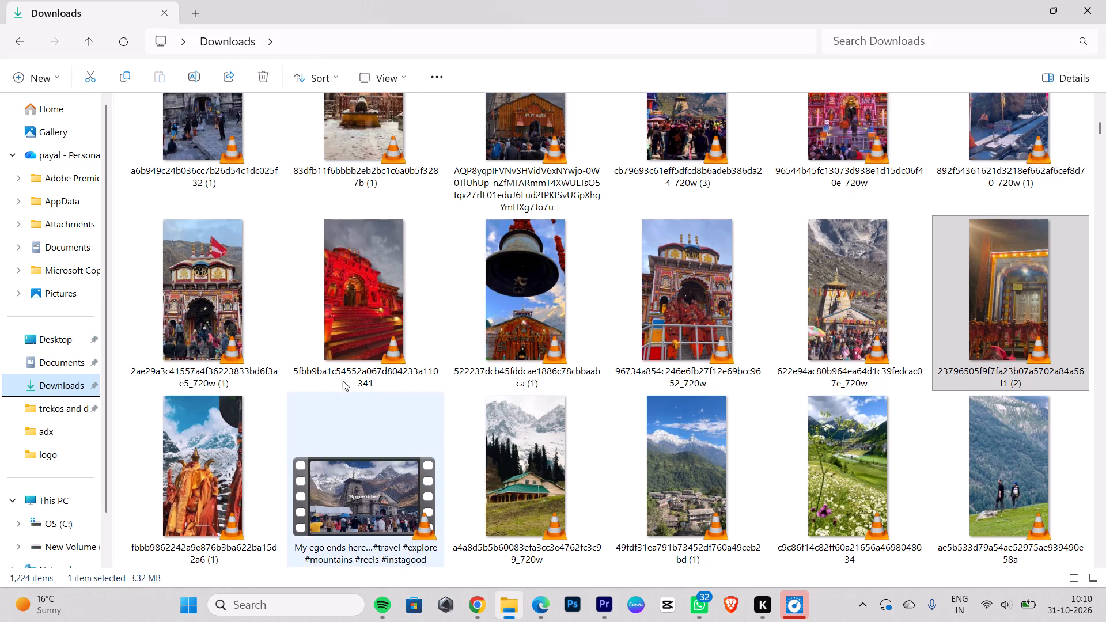
pyautogui.moveTo(206, 437); pyautogui.dragTo(554, 548)
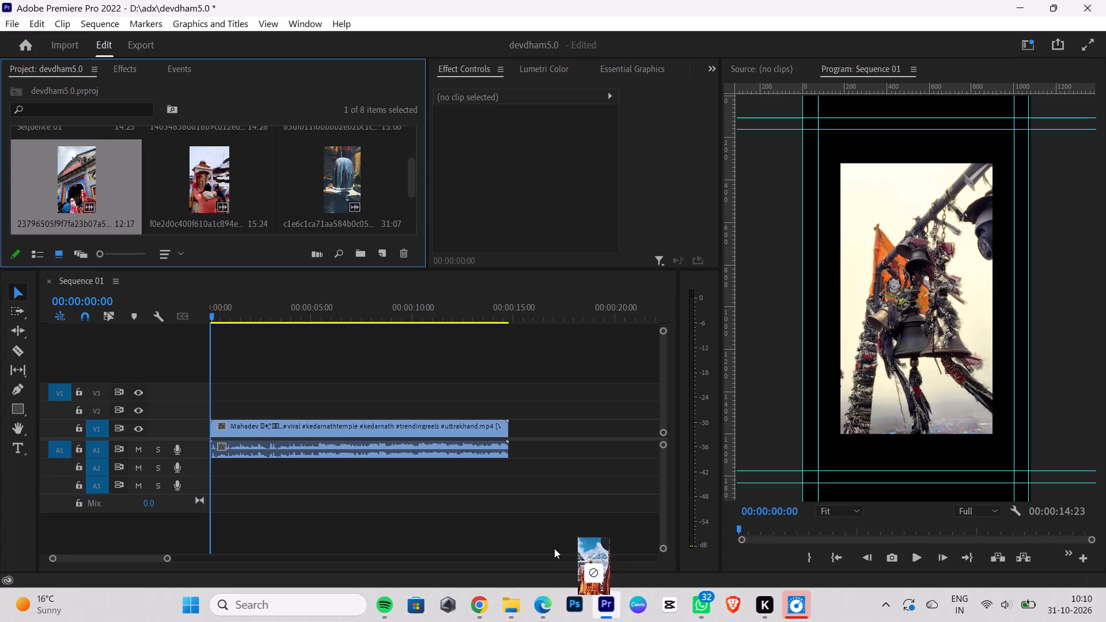
pyautogui.moveTo(554, 548); pyautogui.dragTo(236, 222)
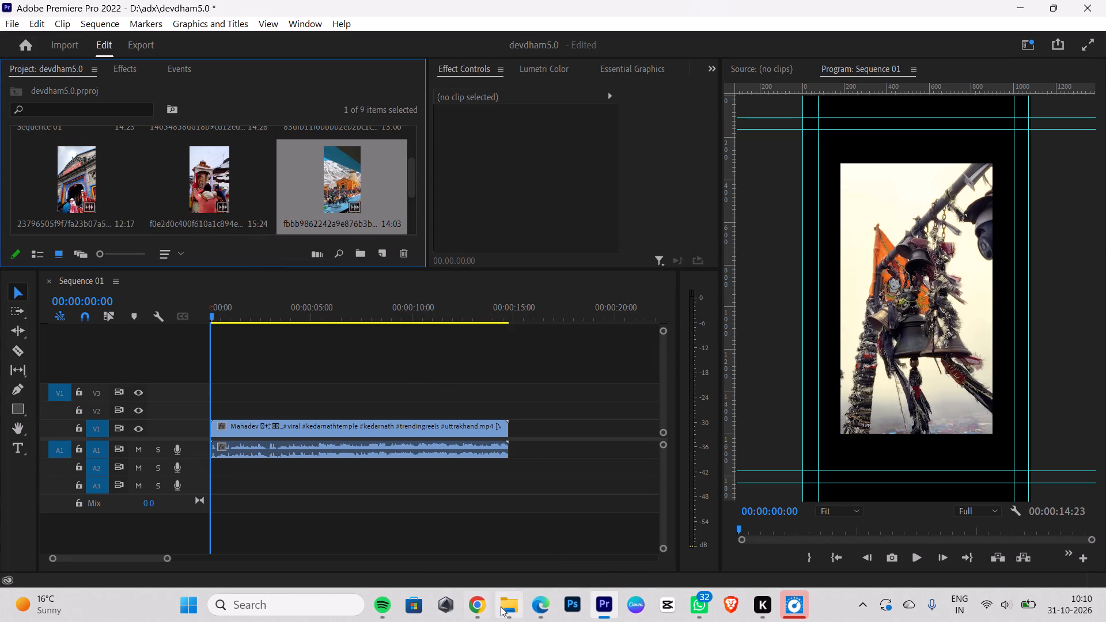
# Browse the Downloads folder for another temple clip and preview 50bb445cf7216092a011d2f3a6d1d6c5_720w in VLC media player.
pyautogui.click(501, 606)
pyautogui.scroll(-2, 791, 357)
pyautogui.scroll(3, 785, 361)
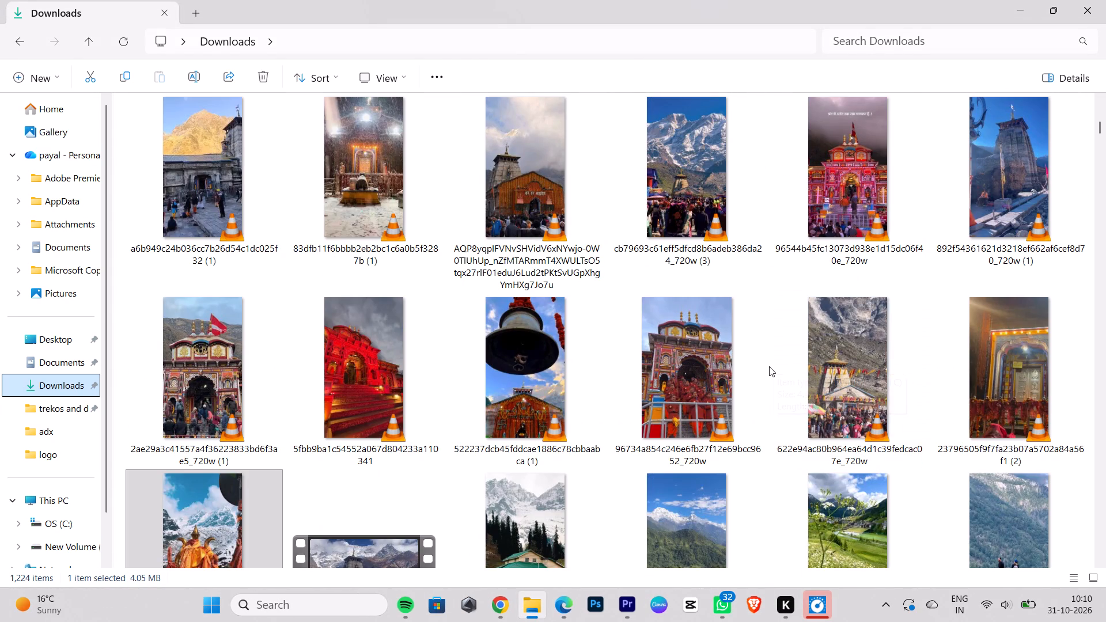
pyautogui.scroll(1, 768, 367)
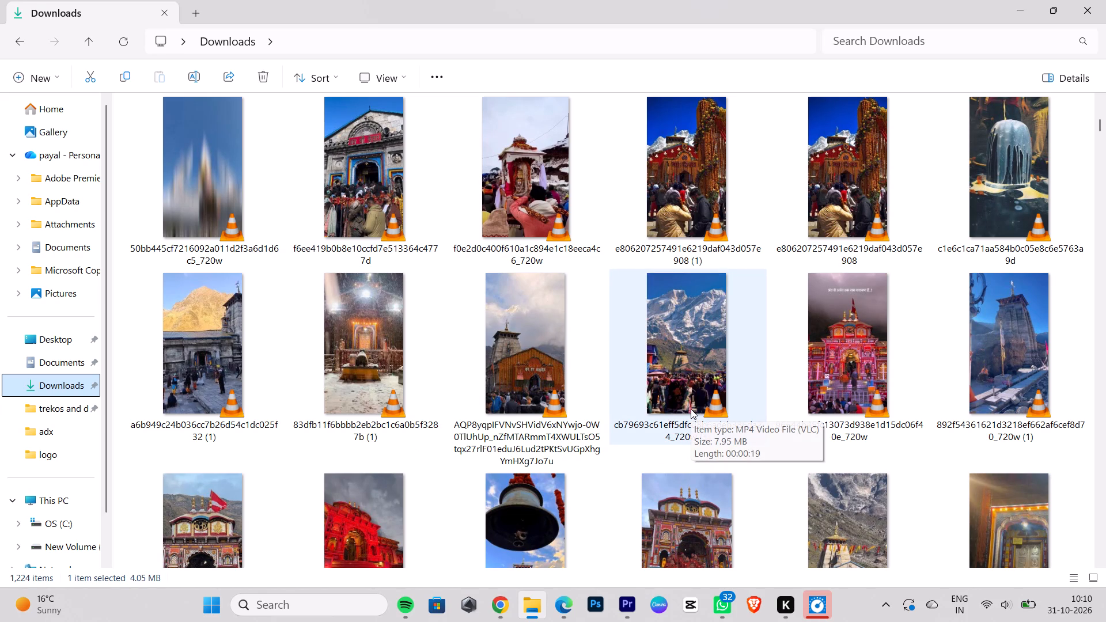
pyautogui.scroll(1, 691, 409)
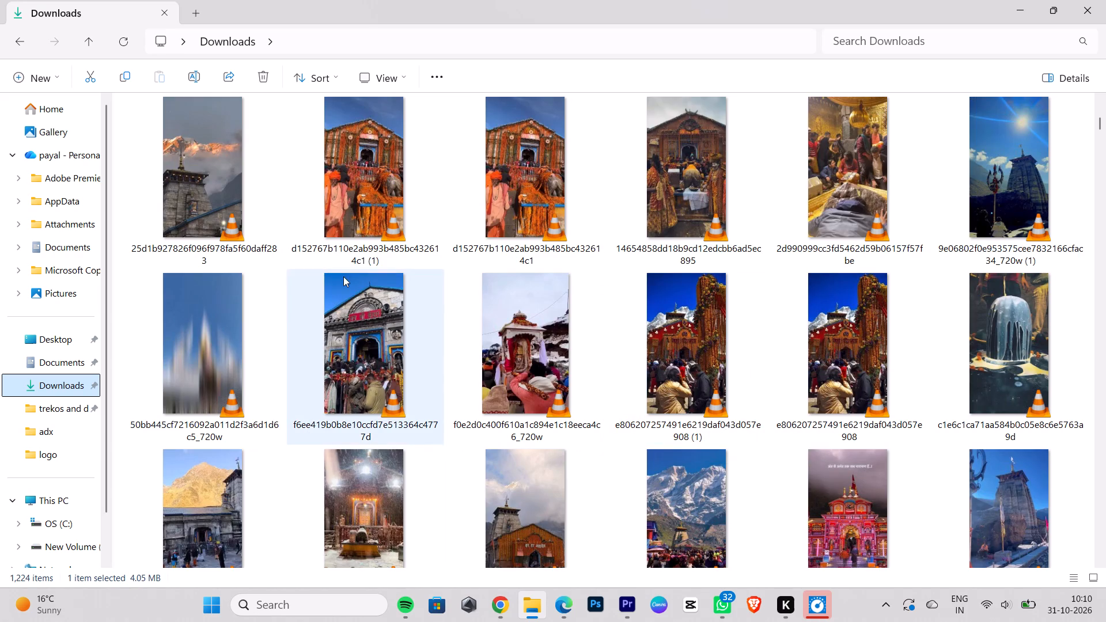
pyautogui.doubleClick(233, 378)
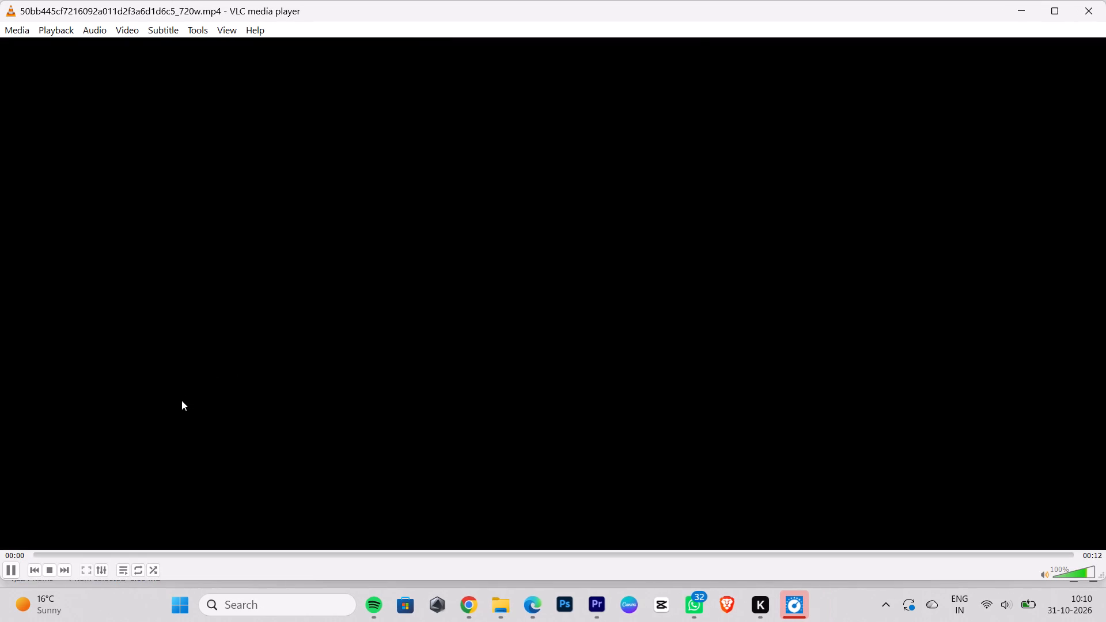
pyautogui.click(1093, 5)
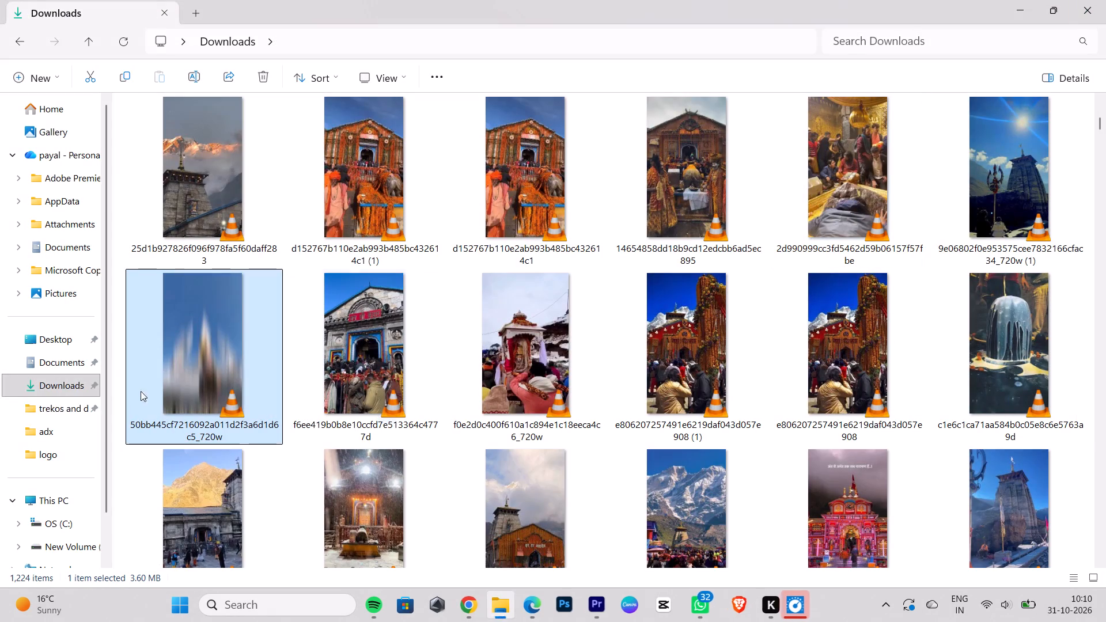
# Import the clip 50bb445cf7216092a011d2f3a6d1d6c5_720w from Downloads in File Explorer into the Premiere project.
pyautogui.moveTo(197, 327); pyautogui.dragTo(638, 610)
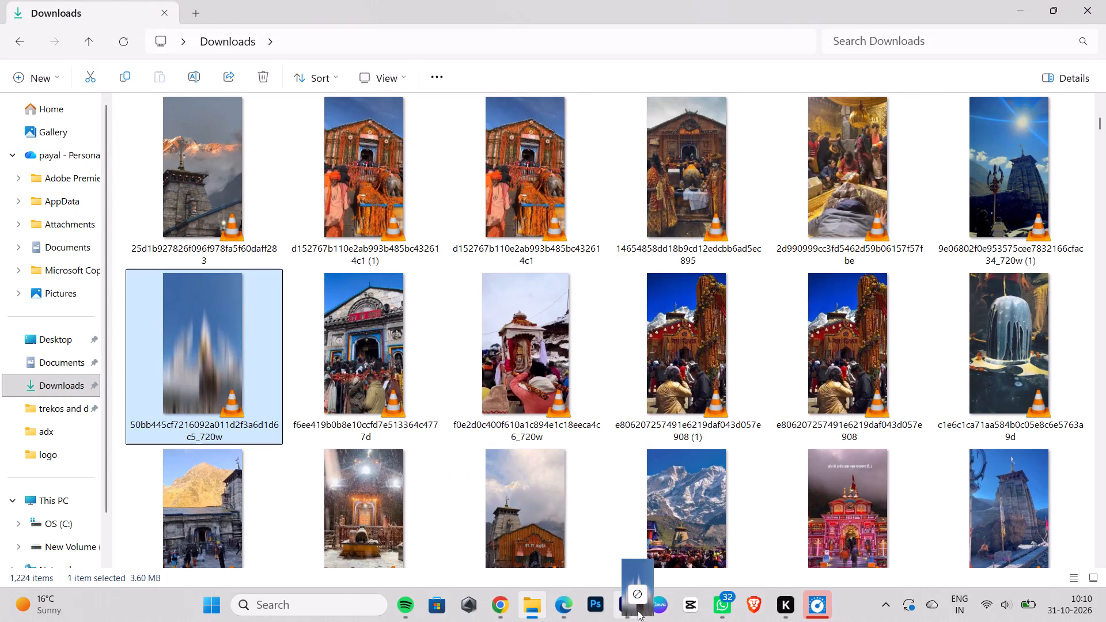
pyautogui.moveTo(638, 610); pyautogui.dragTo(285, 248)
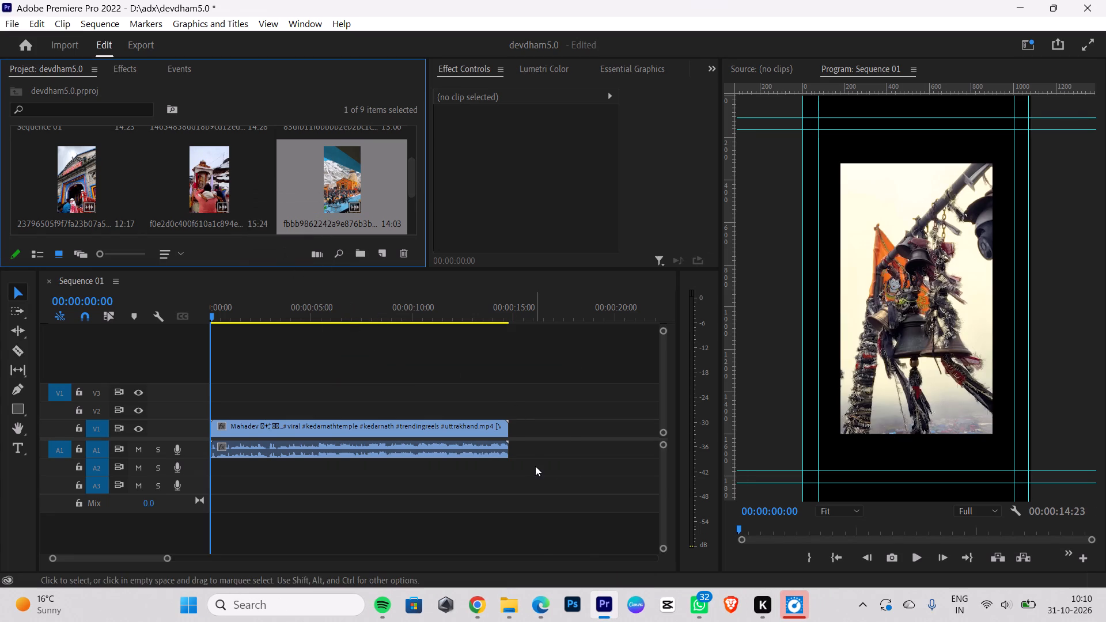
pyautogui.scroll(-7, 259, 204)
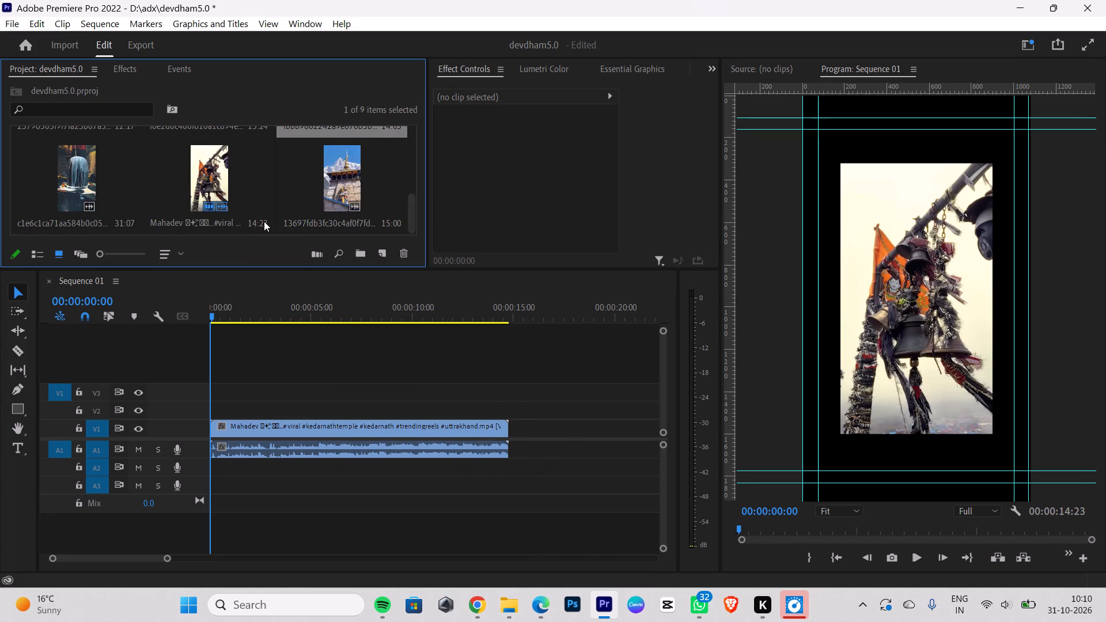
pyautogui.scroll(-4, 264, 221)
pyautogui.click(520, 613)
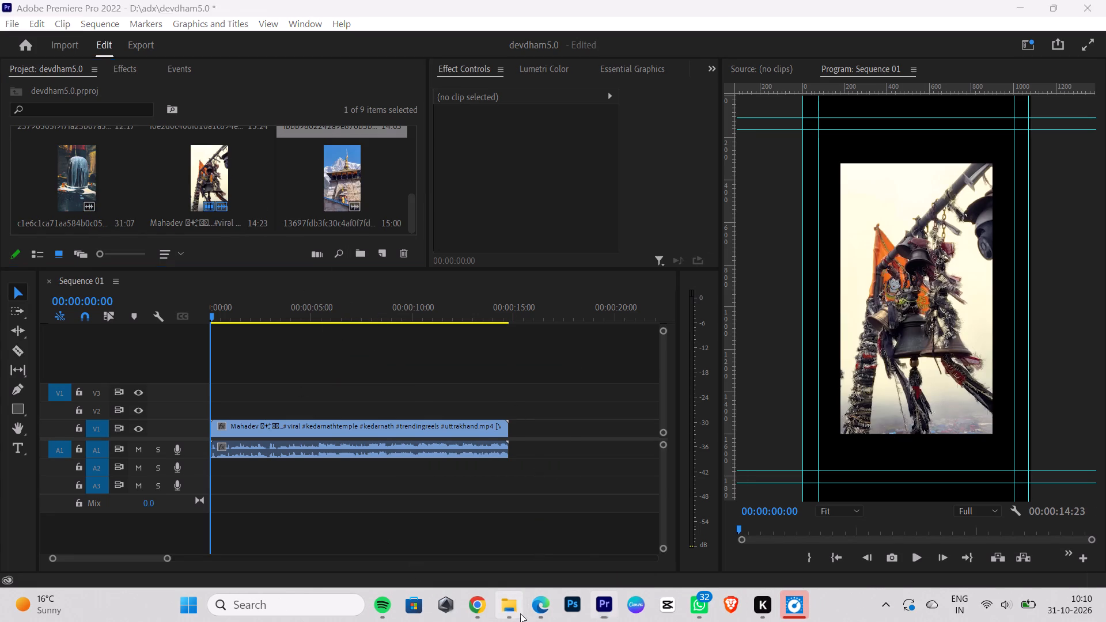
pyautogui.moveTo(215, 345); pyautogui.dragTo(628, 598)
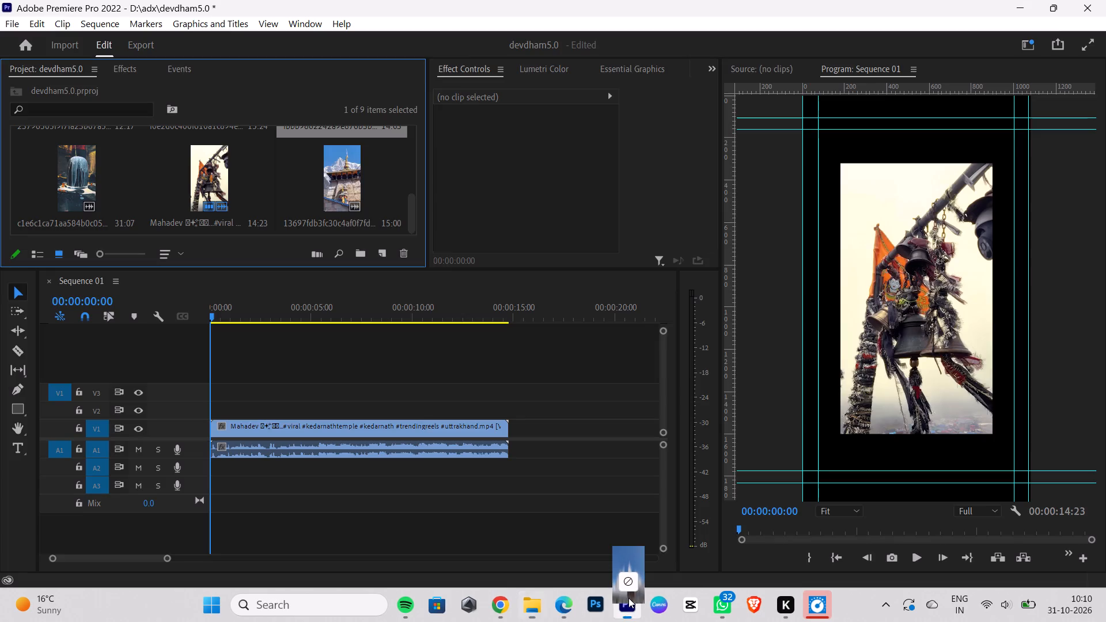
pyautogui.moveTo(628, 598); pyautogui.dragTo(275, 194)
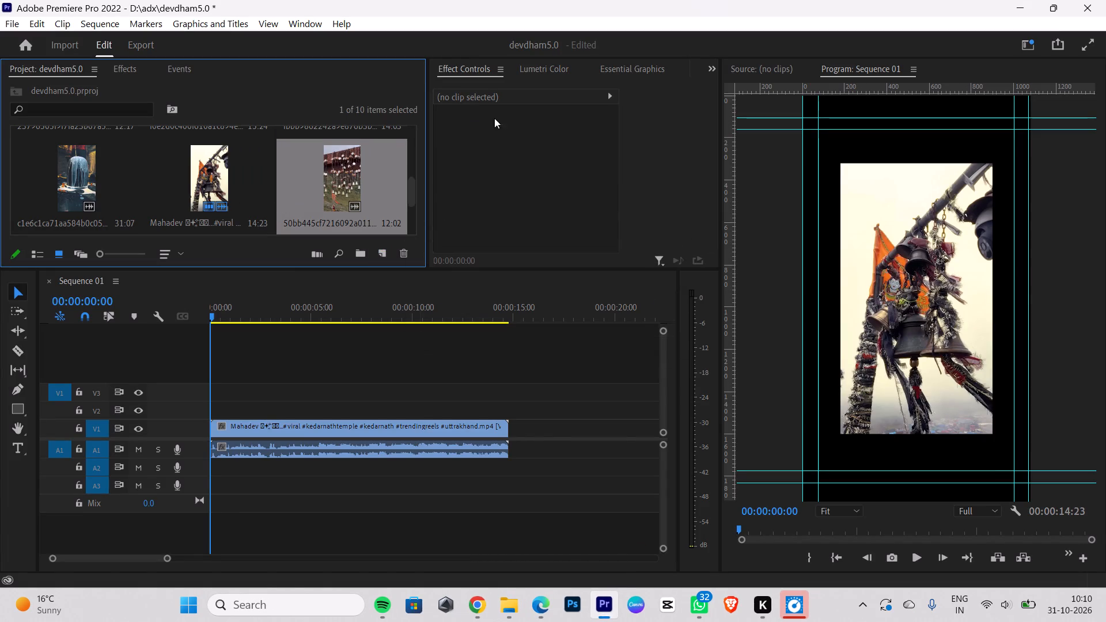
# Import the clip 522237dcb45fddcae1886c78cbbaabca (1), showing a bell above the temple, from Downloads in File Explorer into the Premiere project.
pyautogui.click(507, 621)
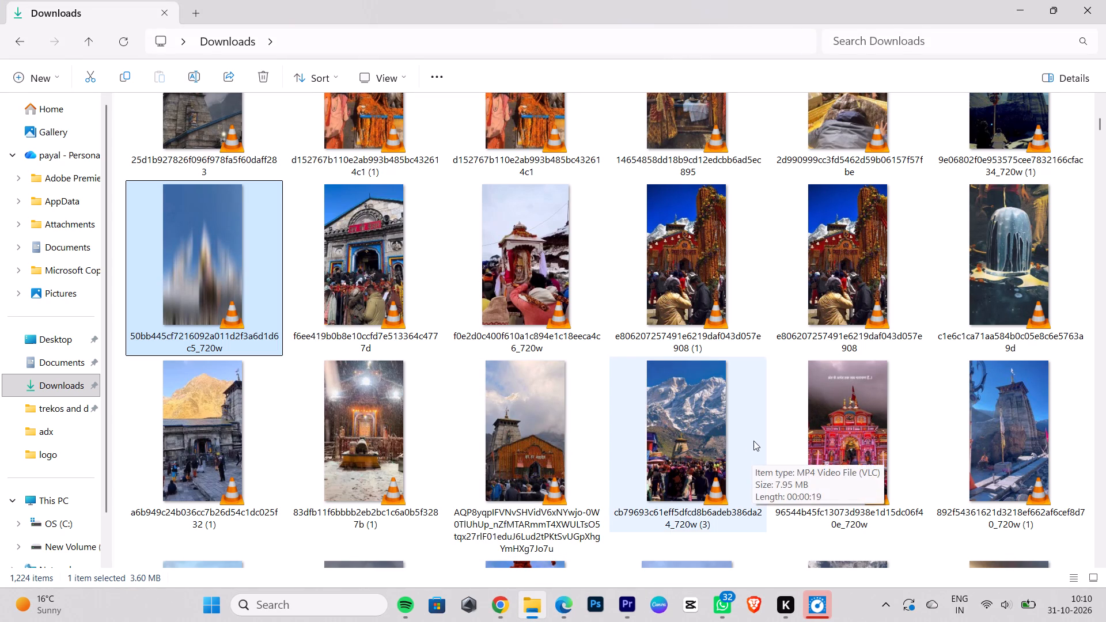
pyautogui.scroll(-1, 841, 408)
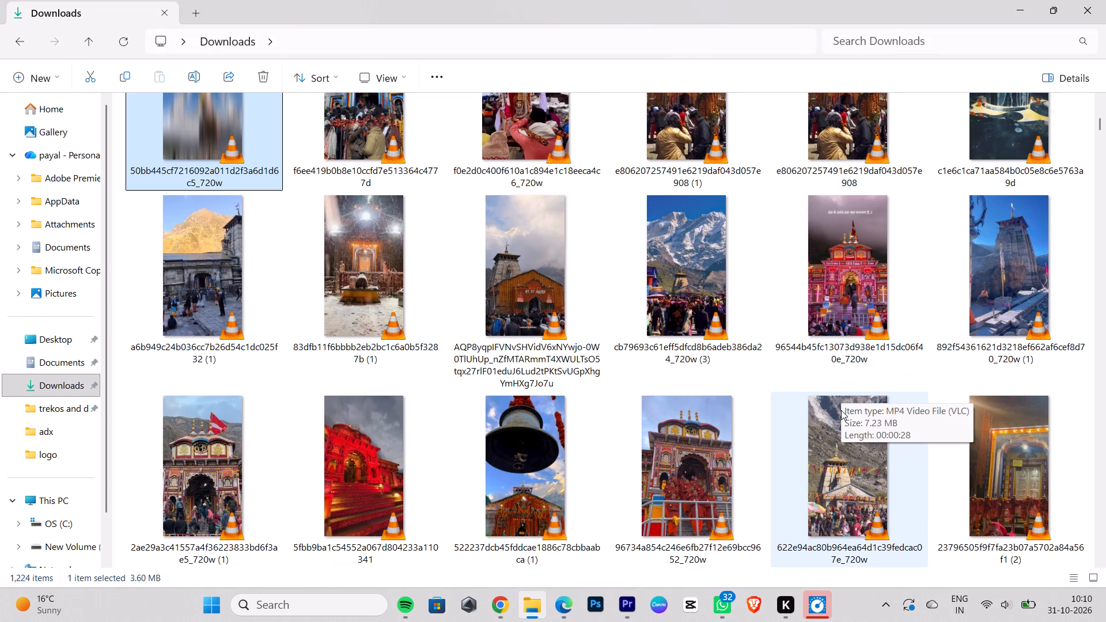
pyautogui.moveTo(539, 494); pyautogui.dragTo(632, 587)
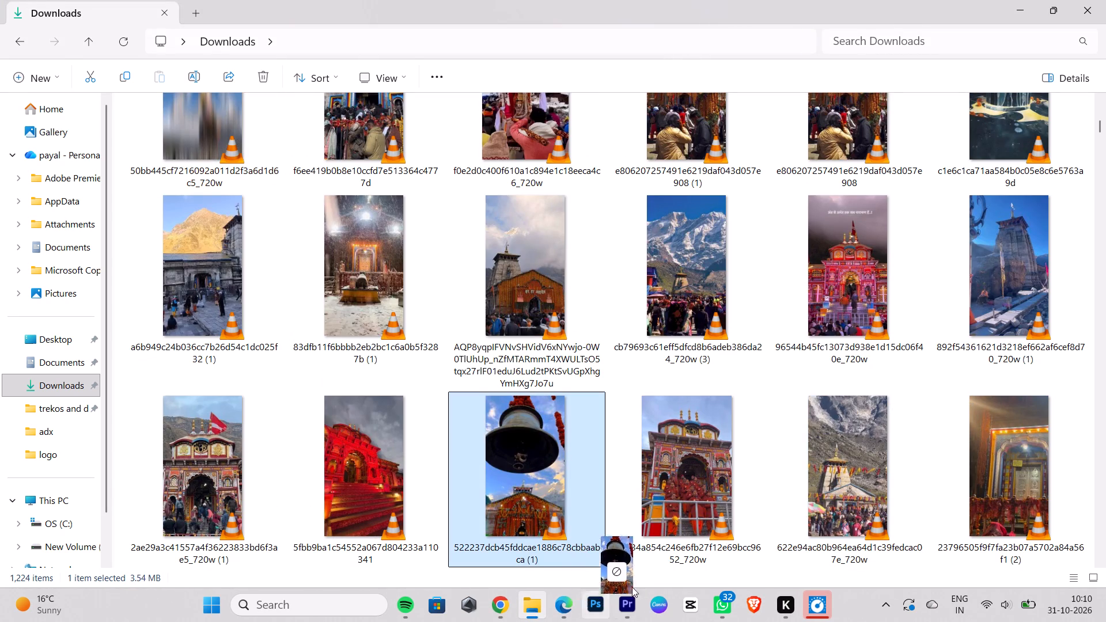
pyautogui.moveTo(632, 587); pyautogui.dragTo(241, 223)
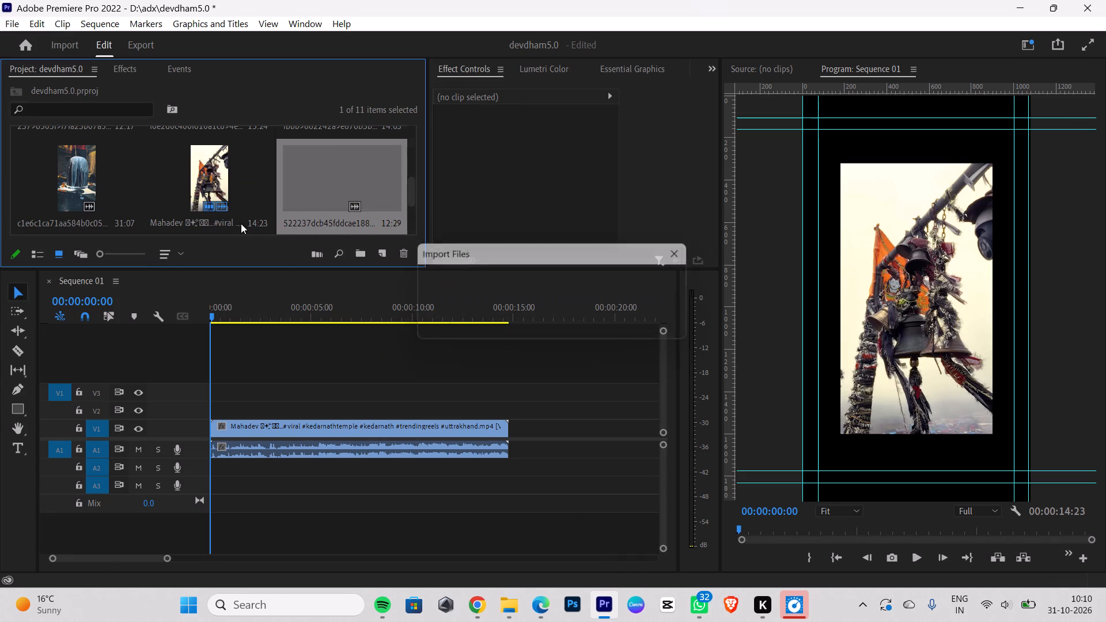
# Look through the Downloads folder in File Explorer for more Kedarnath footage, considering the temple entrance clip f6ee419b0b8e10ccfd7e513364c4777d.
pyautogui.click(509, 610)
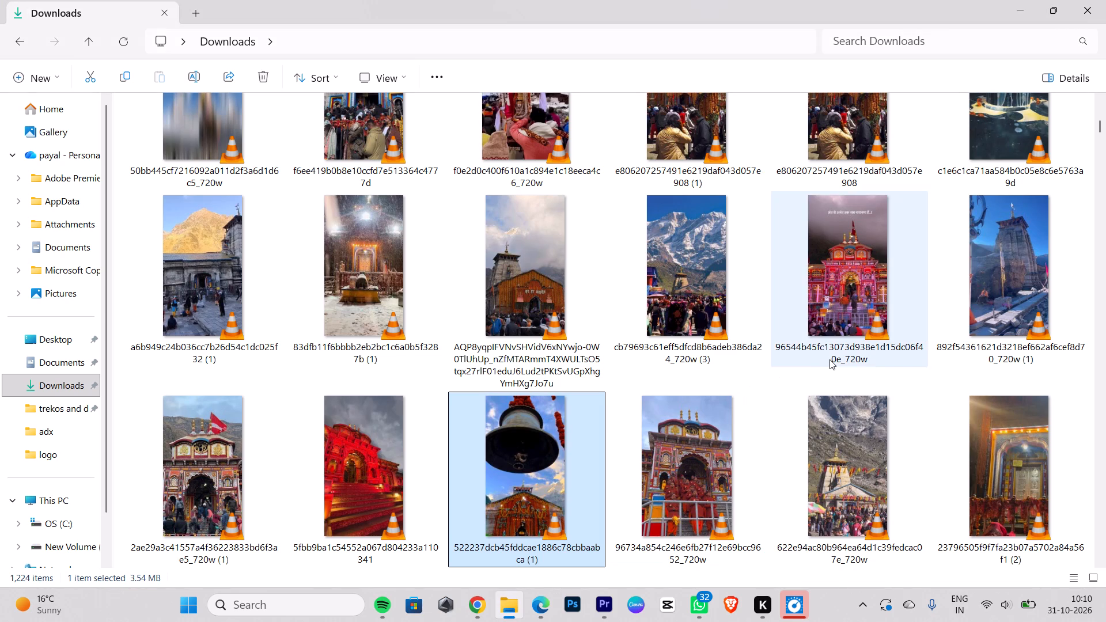
pyautogui.scroll(-1, 829, 359)
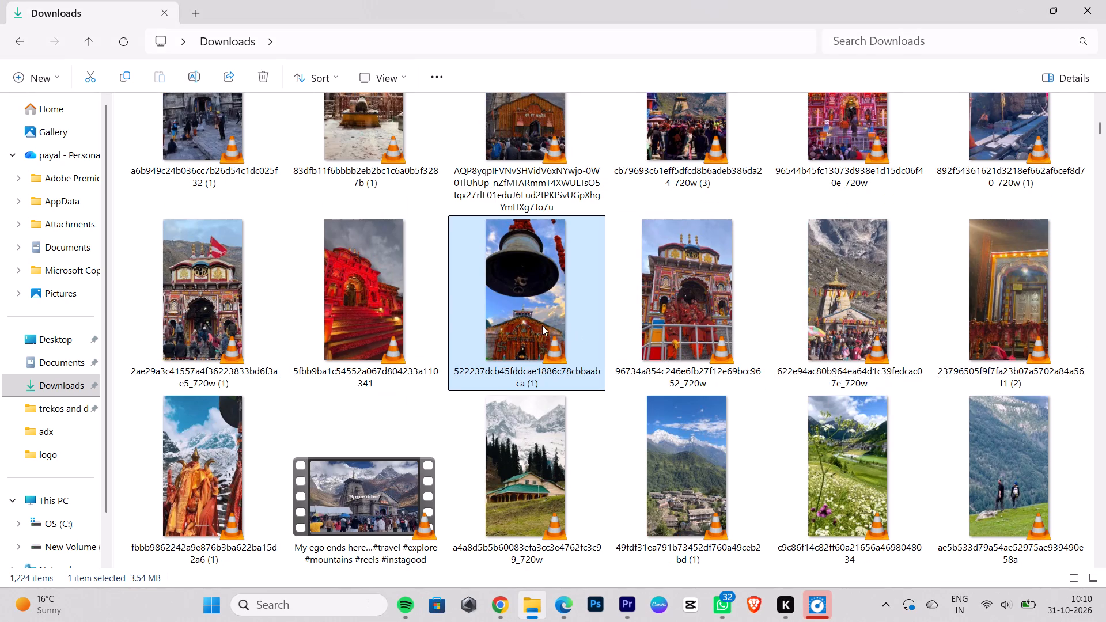
pyautogui.scroll(-4, 542, 325)
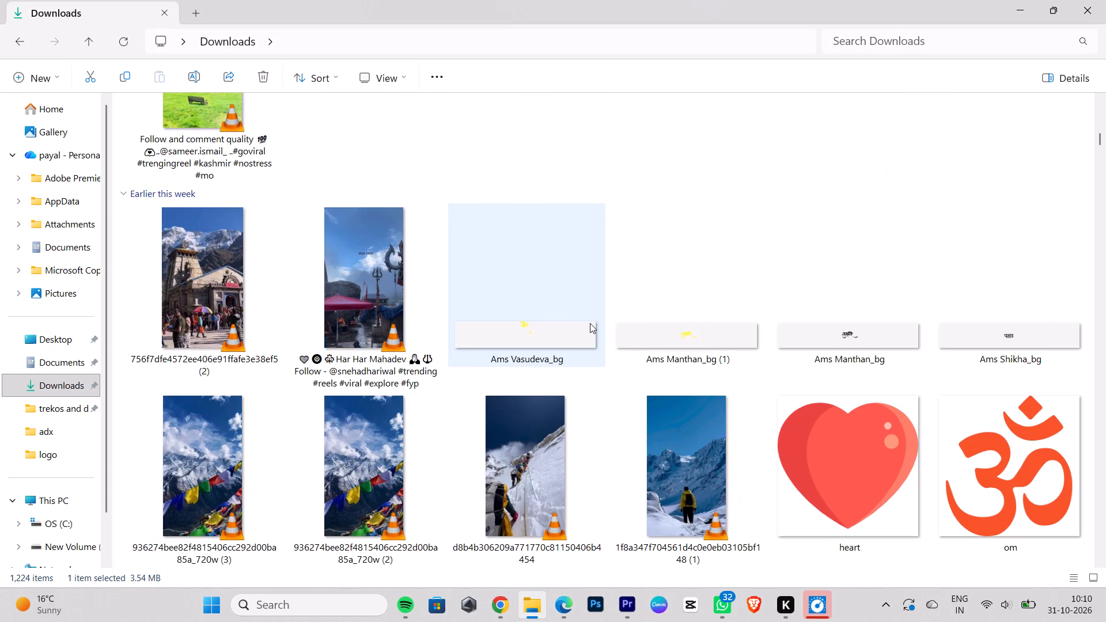
pyautogui.scroll(-2, 589, 323)
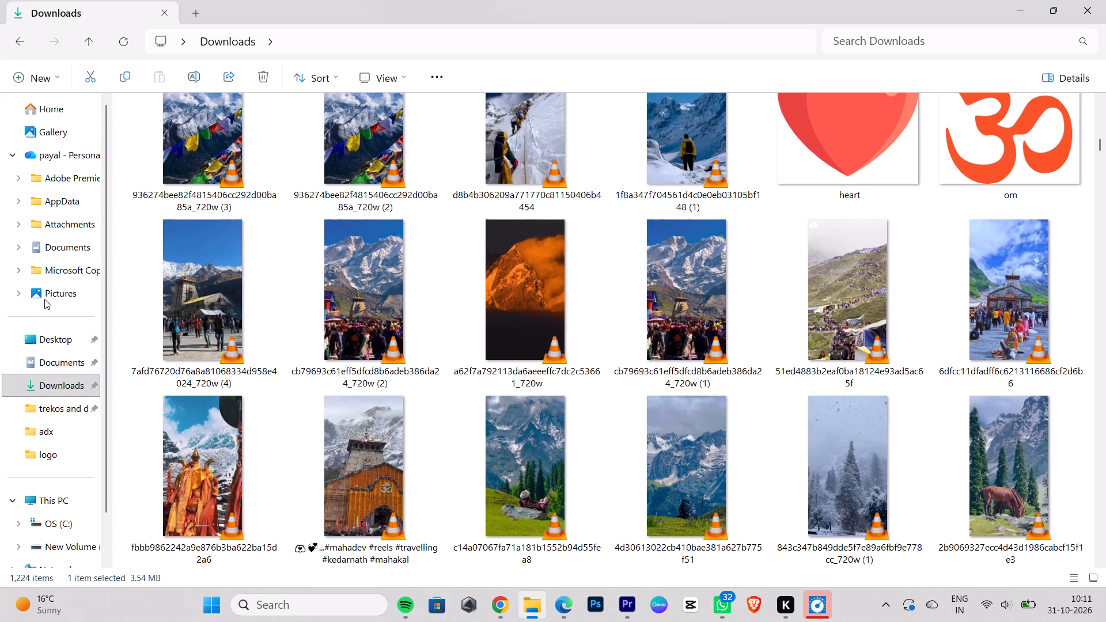
pyautogui.scroll(-2, 737, 295)
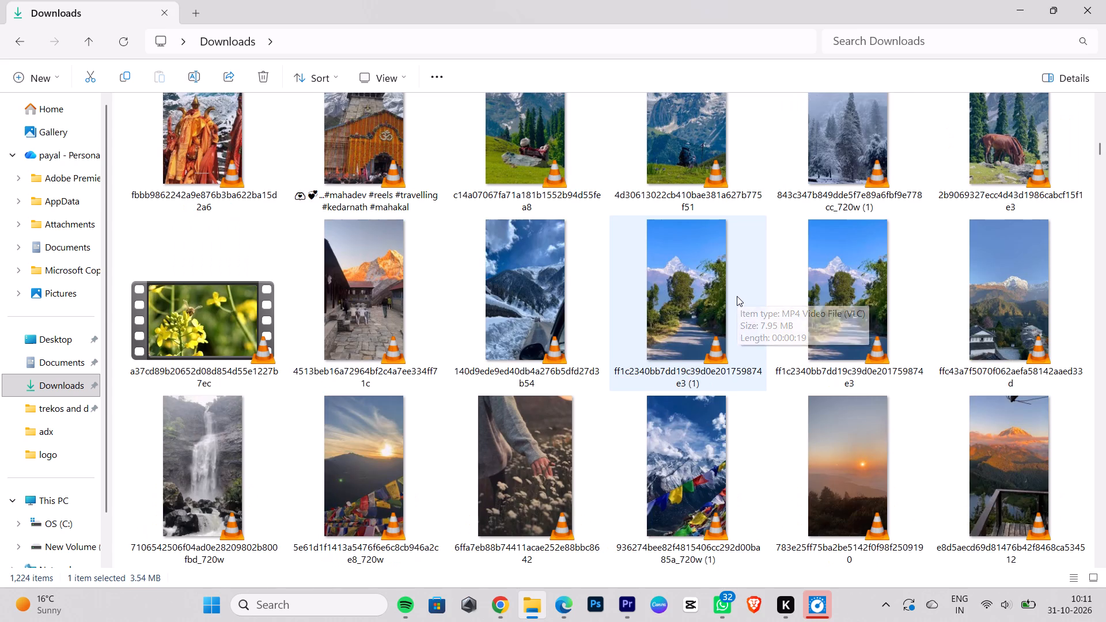
pyautogui.scroll(-1, 734, 298)
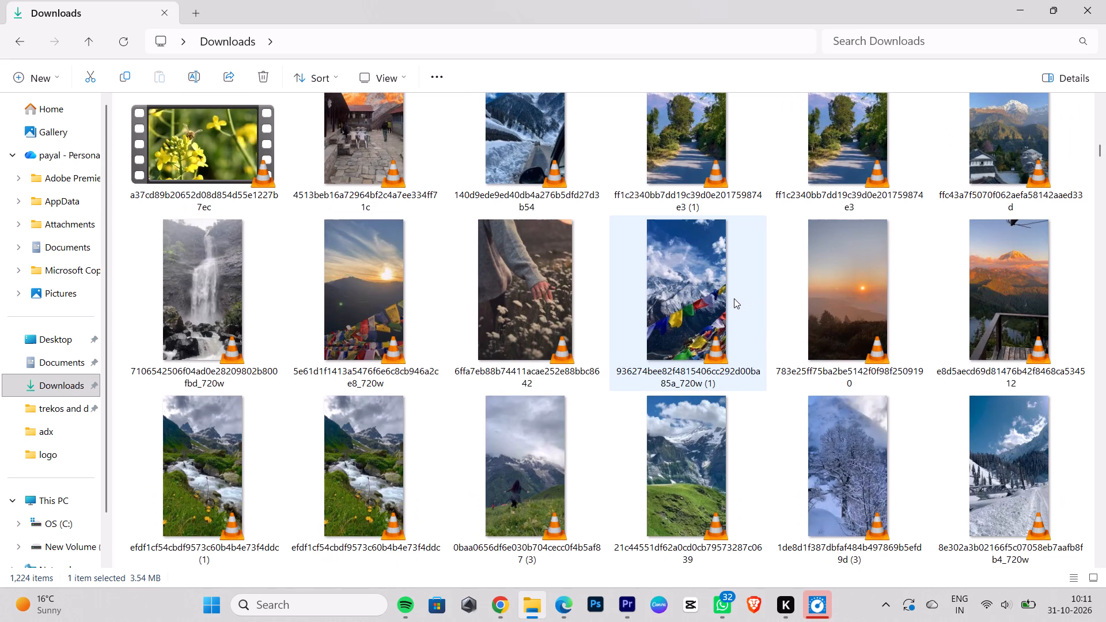
pyautogui.scroll(-4, 734, 298)
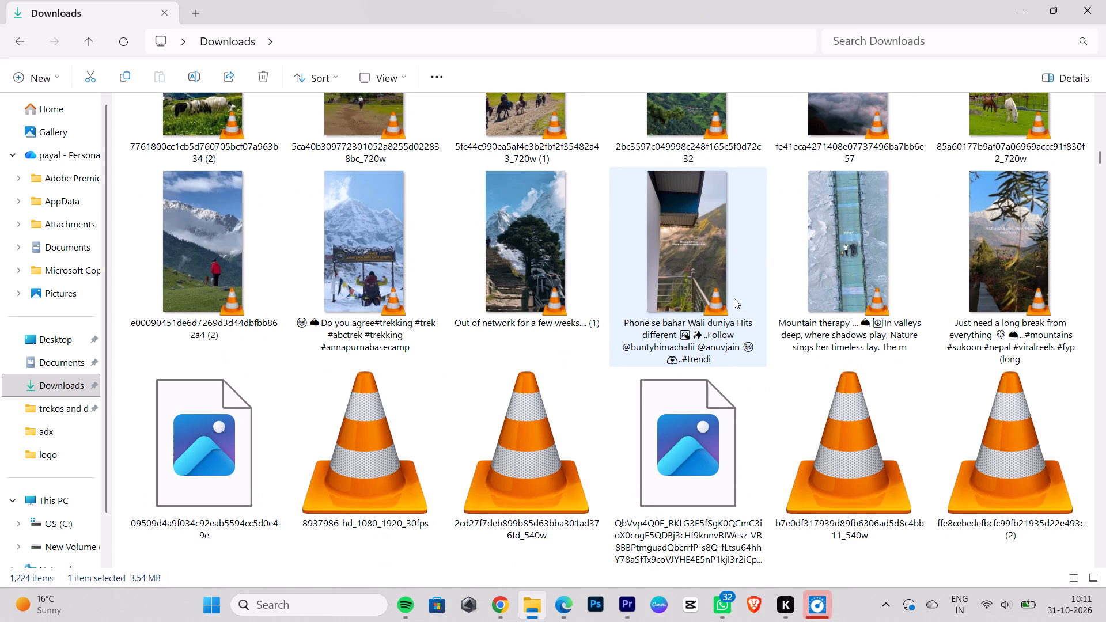
pyautogui.scroll(-3, 734, 298)
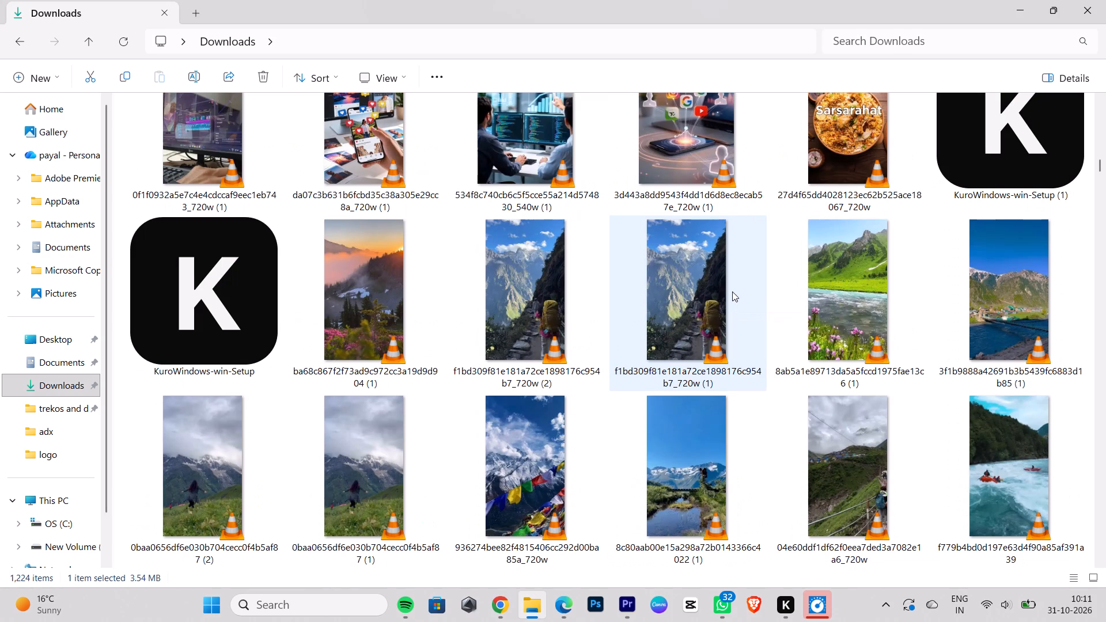
pyautogui.scroll(15, 734, 287)
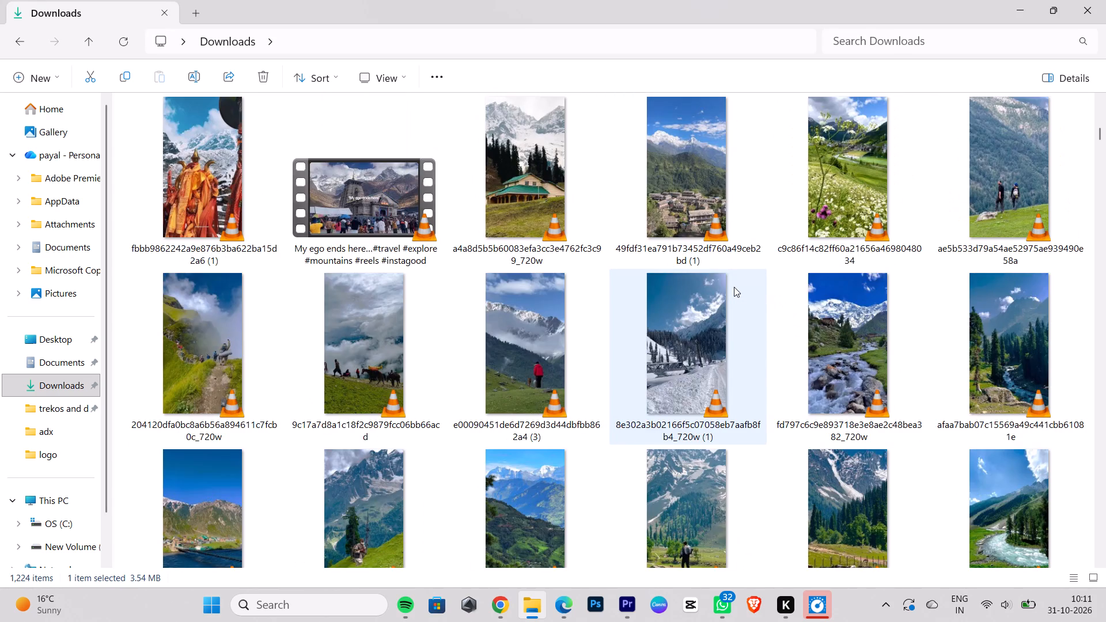
pyautogui.scroll(3, 734, 287)
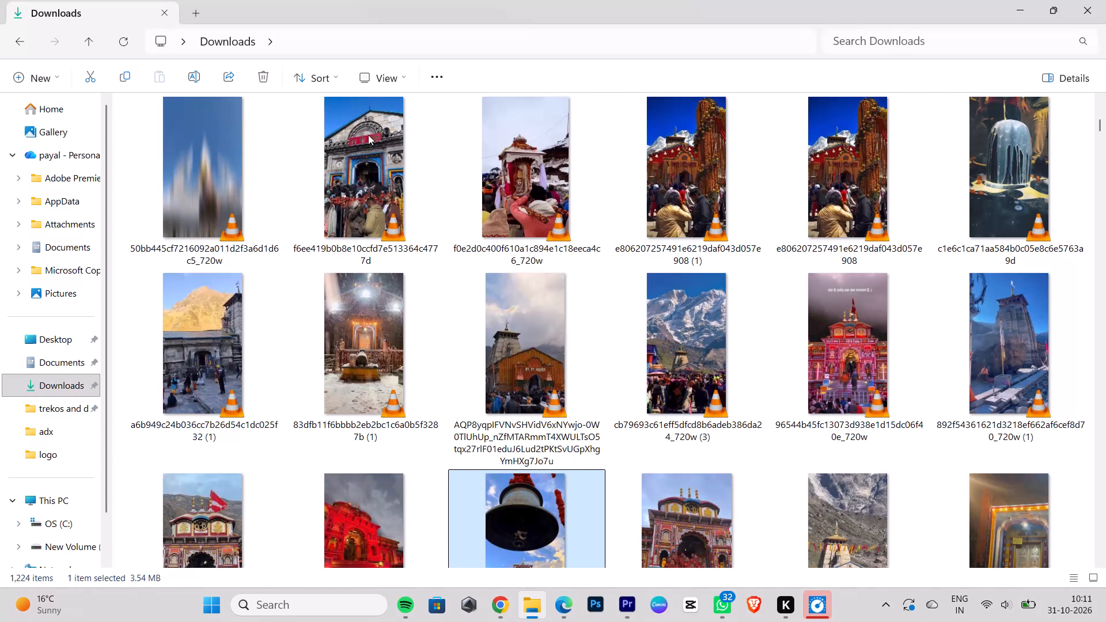
pyautogui.moveTo(376, 118); pyautogui.dragTo(473, 208)
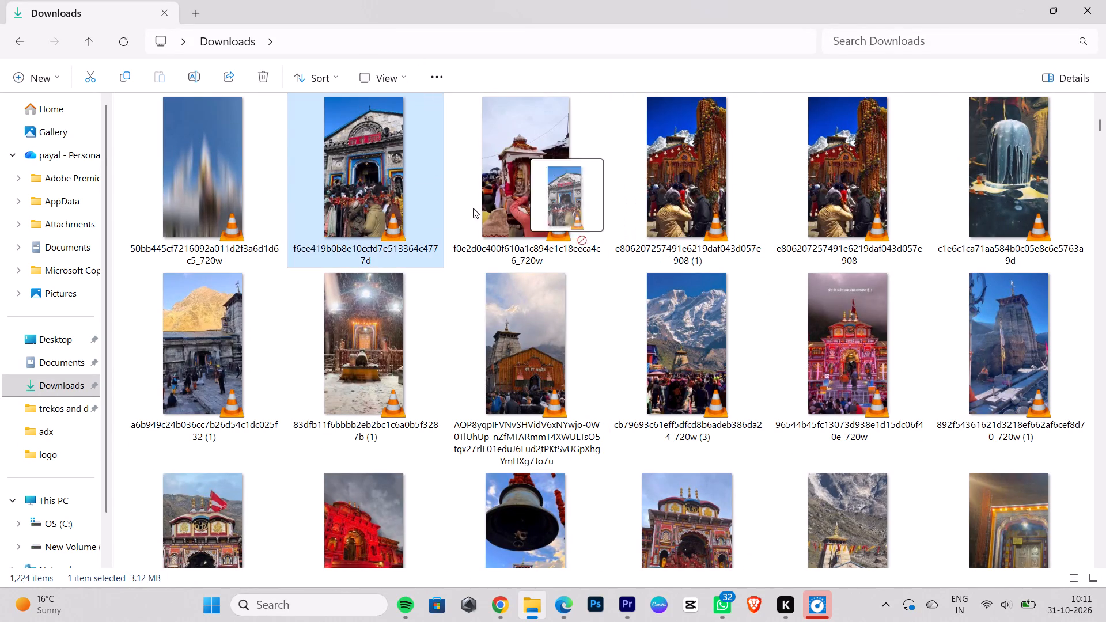
pyautogui.moveTo(473, 208); pyautogui.dragTo(338, 167)
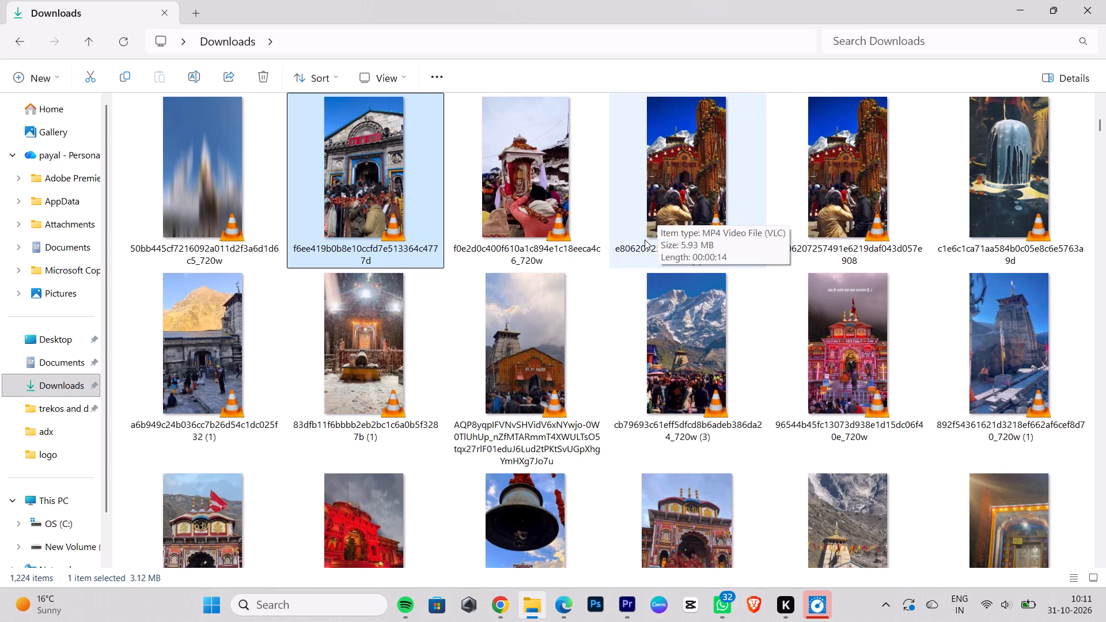
pyautogui.scroll(1, 645, 240)
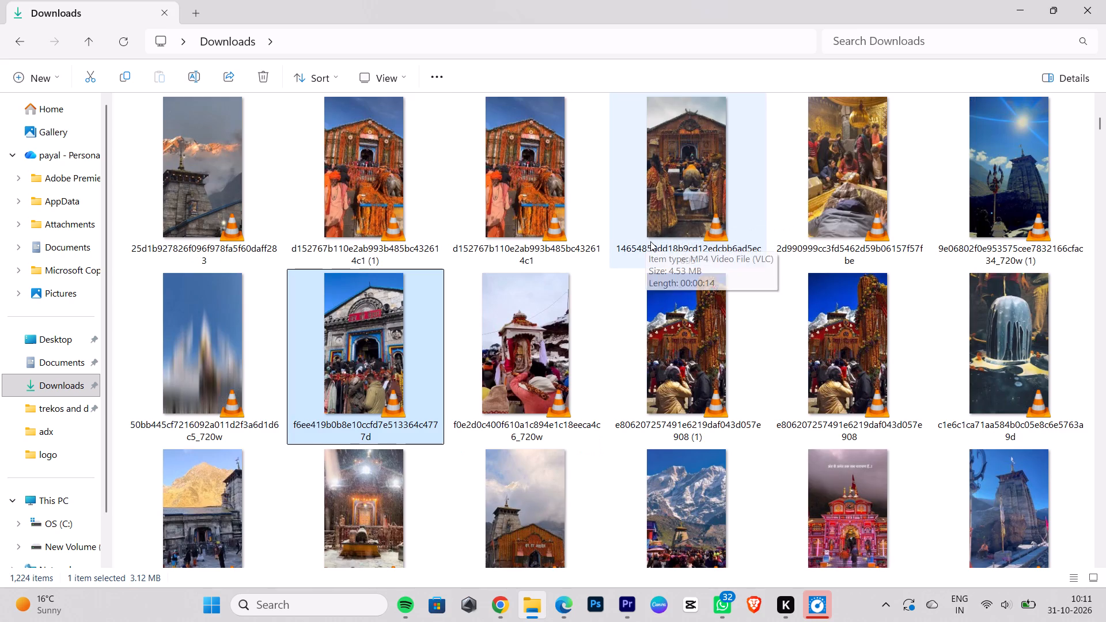
pyautogui.scroll(2, 650, 241)
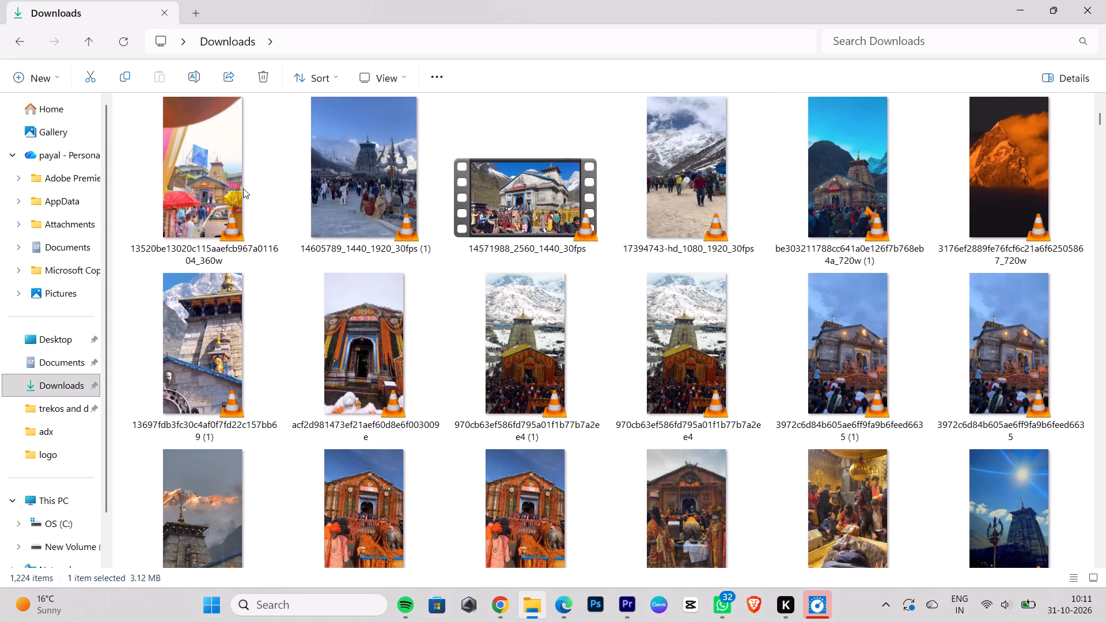
pyautogui.scroll(5, 463, 218)
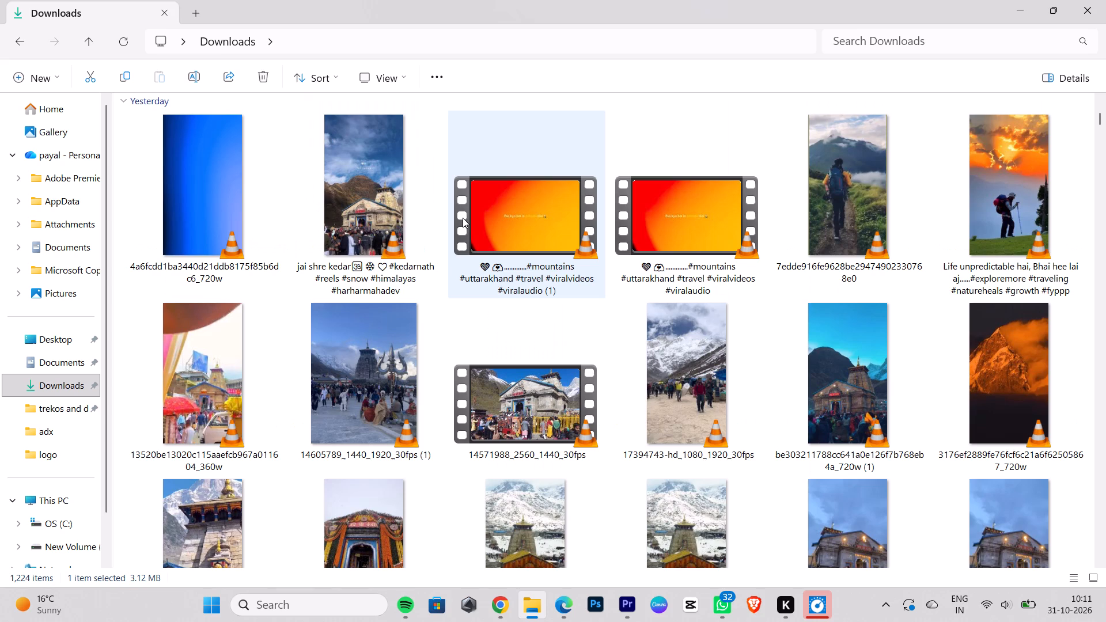
# Refresh the Downloads folder in File Explorer and look through the temple and mountain clips for more Kedarnath footage.
pyautogui.click(126, 43)
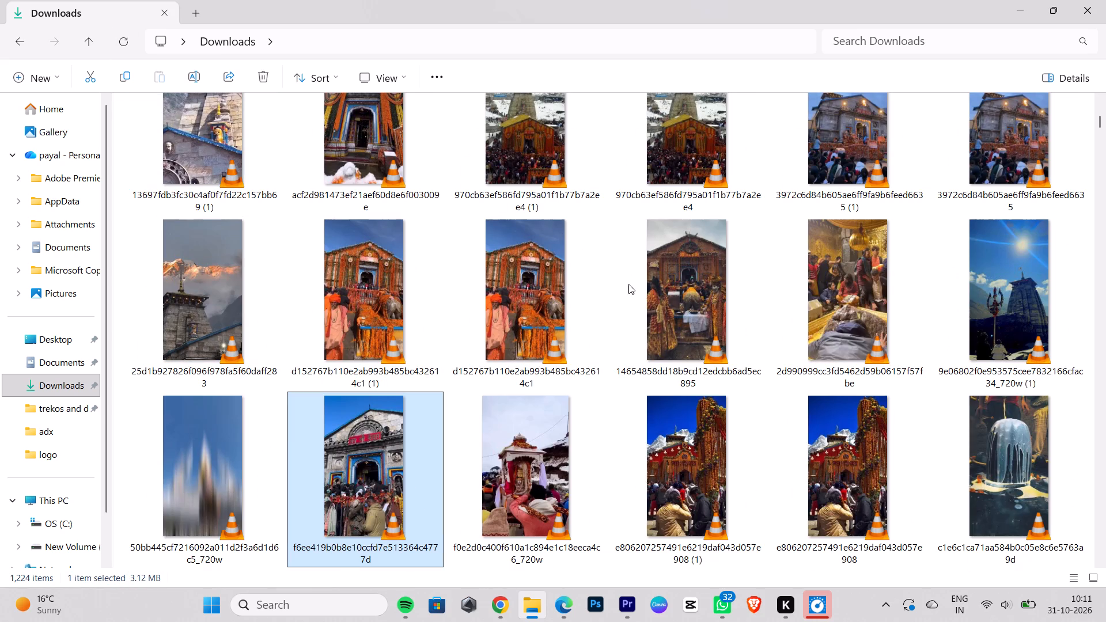
pyautogui.scroll(-1, 628, 284)
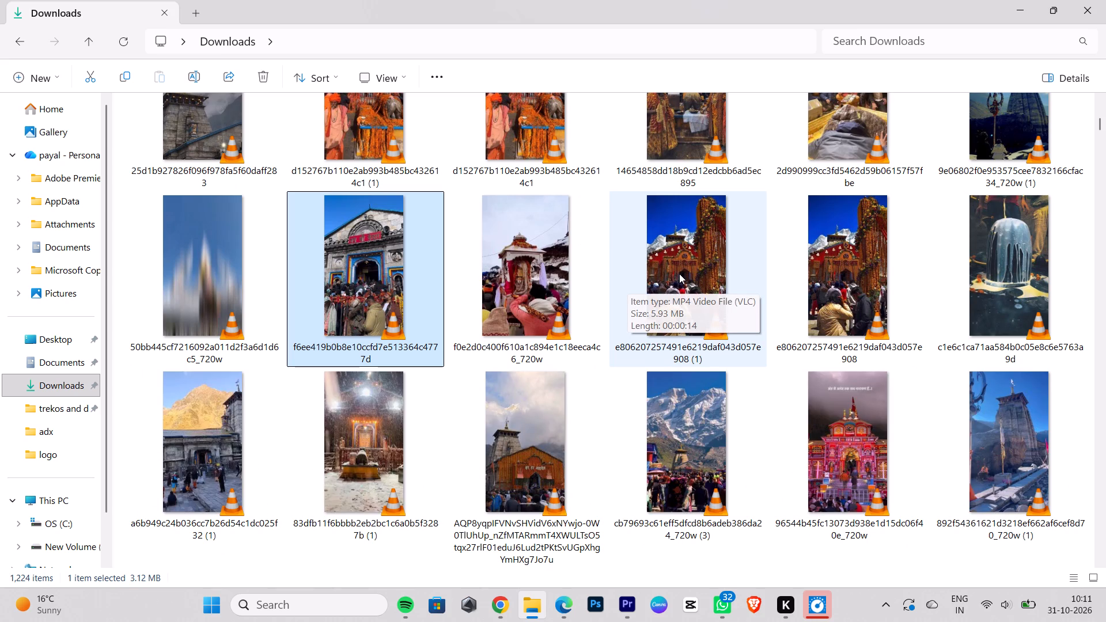
pyautogui.scroll(-1, 679, 274)
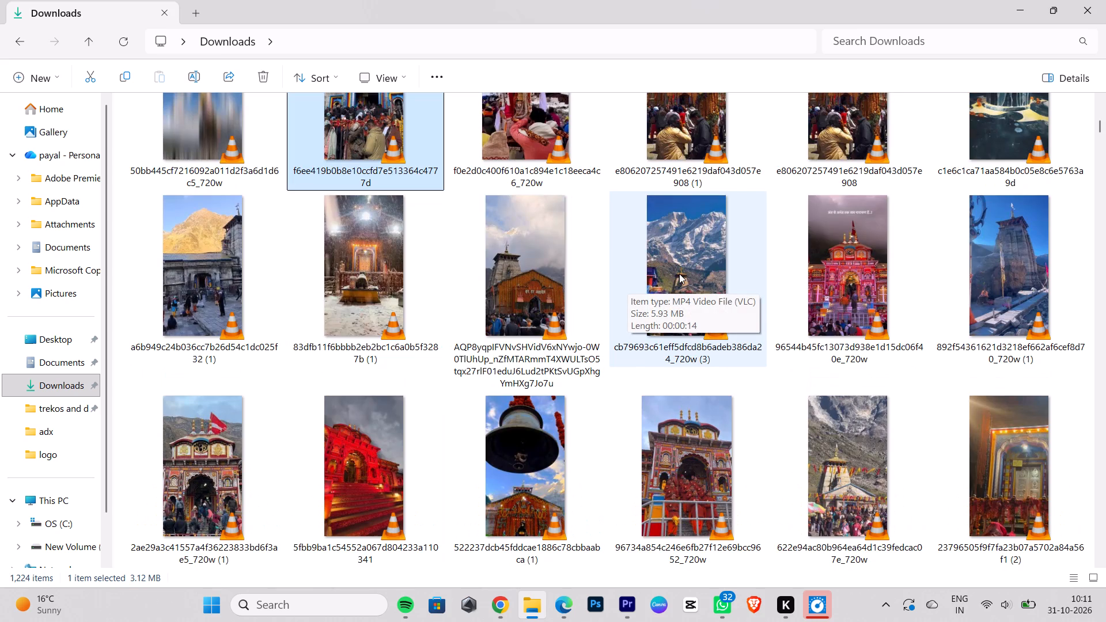
pyautogui.scroll(-1, 747, 272)
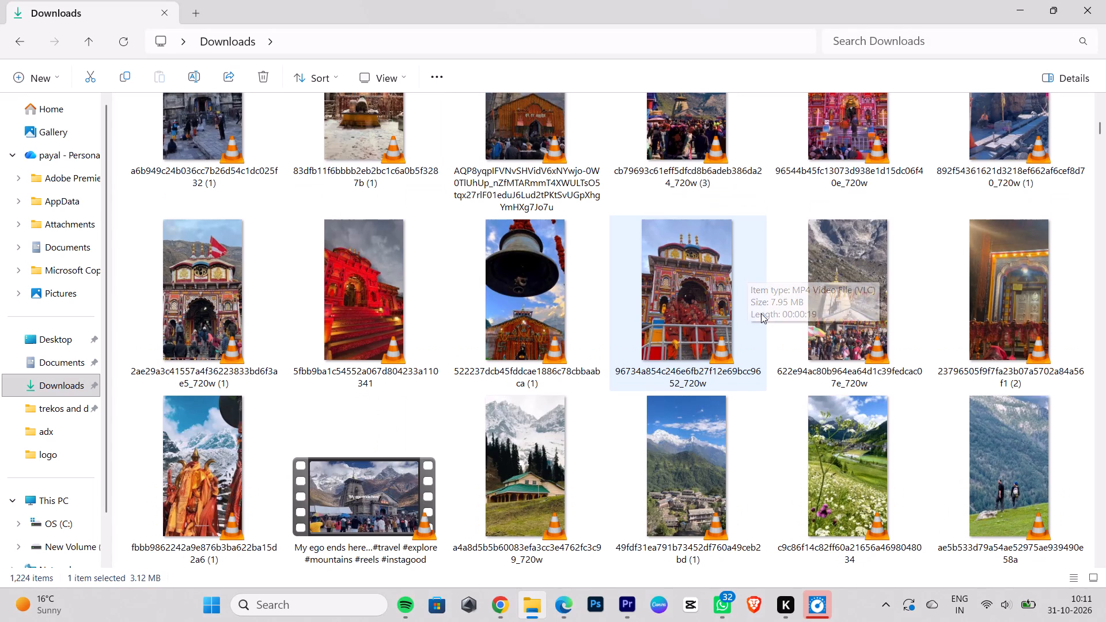
# Open the Windows quick settings for network, brightness and volume.
pyautogui.click(986, 609)
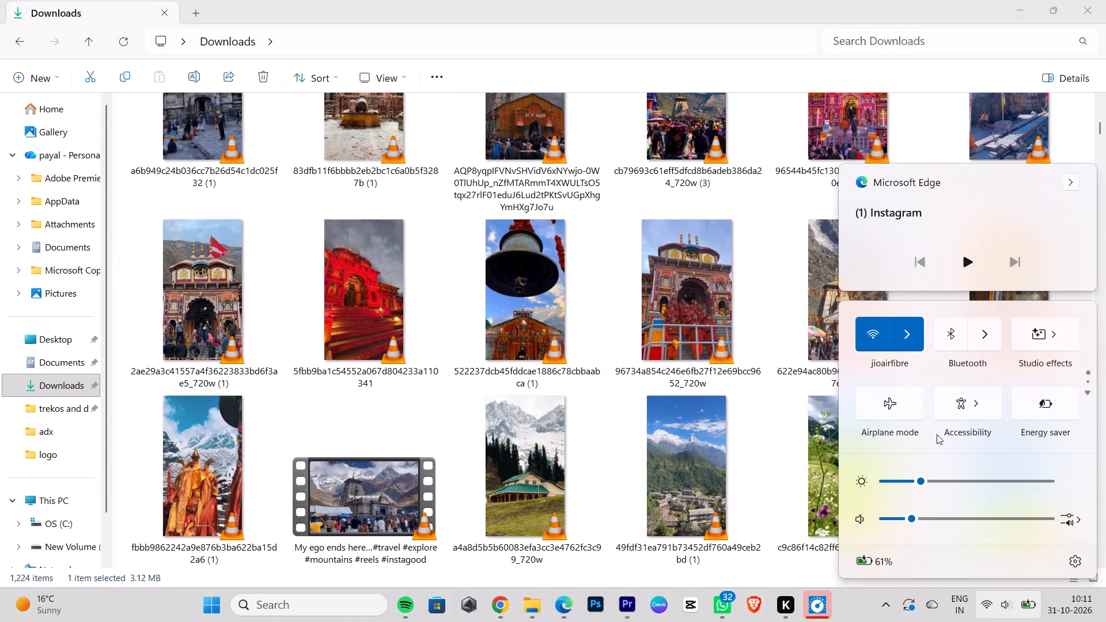
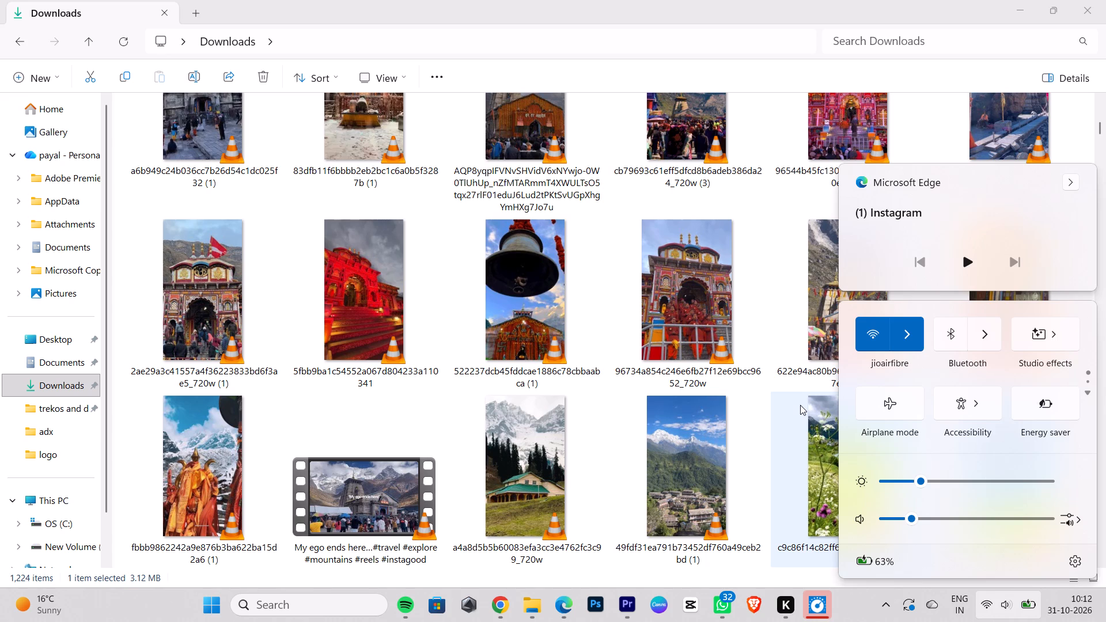
# Dismiss the quick settings flyout covering the clips in the Downloads folder.
pyautogui.click(521, 7)
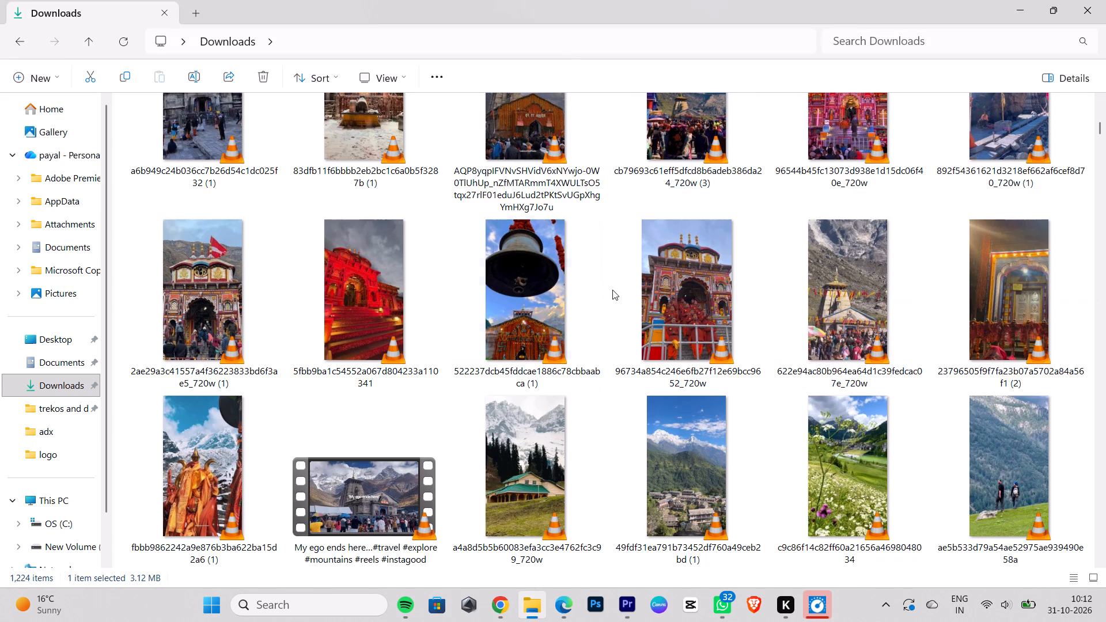
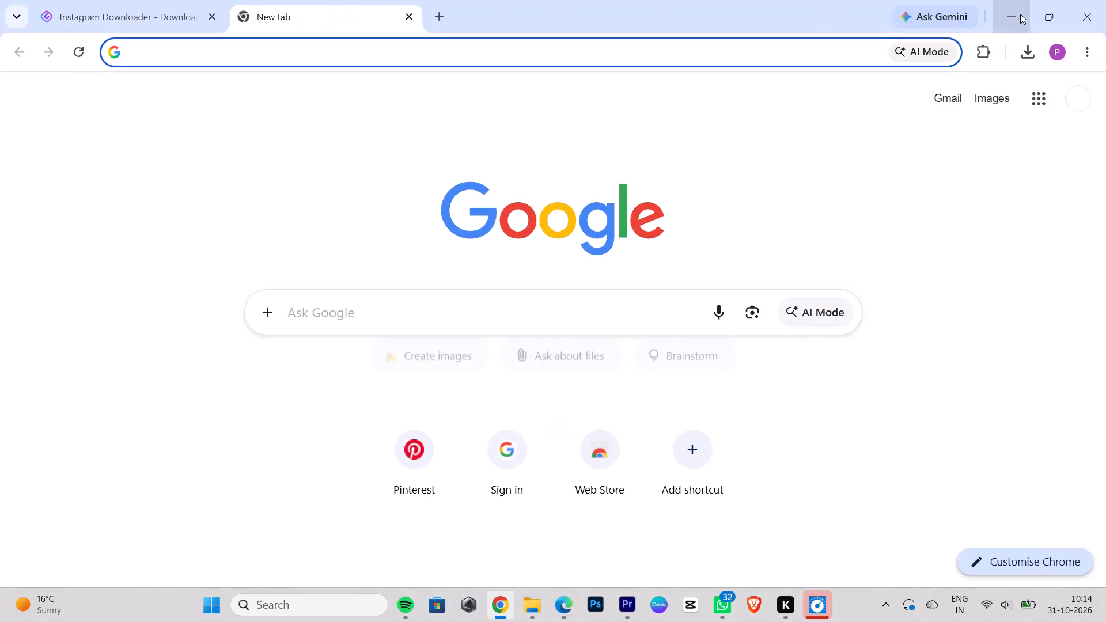
# Open the Google account switcher on the new tab page in Chrome.
pyautogui.click(1027, 92)
pyautogui.click(1082, 96)
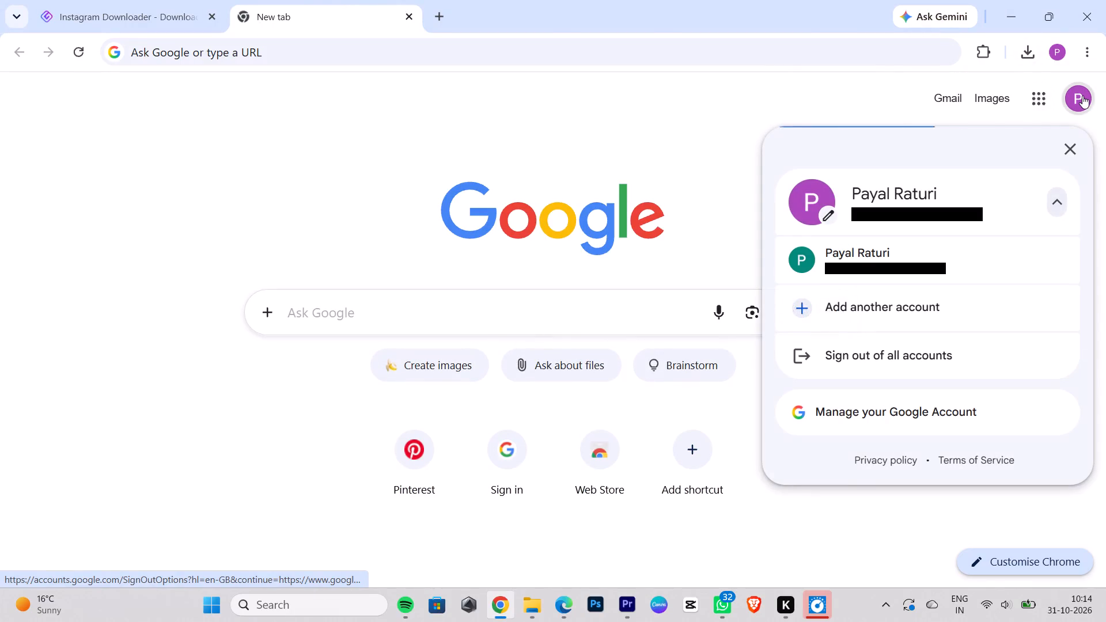
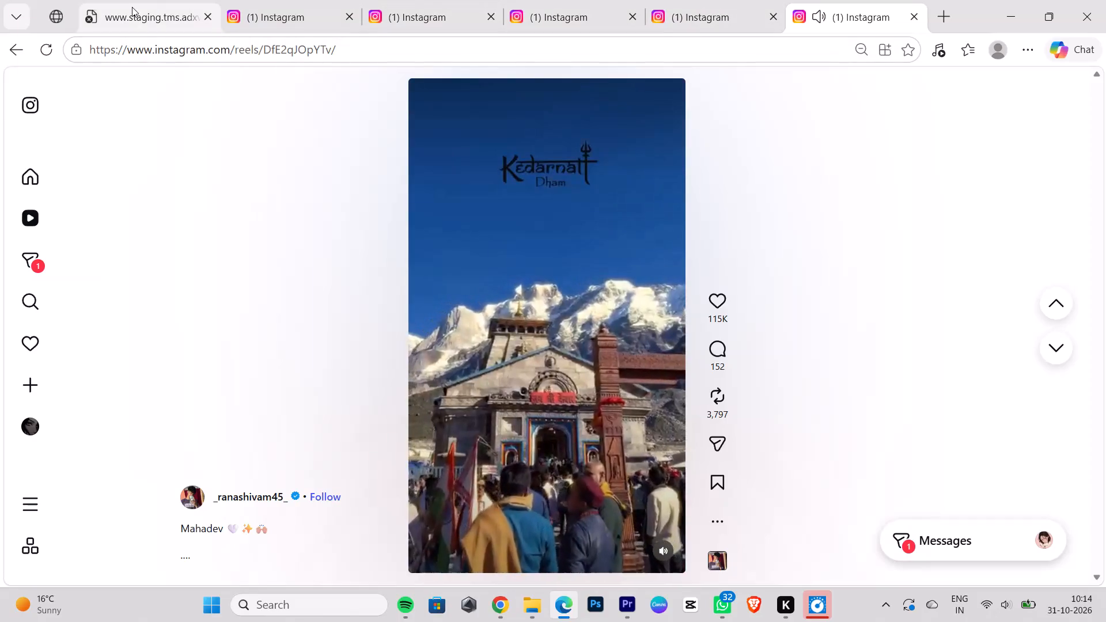
pyautogui.click(171, 4)
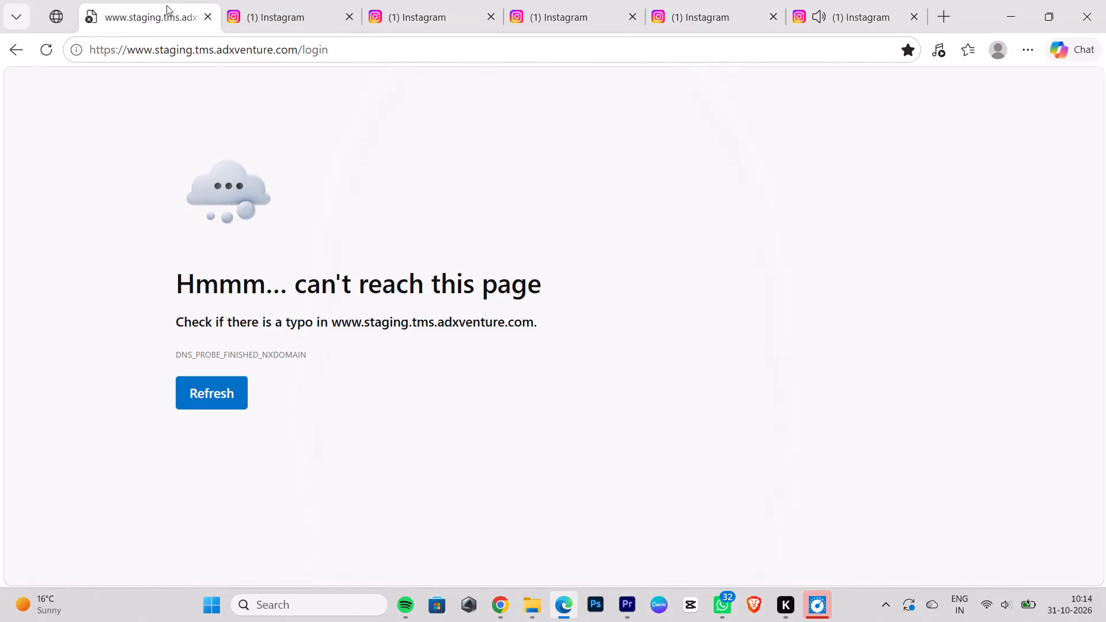
pyautogui.click(44, 48)
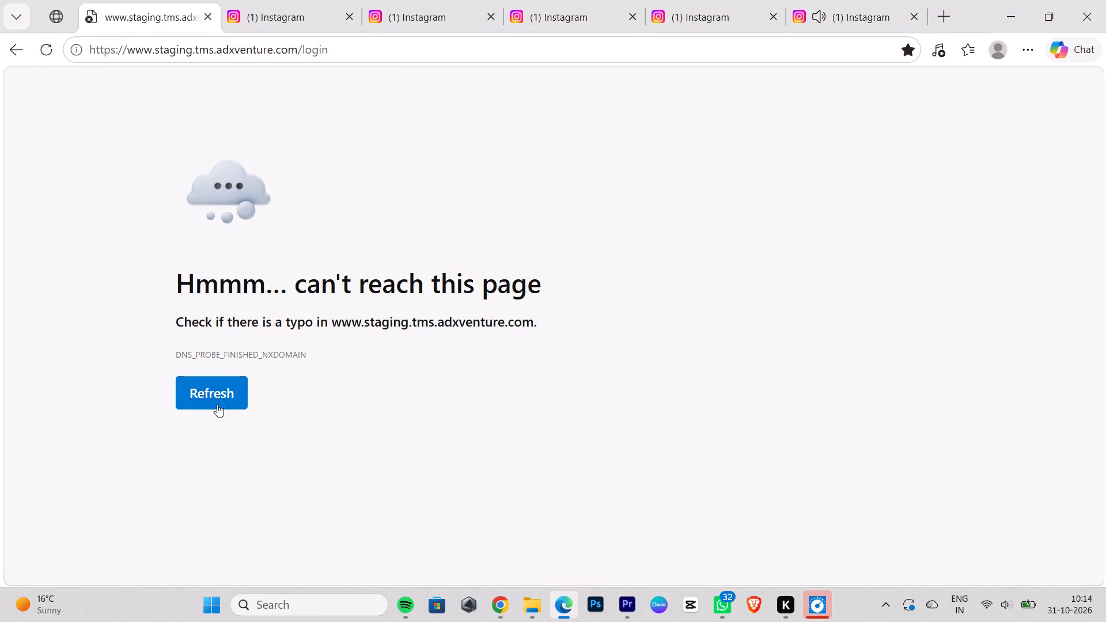
pyautogui.tripleClick(217, 404)
pyautogui.doubleClick(217, 404)
pyautogui.click(573, 168)
# Switch back to the devdham5.0 project in Premiere Pro.
pyautogui.click(627, 601)
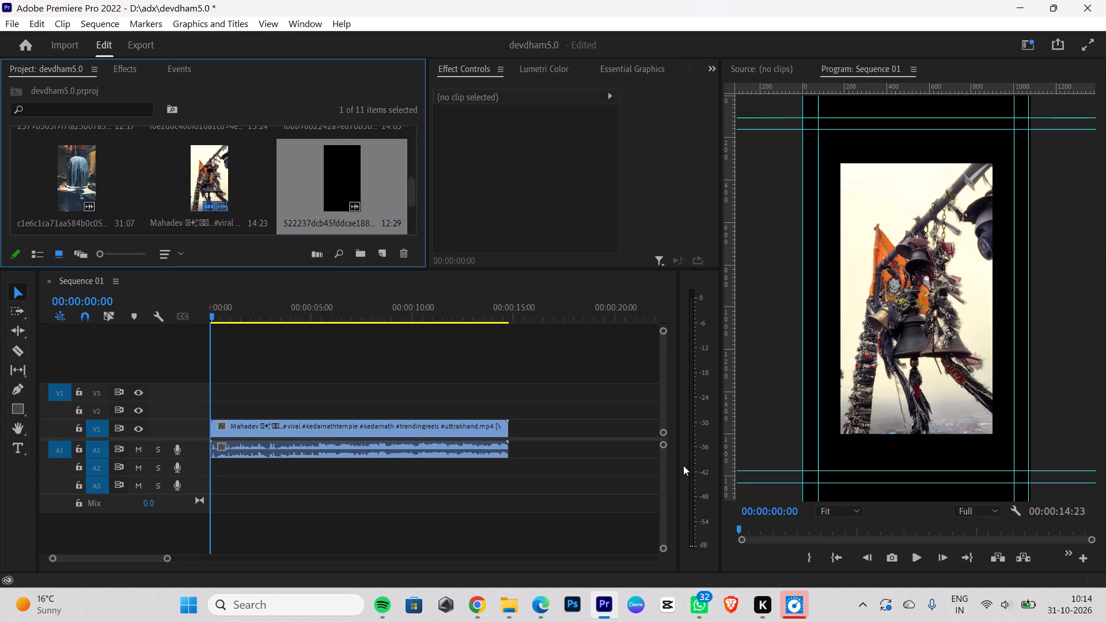
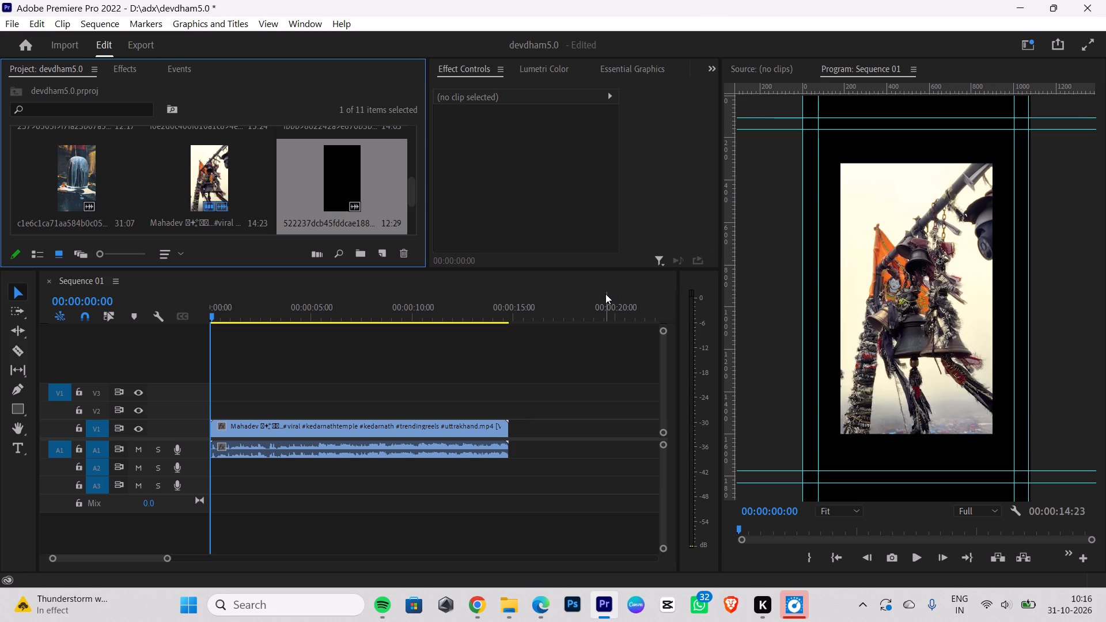
# Play the opening of the reference clip in Sequence 01, then return the playhead to the start.
pyautogui.press('space')
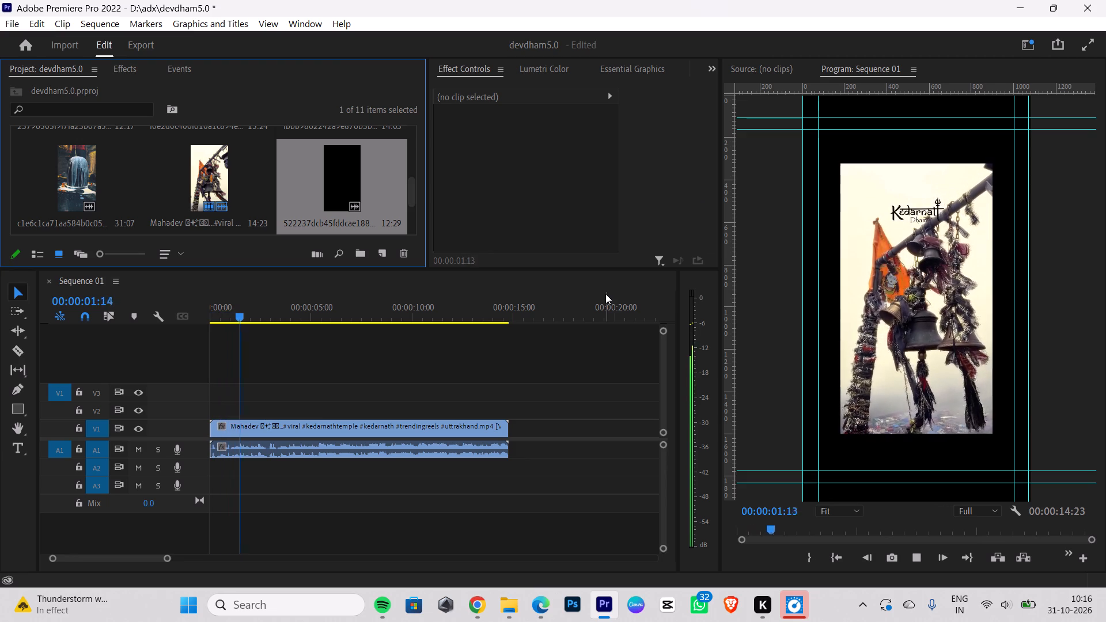
pyautogui.press('space')
pyautogui.moveTo(244, 314); pyautogui.dragTo(0, 355)
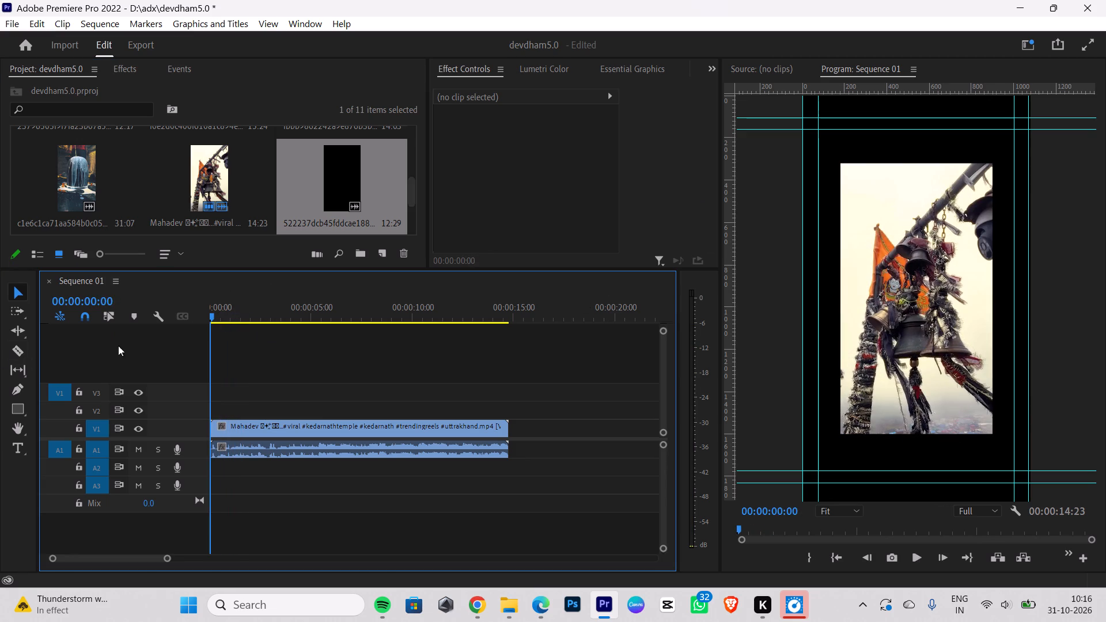
# Find the temple-and-trident clip e686d5707e48345b4d48fe71bd357763_720w (3) in Downloads and import it into the devdham5.0 Premiere project.
pyautogui.click(502, 602)
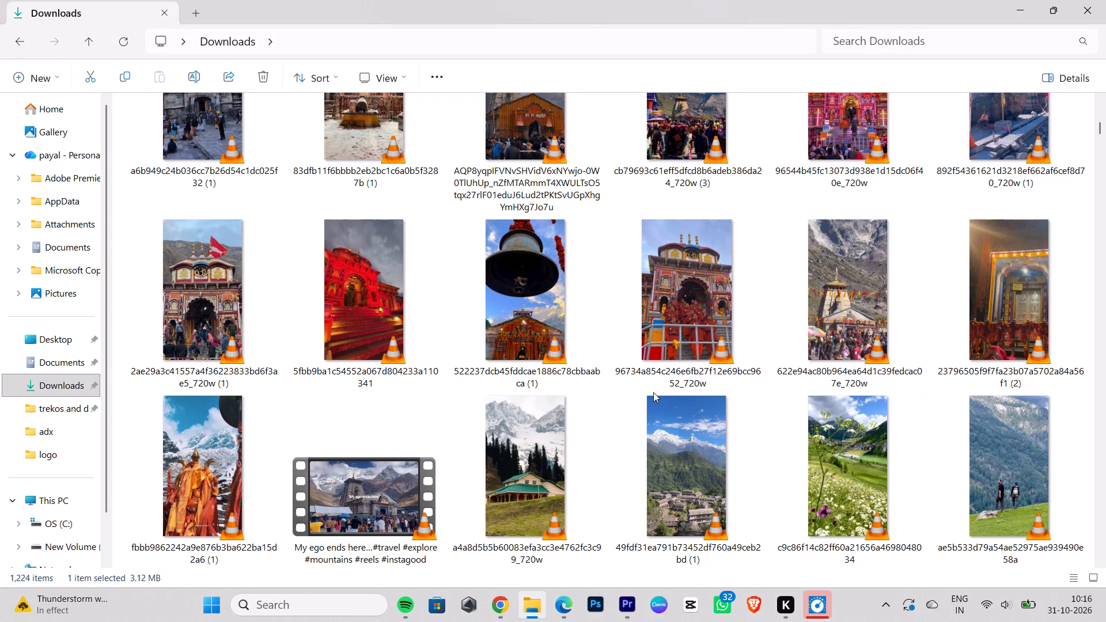
pyautogui.scroll(-2, 657, 393)
pyautogui.scroll(3, 657, 393)
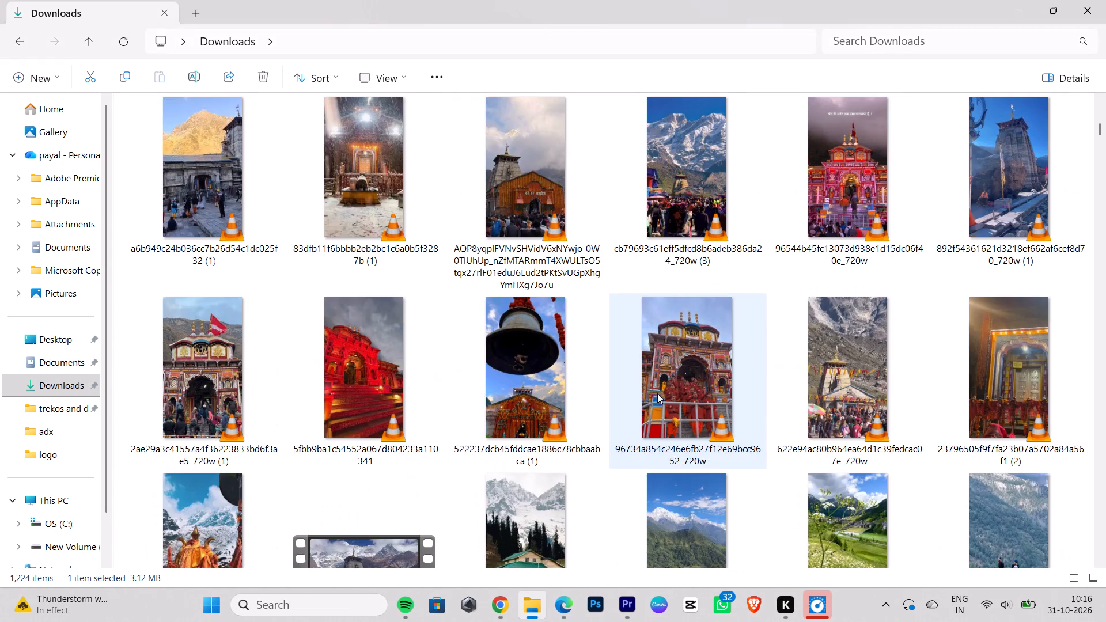
pyautogui.scroll(1, 657, 393)
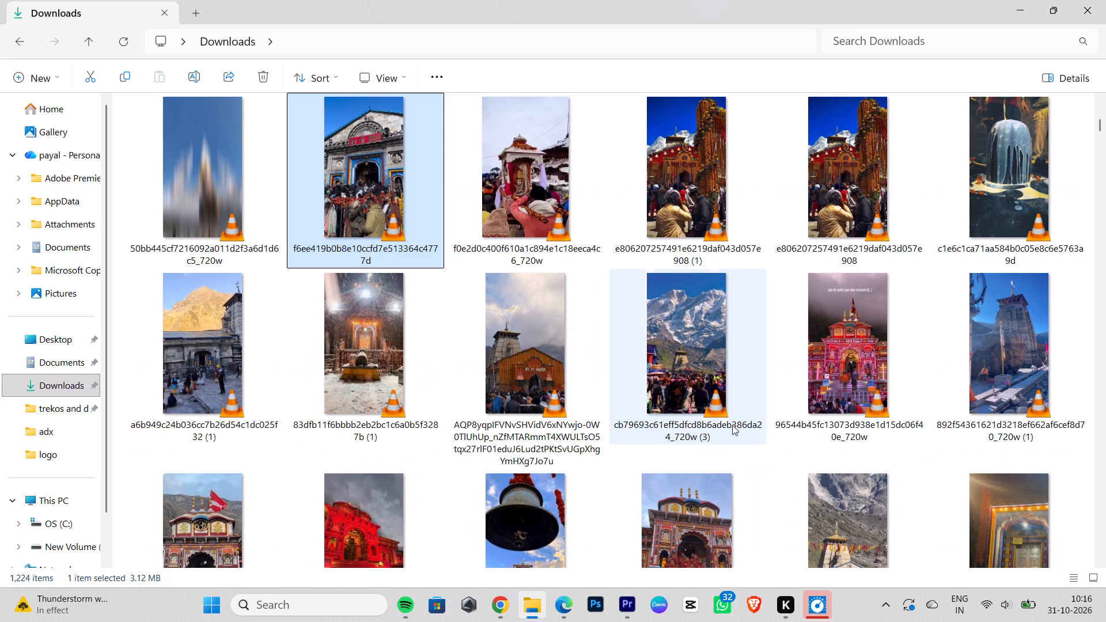
pyautogui.scroll(3, 734, 418)
pyautogui.scroll(-5, 711, 290)
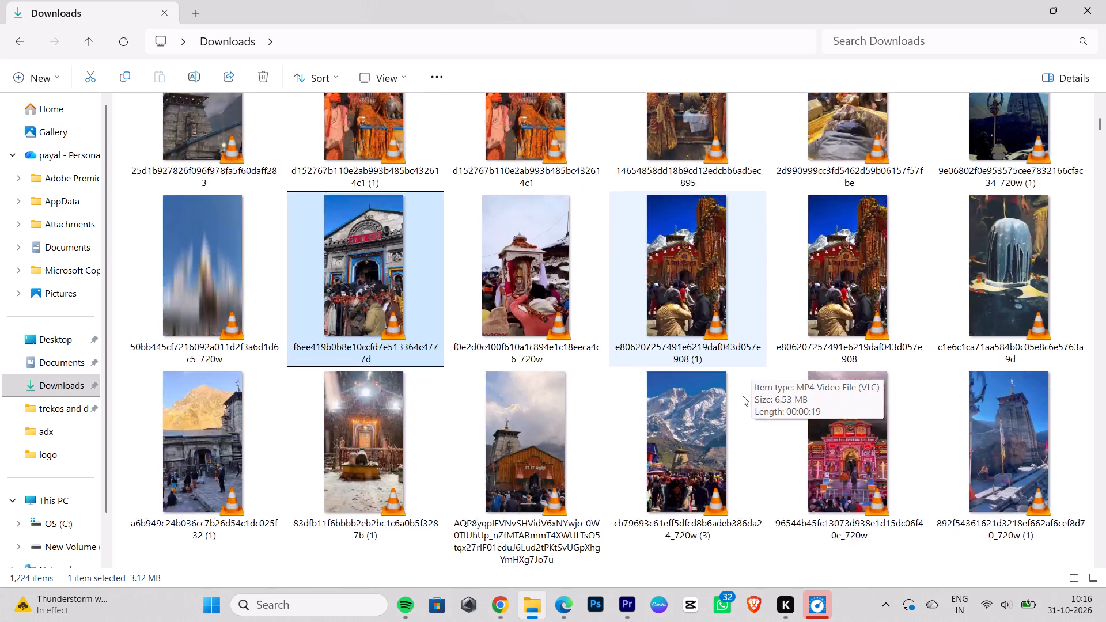
pyautogui.scroll(-10, 745, 403)
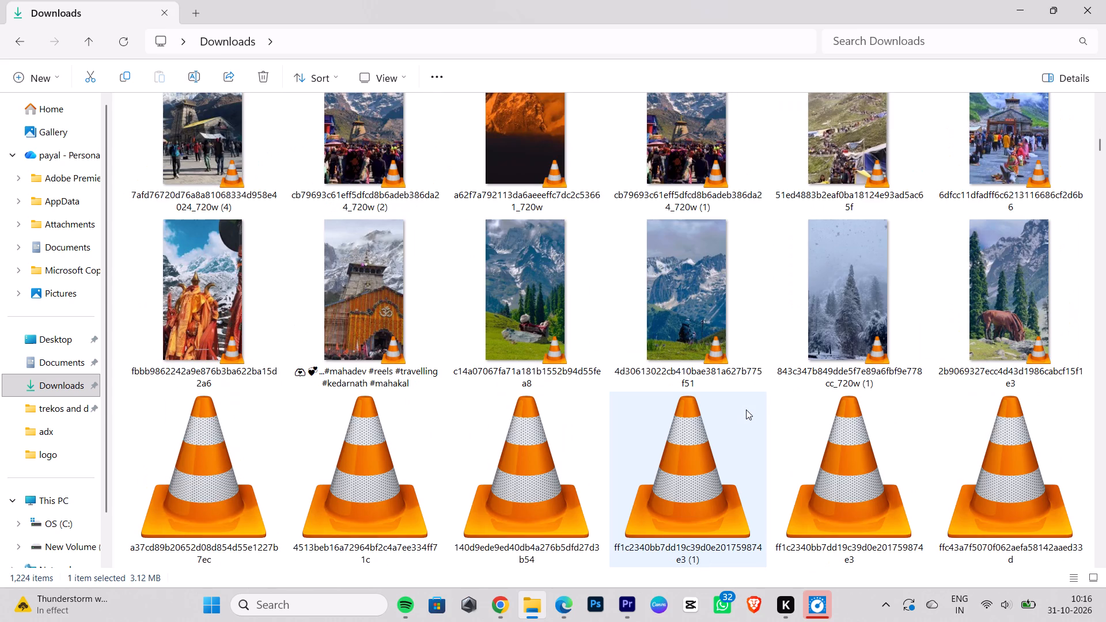
pyautogui.scroll(-1, 768, 416)
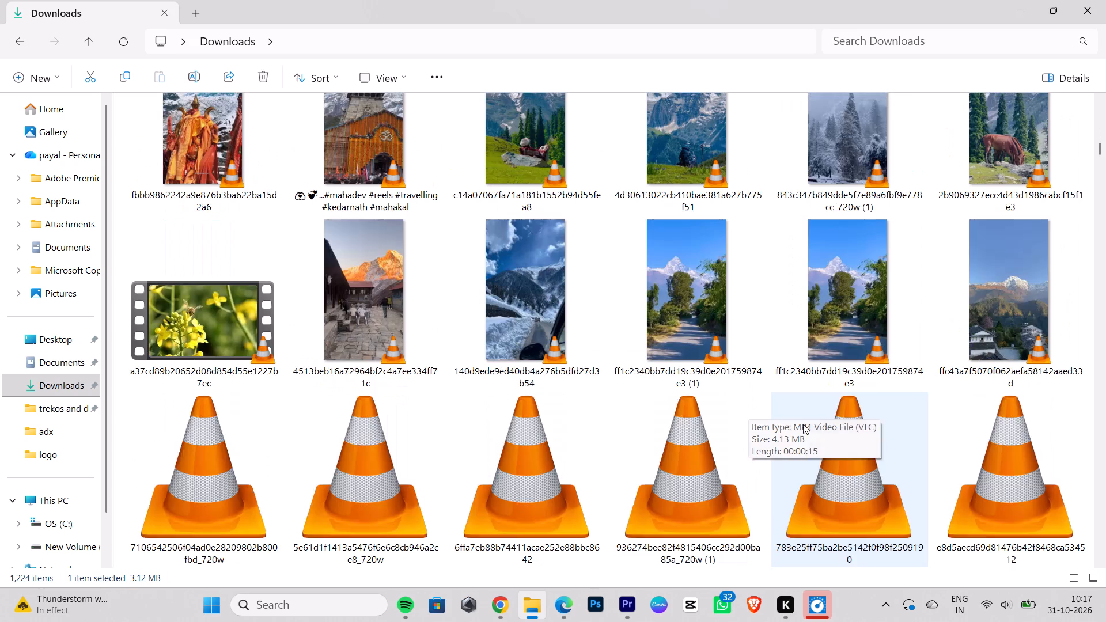
pyautogui.scroll(-1, 793, 422)
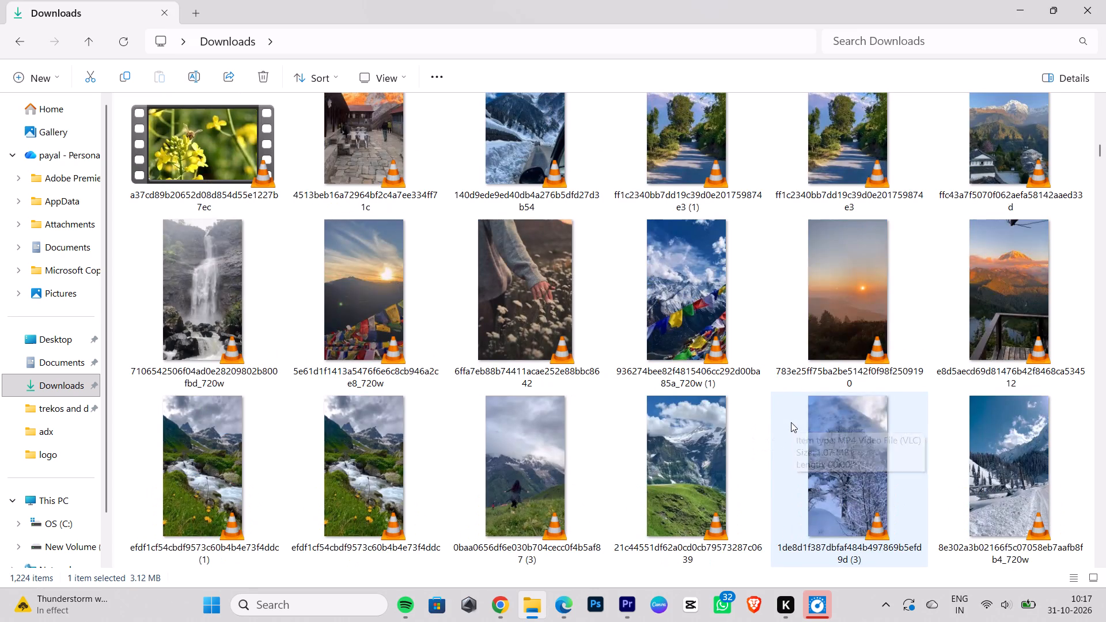
pyautogui.scroll(-1, 789, 428)
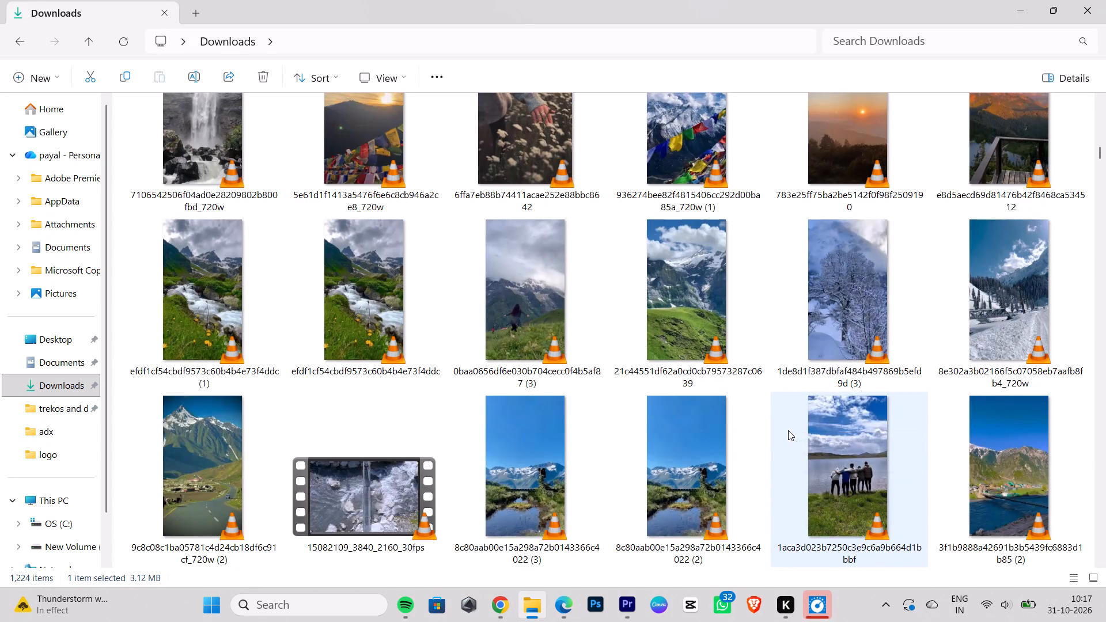
pyautogui.scroll(-1, 788, 430)
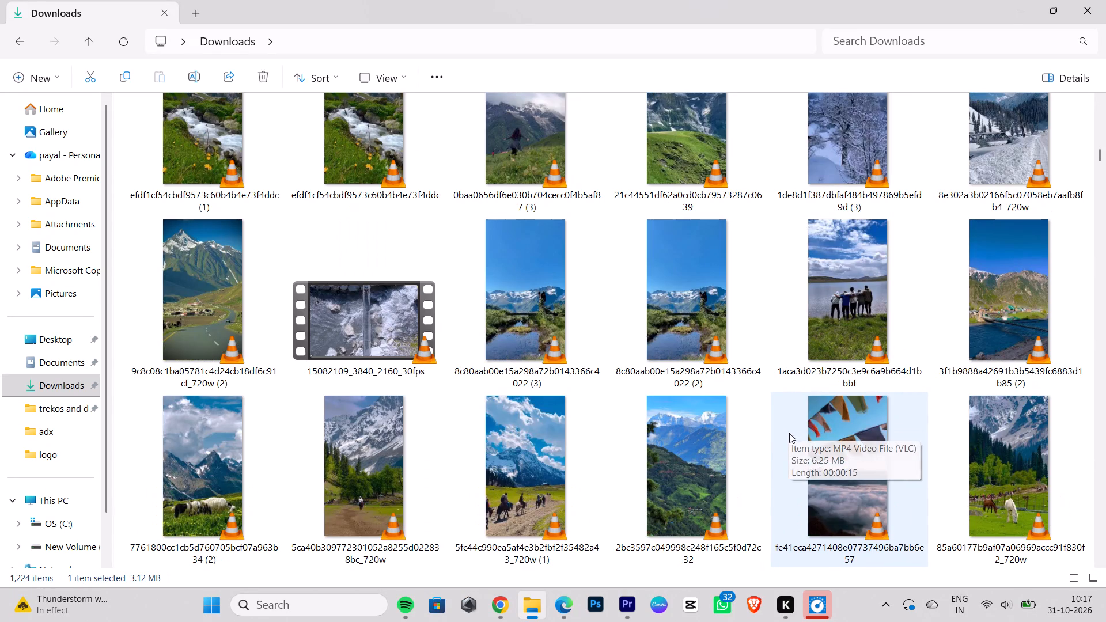
pyautogui.scroll(-1, 767, 317)
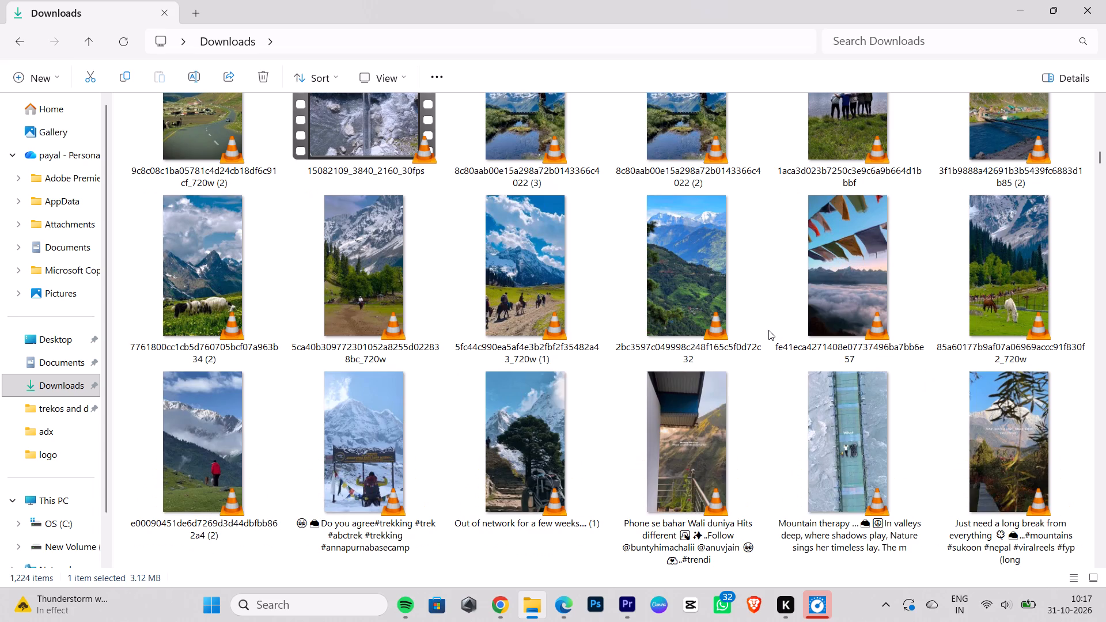
pyautogui.scroll(-2, 769, 332)
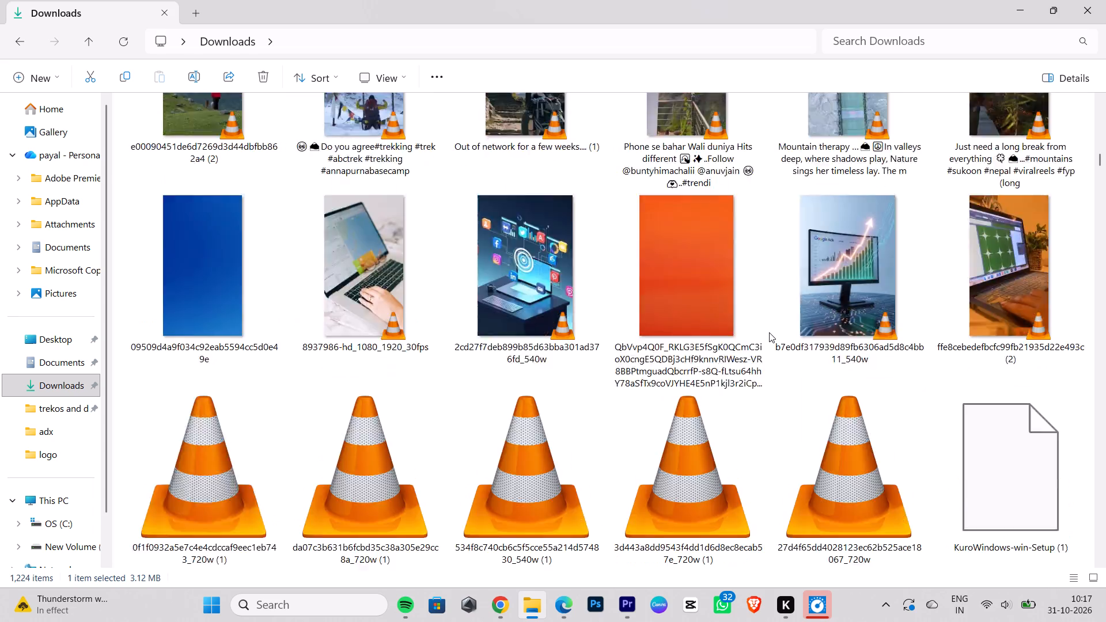
pyautogui.scroll(-2, 769, 332)
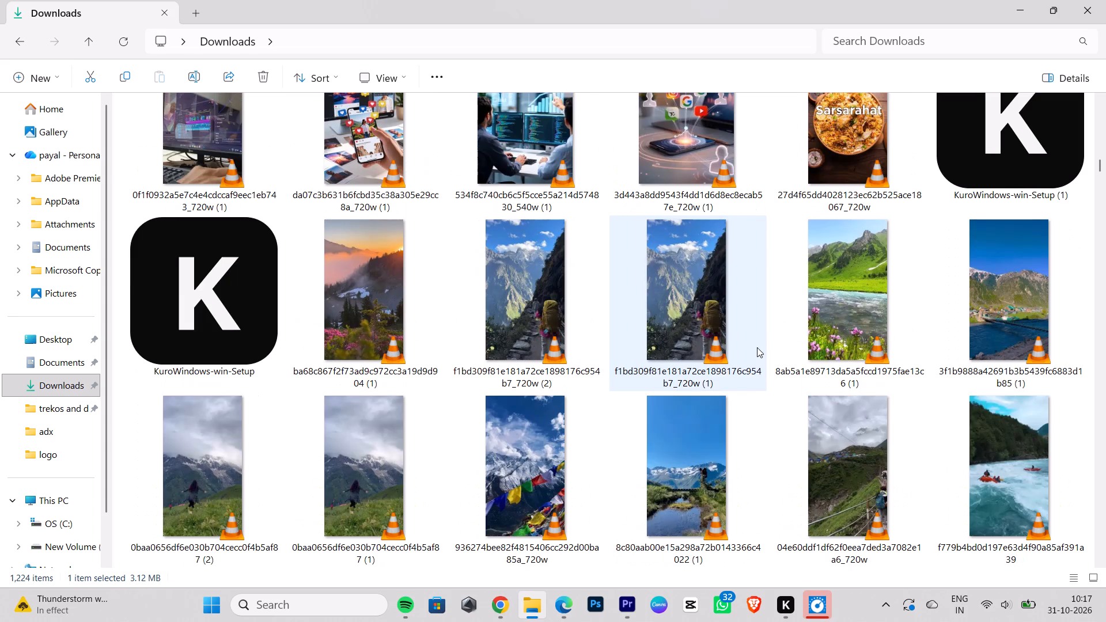
pyautogui.scroll(-1, 757, 347)
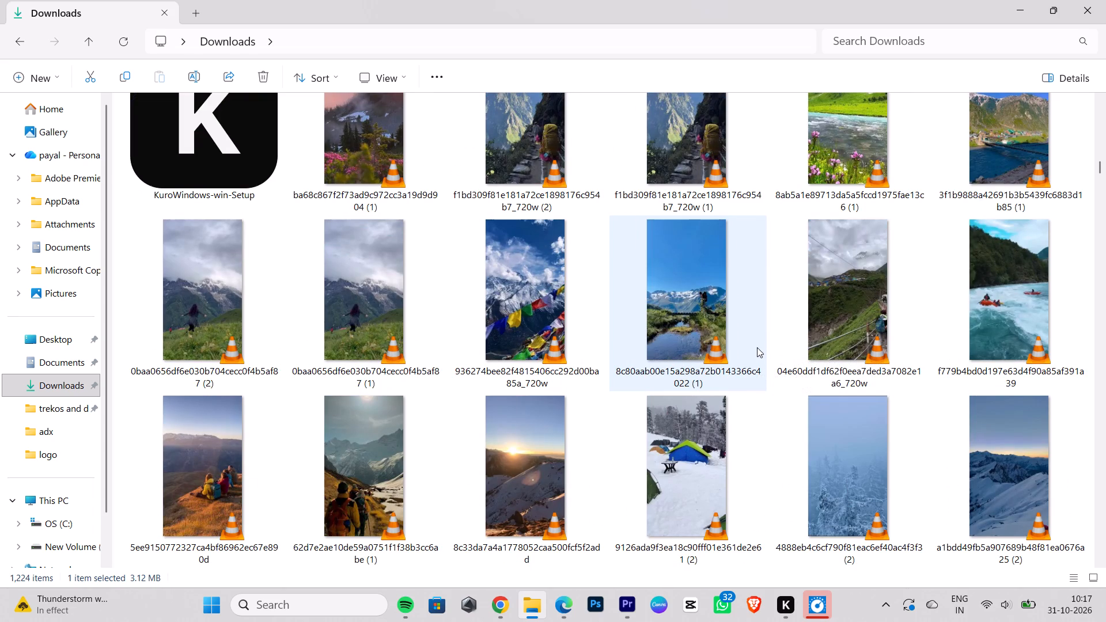
pyautogui.scroll(-2, 757, 347)
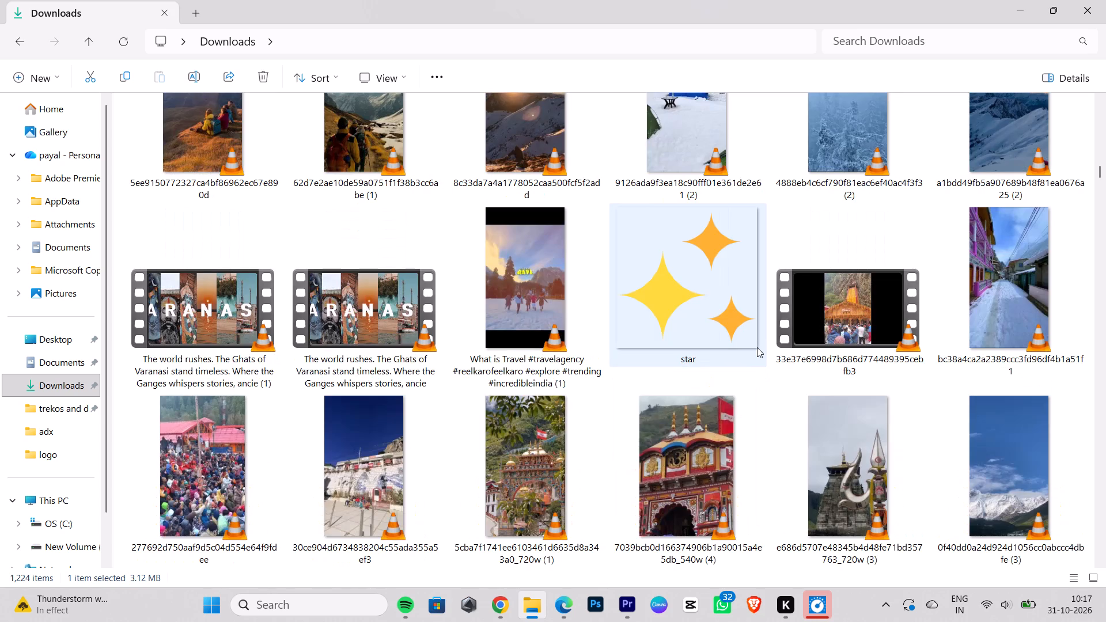
pyautogui.moveTo(857, 454); pyautogui.dragTo(622, 594)
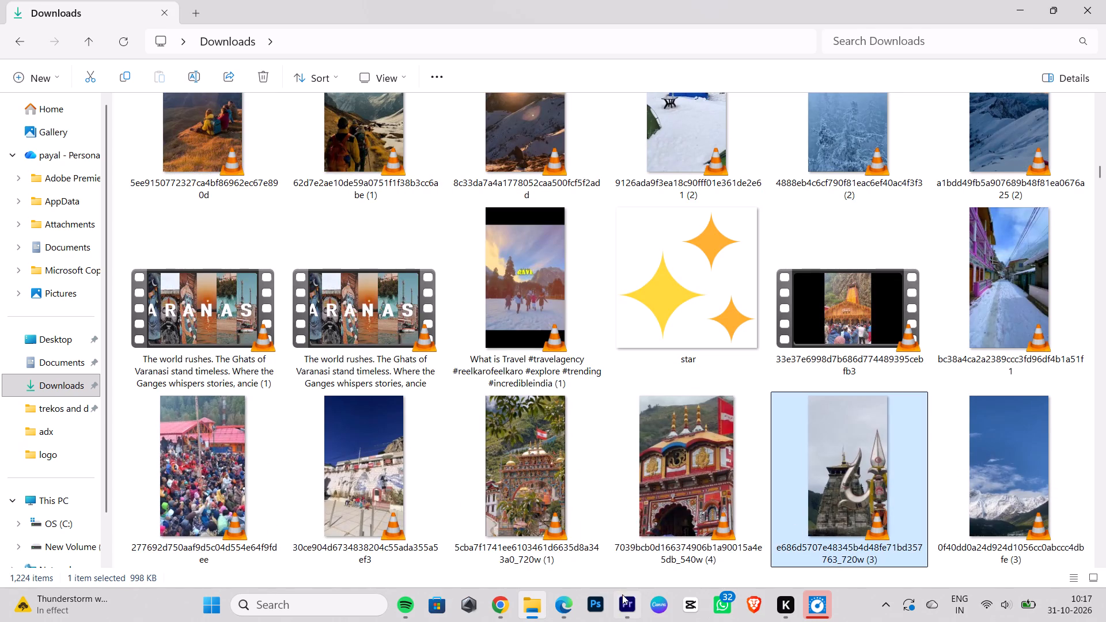
pyautogui.moveTo(622, 594); pyautogui.dragTo(211, 214)
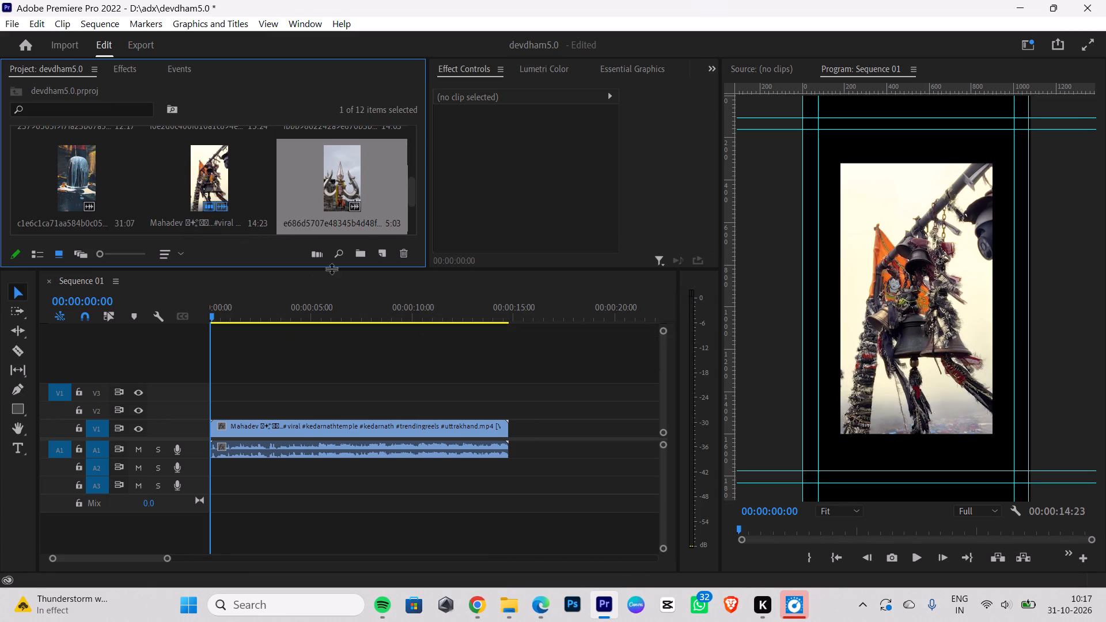
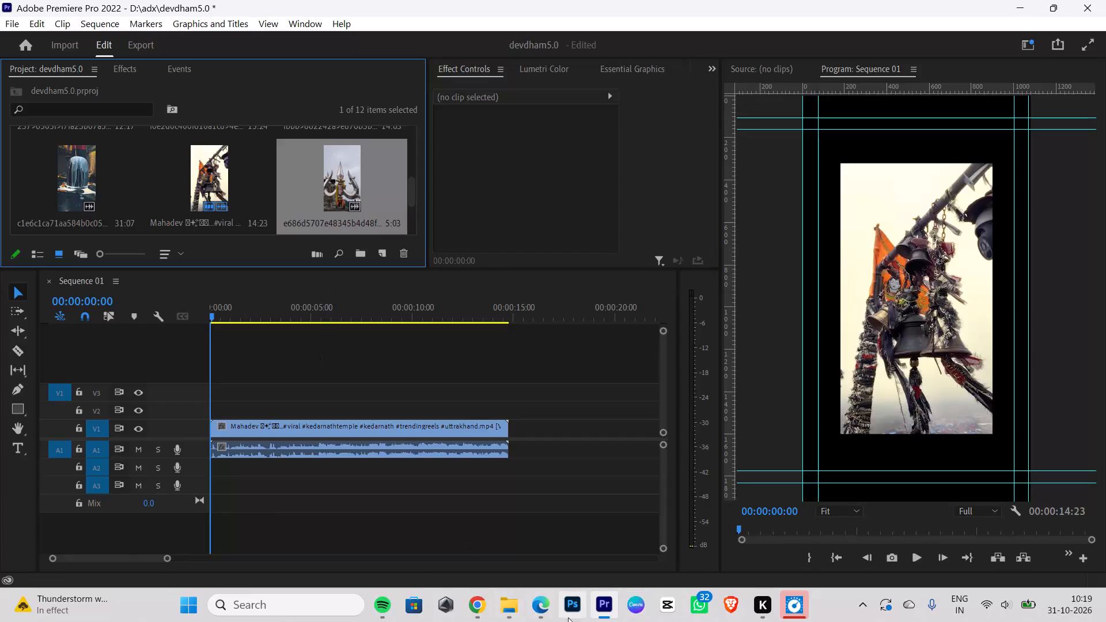
# Switch to Microsoft Edge and close all the open Instagram tabs, keeping only the staging.tms.adxventure.com tab.
pyautogui.click(537, 605)
pyautogui.click(19, 49)
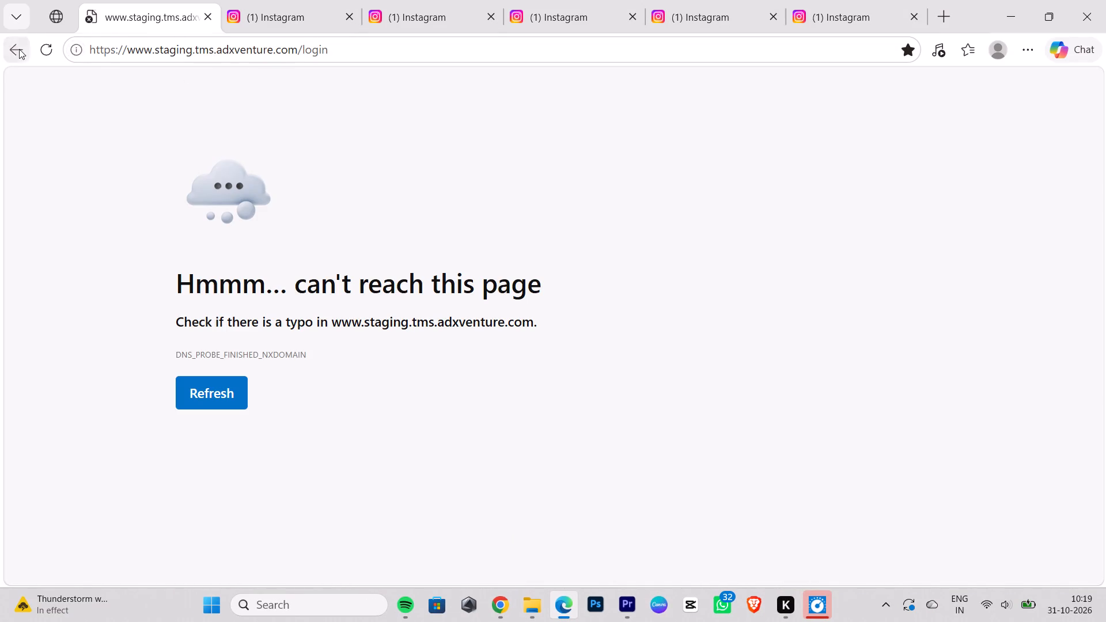
pyautogui.click(175, 69)
pyautogui.click(262, 20)
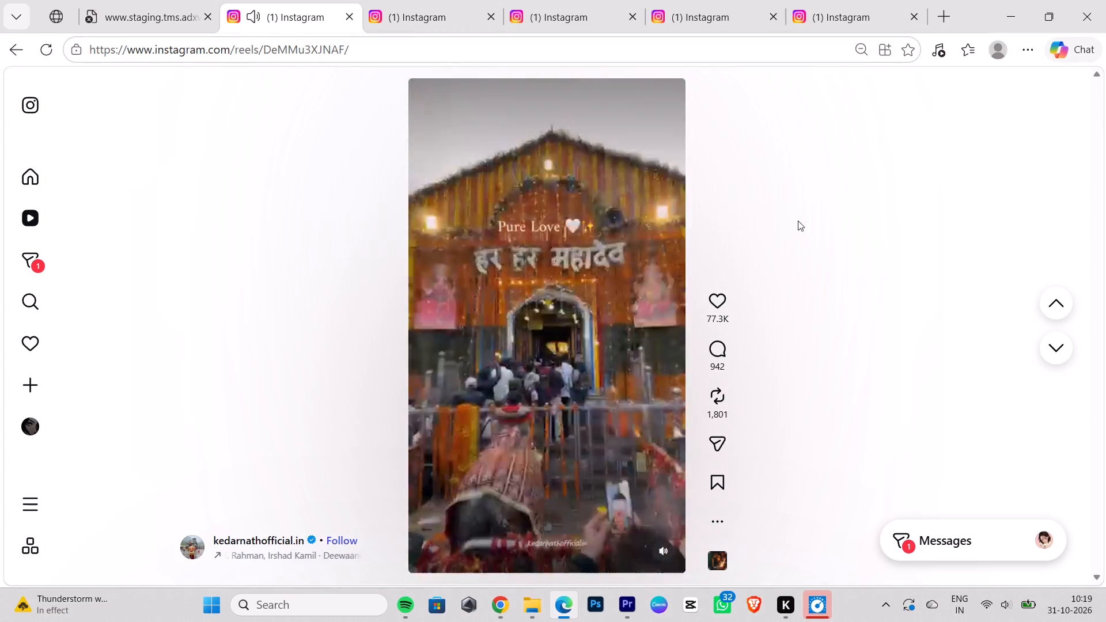
pyautogui.click(349, 24)
pyautogui.tripleClick(349, 17)
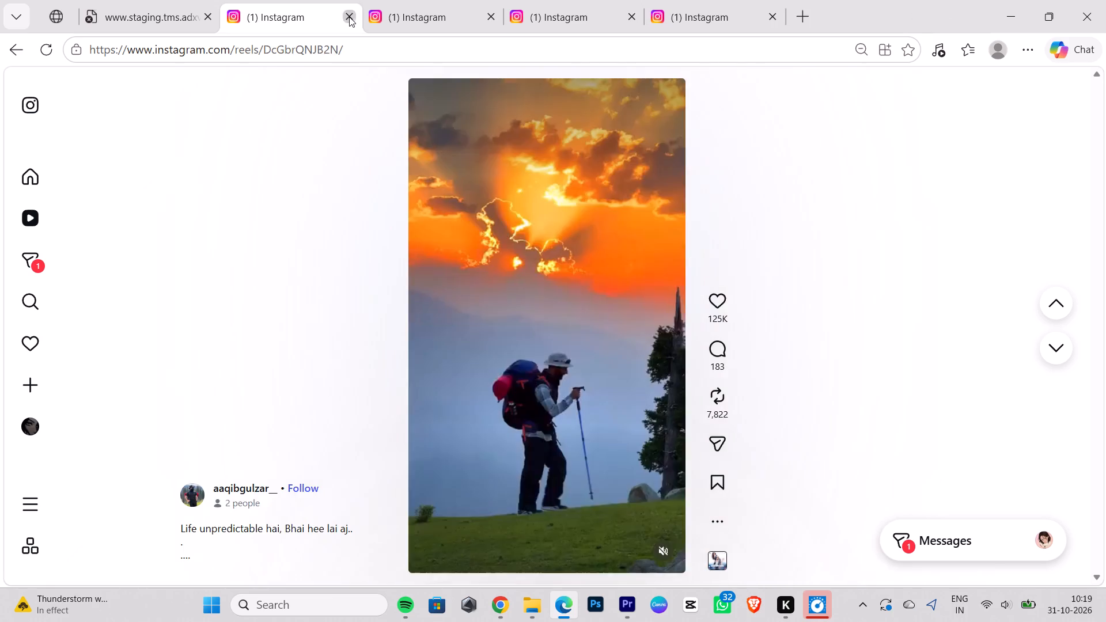
pyautogui.click(349, 17)
pyautogui.click(349, 17)
pyautogui.click(349, 17)
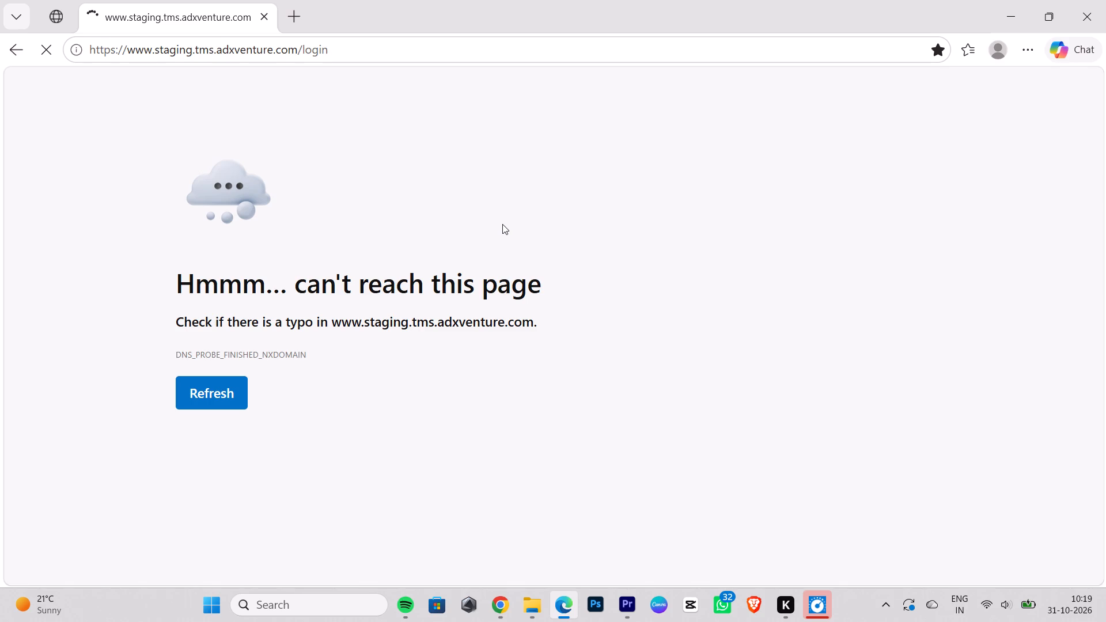
# Switch to Premiere Pro, briefly play the reference clip's opening in Sequence 01, and return the playhead to the start.
pyautogui.click(623, 607)
pyautogui.press('space')
pyautogui.press('space')
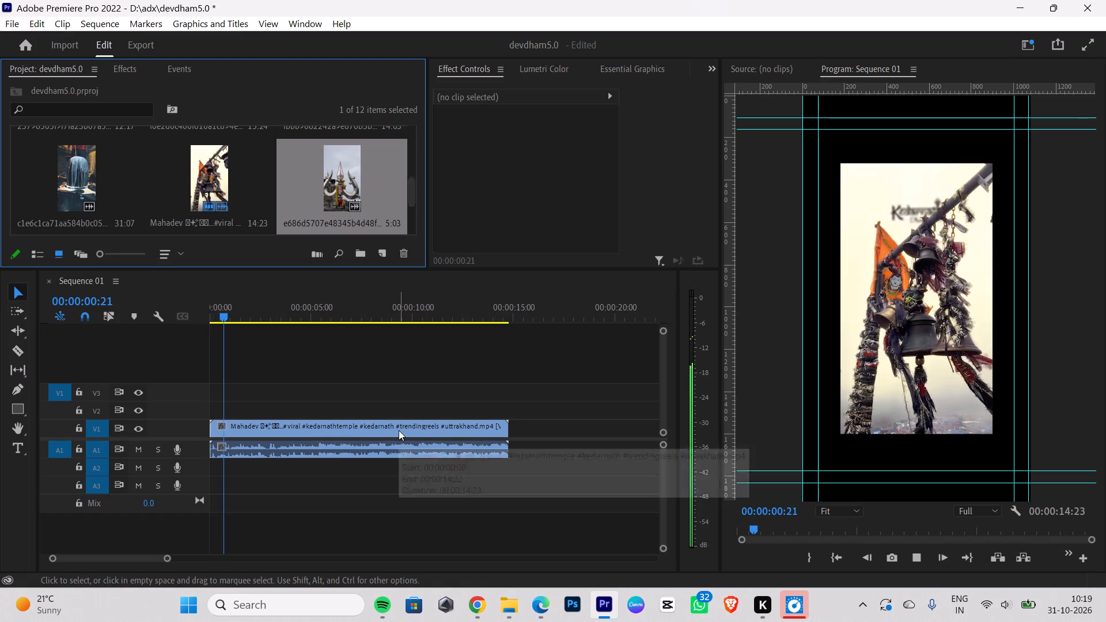
pyautogui.moveTo(219, 305); pyautogui.dragTo(91, 322)
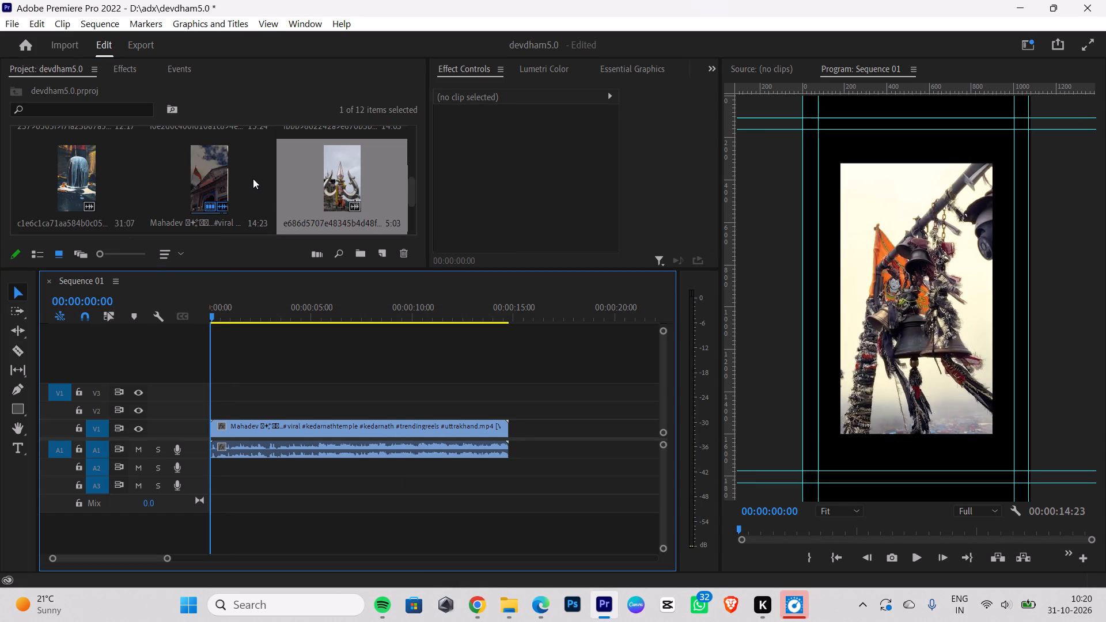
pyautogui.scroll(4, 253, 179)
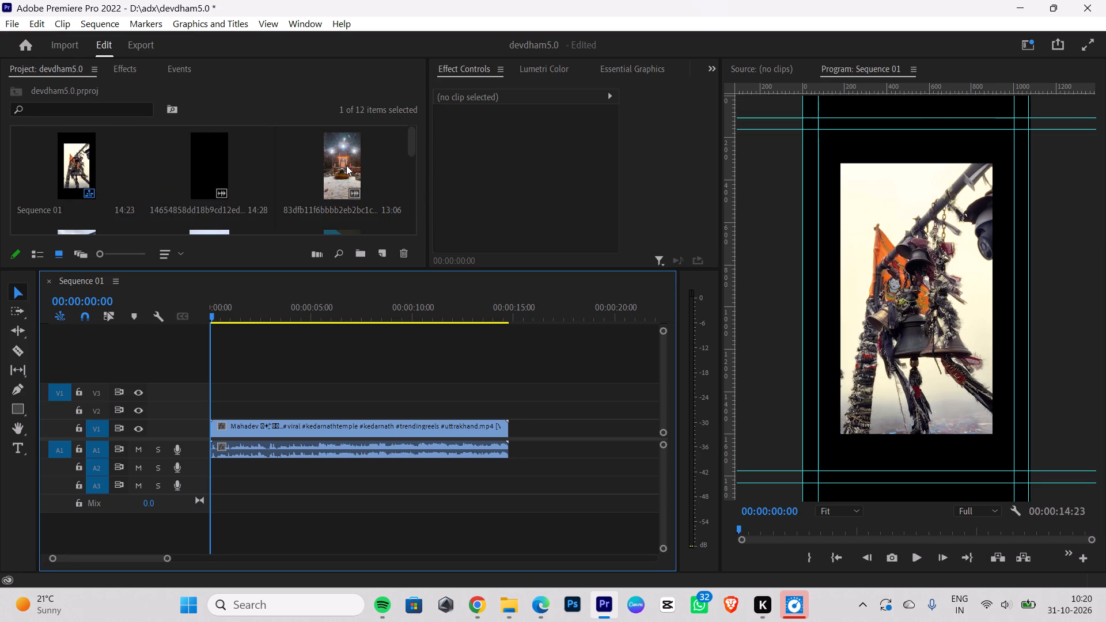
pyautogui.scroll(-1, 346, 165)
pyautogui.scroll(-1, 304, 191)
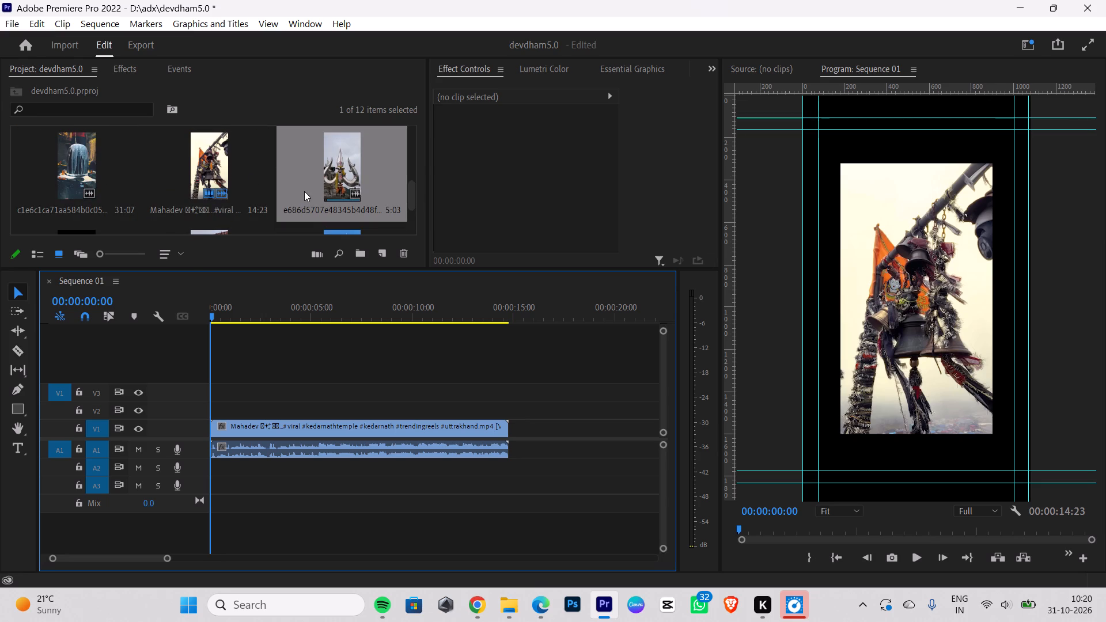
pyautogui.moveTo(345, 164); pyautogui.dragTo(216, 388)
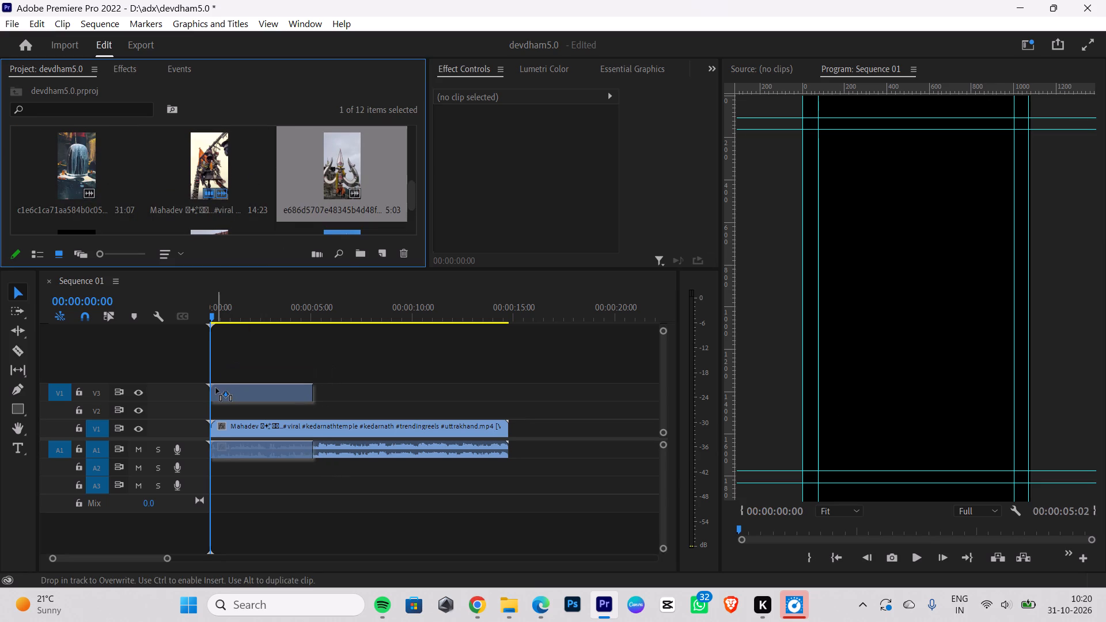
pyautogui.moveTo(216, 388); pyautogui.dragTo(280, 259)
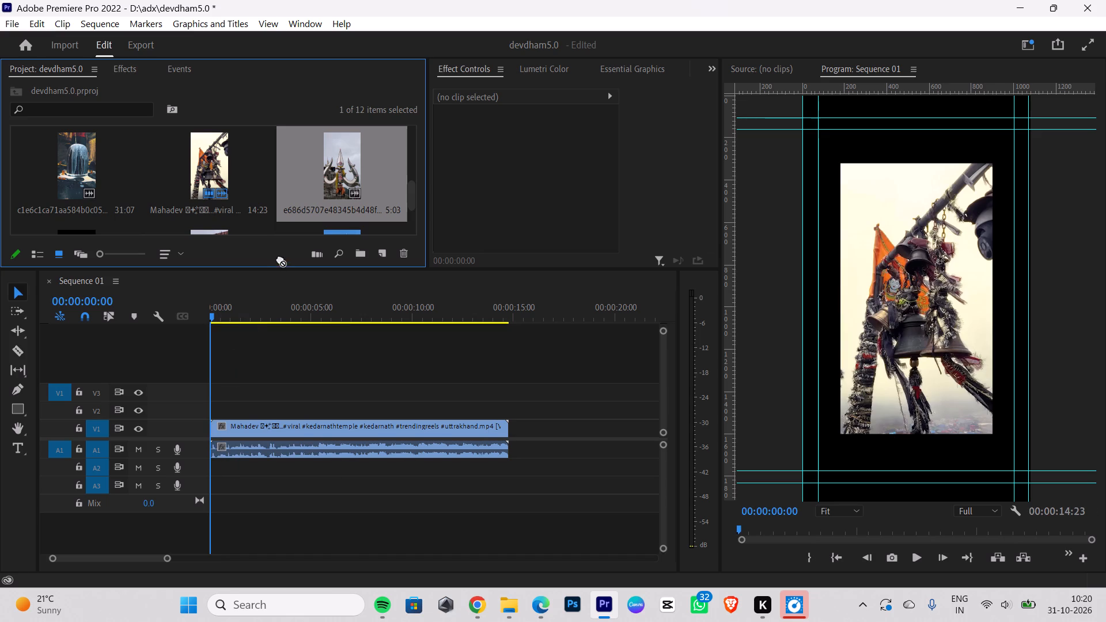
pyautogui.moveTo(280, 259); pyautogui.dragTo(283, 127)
# Add the hanging-bells clip 50bb445cf7216092a011d2f3a6d1d6c5_720w.mp4 to Sequence 01 above the reference clip and delete its audio.
pyautogui.scroll(-2, 294, 187)
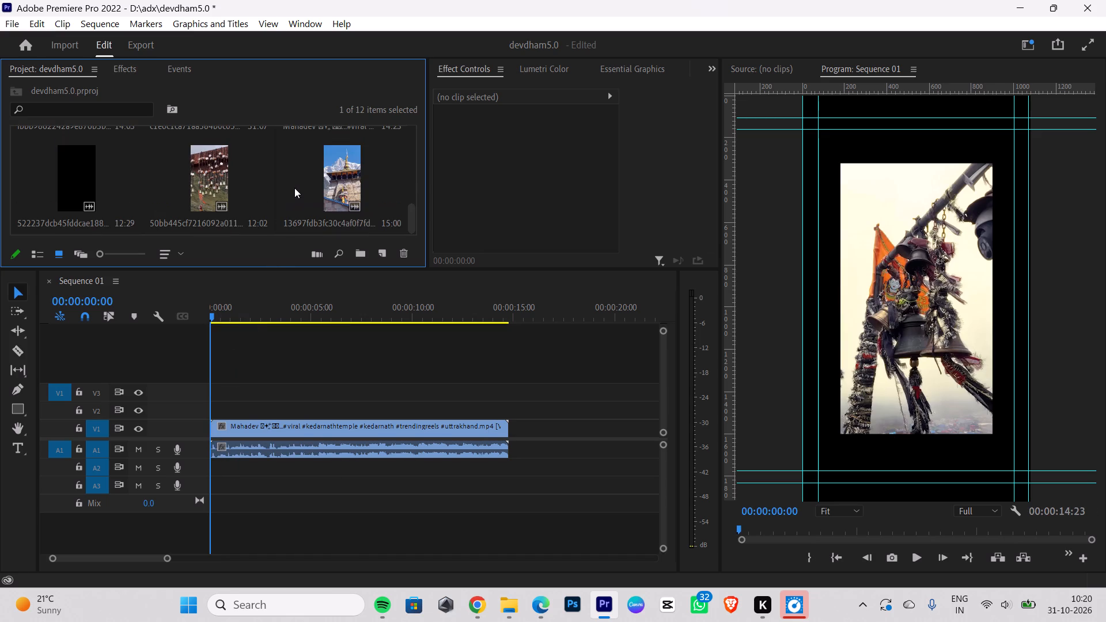
pyautogui.moveTo(219, 167); pyautogui.dragTo(300, 355)
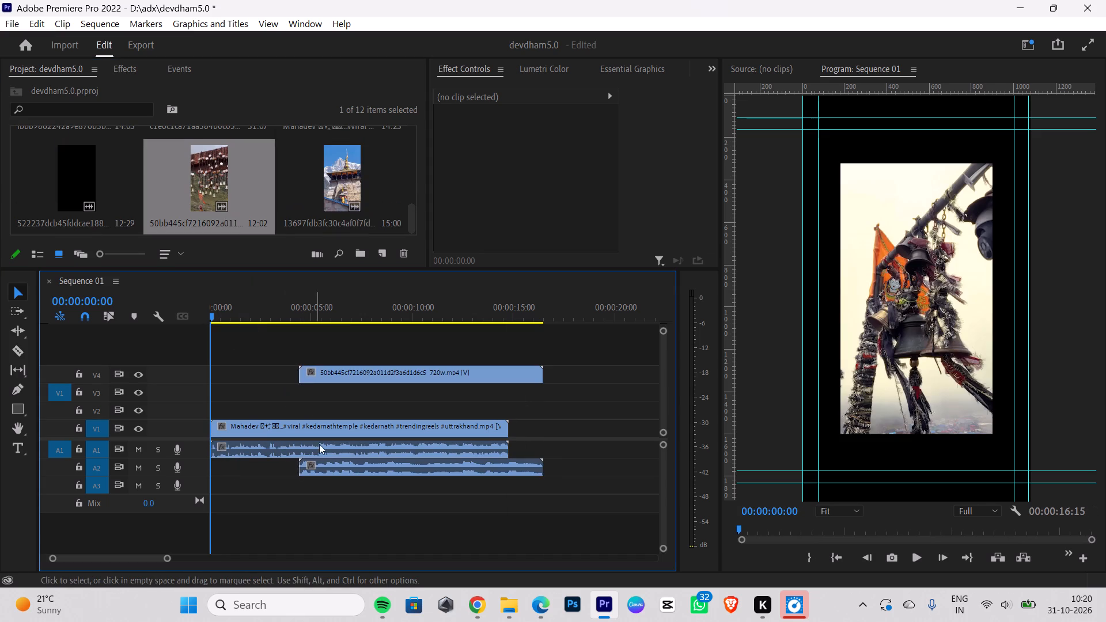
pyautogui.click(341, 473)
pyautogui.press('BackSpace')
# Move the reference video up to V3 and place the hanging-bells clip on V1 at the sequence start.
pyautogui.moveTo(362, 368); pyautogui.dragTo(327, 403)
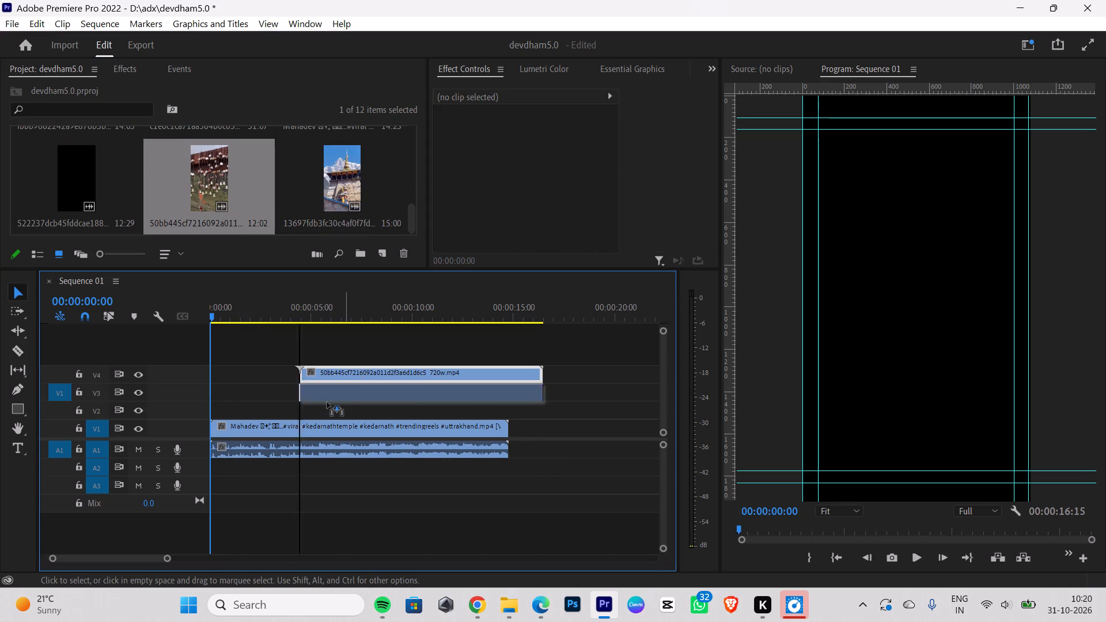
pyautogui.moveTo(327, 403); pyautogui.dragTo(266, 405)
pyautogui.moveTo(276, 423); pyautogui.dragTo(368, 428)
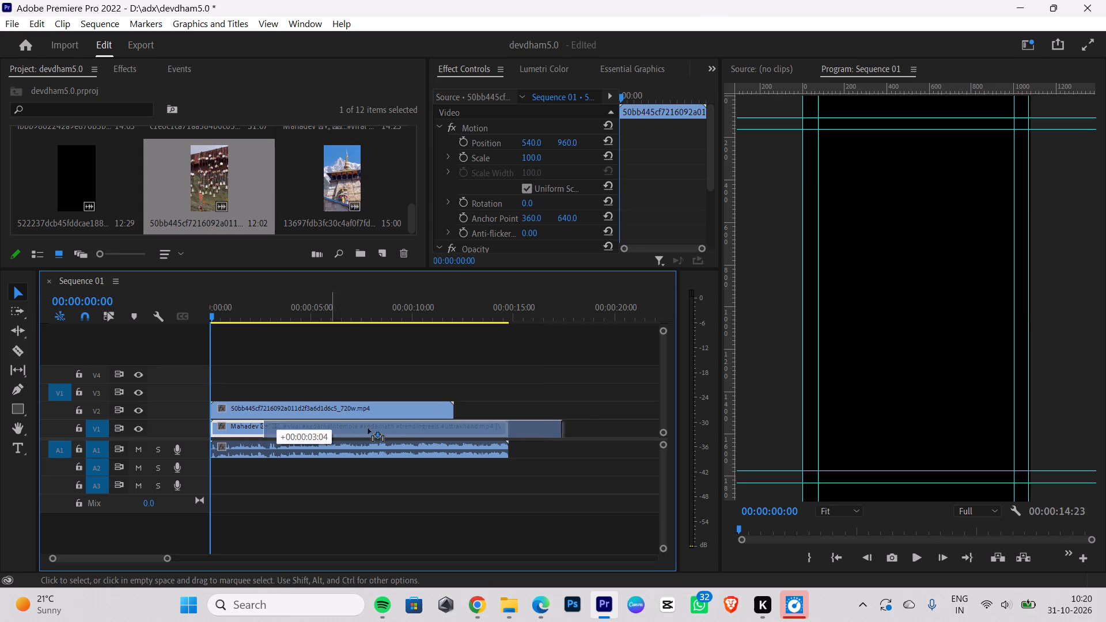
pyautogui.moveTo(368, 428); pyautogui.dragTo(241, 388)
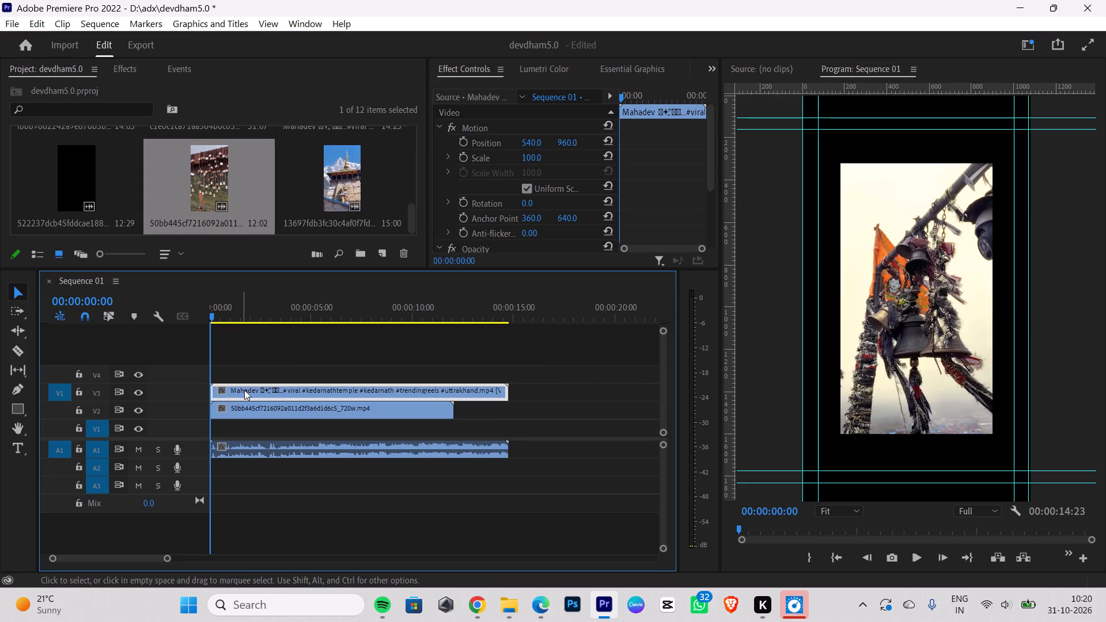
pyautogui.moveTo(255, 412); pyautogui.dragTo(256, 426)
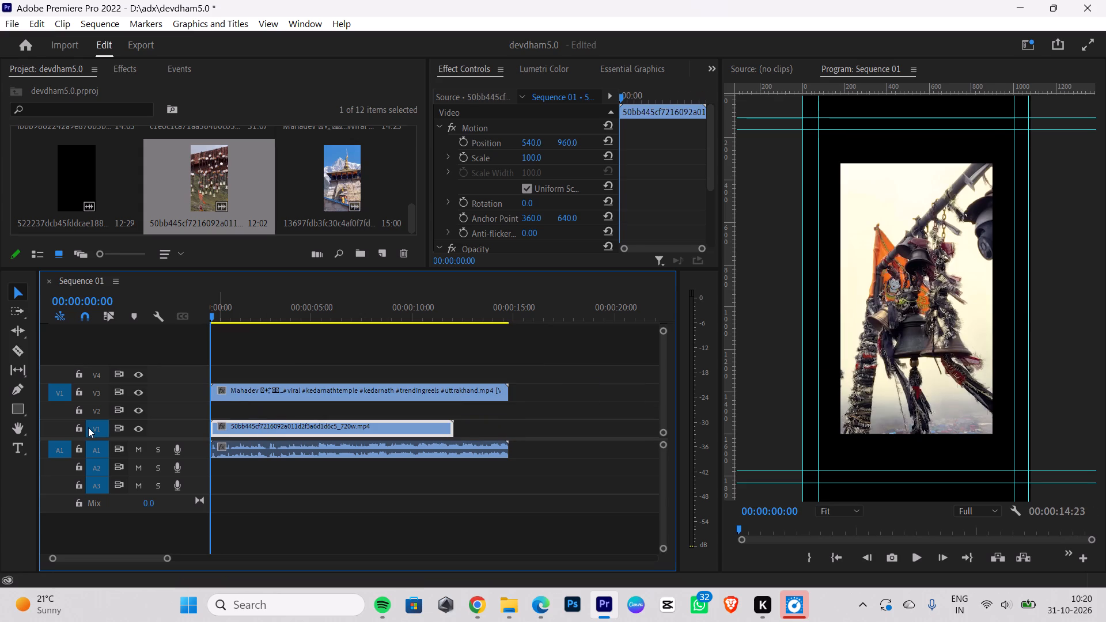
# Scale the hanging-bells clip on V1 to the sequence's frame size.
pyautogui.rightClick(285, 431)
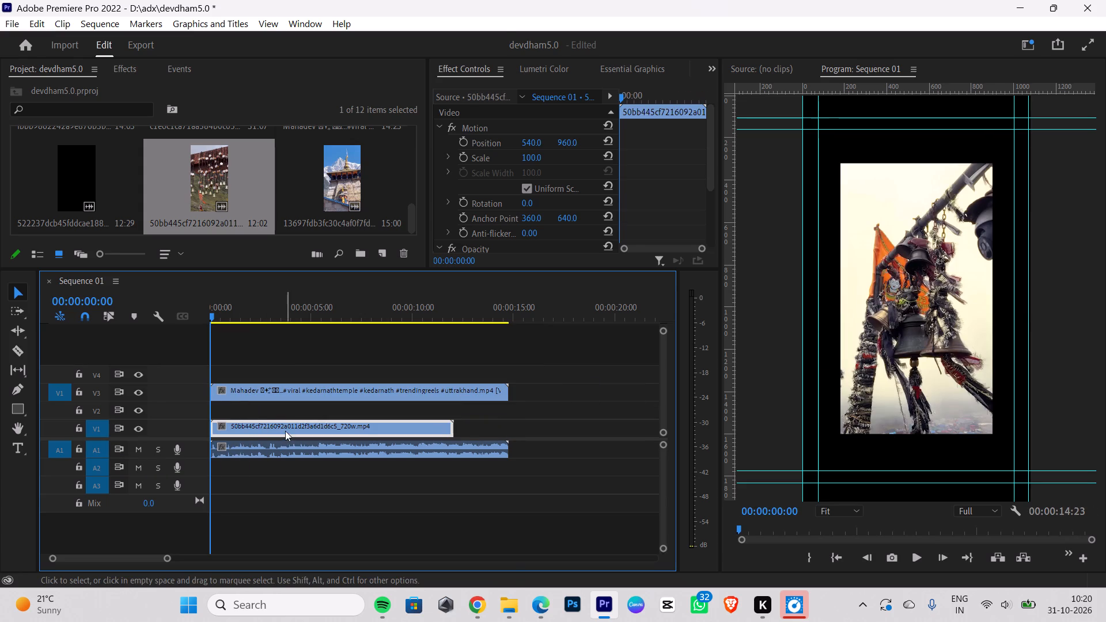
pyautogui.click(353, 555)
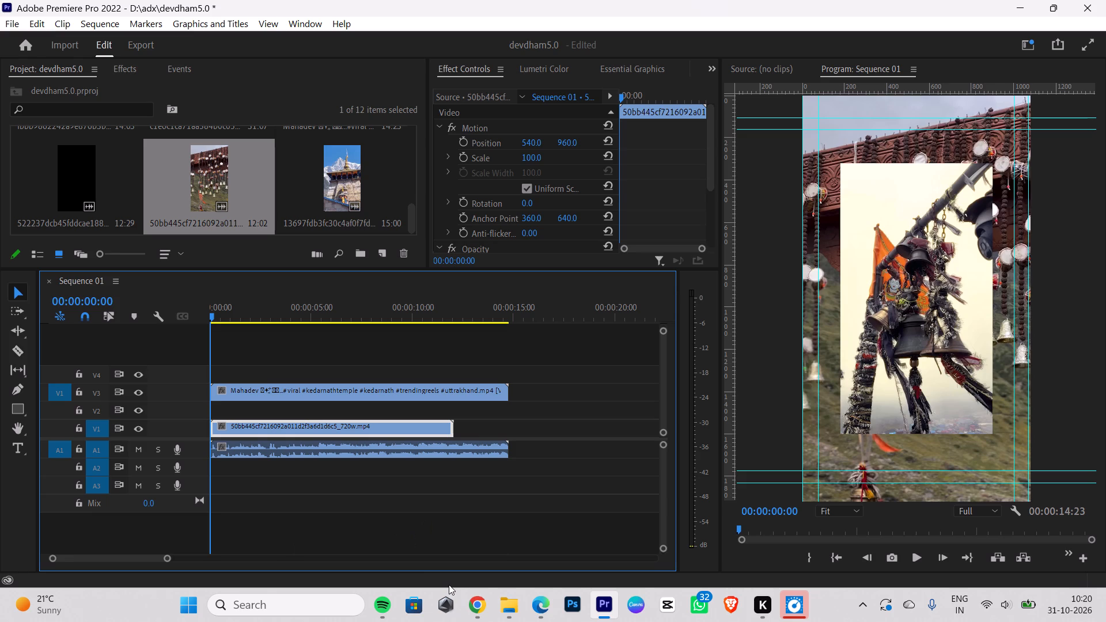
# Cut the hanging-bells clip on V1 at the reference's first shot change, 00:00:02:13, and delete the part after the cut.
pyautogui.press('Right')
pyautogui.press('Right')
pyautogui.press('Right')
pyautogui.press('Right')
pyautogui.press('Right')
pyautogui.press('Right')
pyautogui.press('Right')
pyautogui.press('Right')
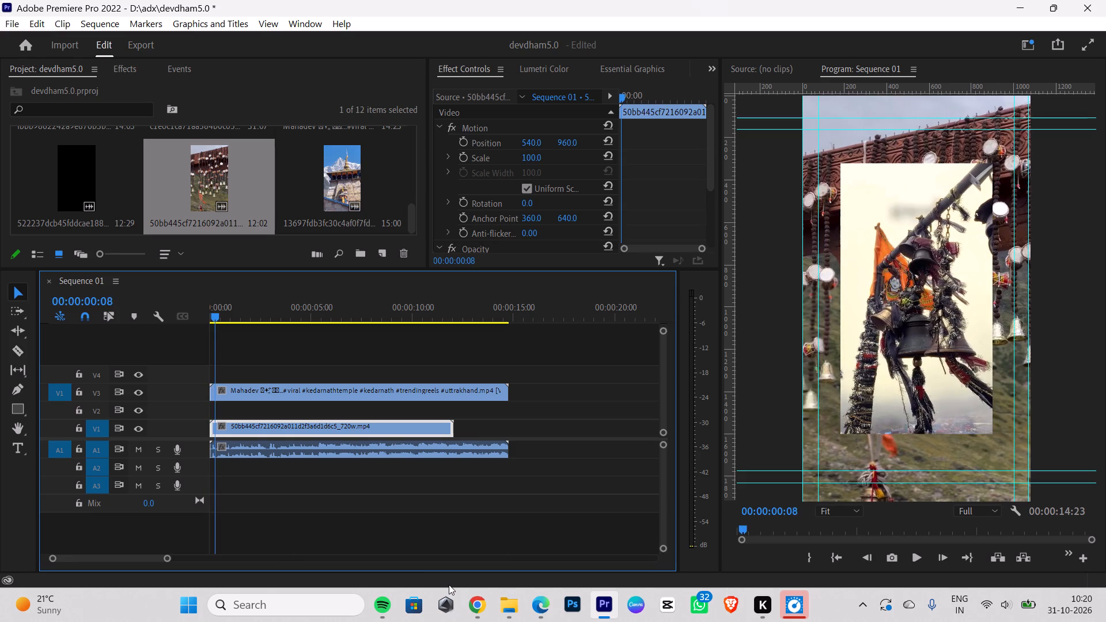
pyautogui.press('Right')
pyautogui.press('Right')
pyautogui.press('Right')
pyautogui.press('Right')
pyautogui.press('Right')
pyautogui.press('Right')
pyautogui.press('Right')
pyautogui.press('Right')
pyautogui.press('Right')
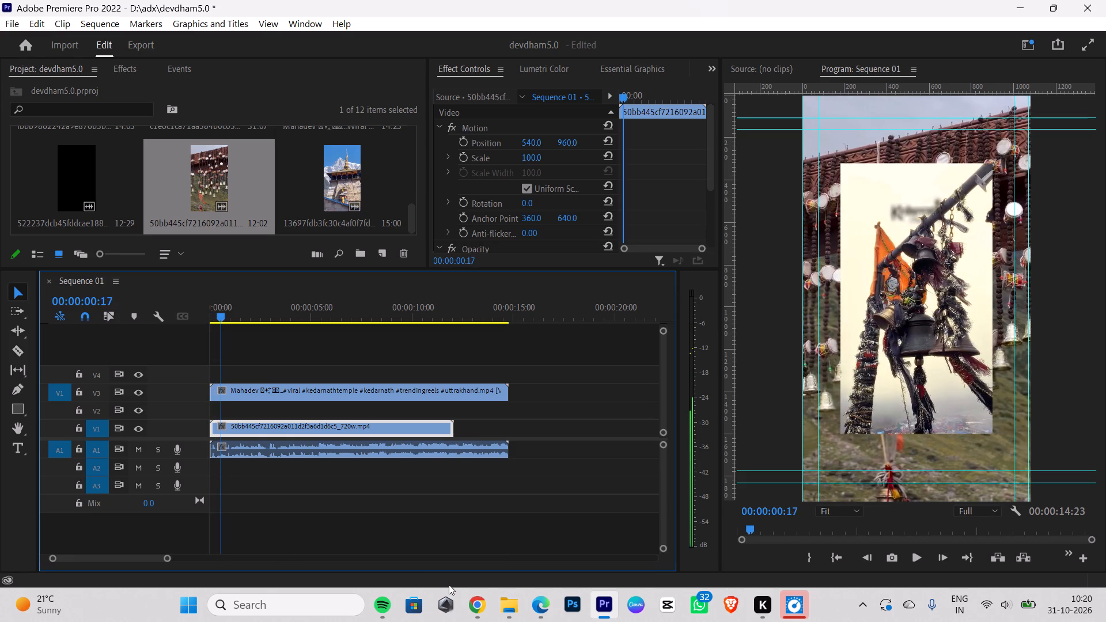
pyautogui.press('Right')
pyautogui.press('Right')
pyautogui.press('Right')
pyautogui.press('Right')
pyautogui.press('Right')
pyautogui.press('Right')
pyautogui.press('Right')
pyautogui.press('Right')
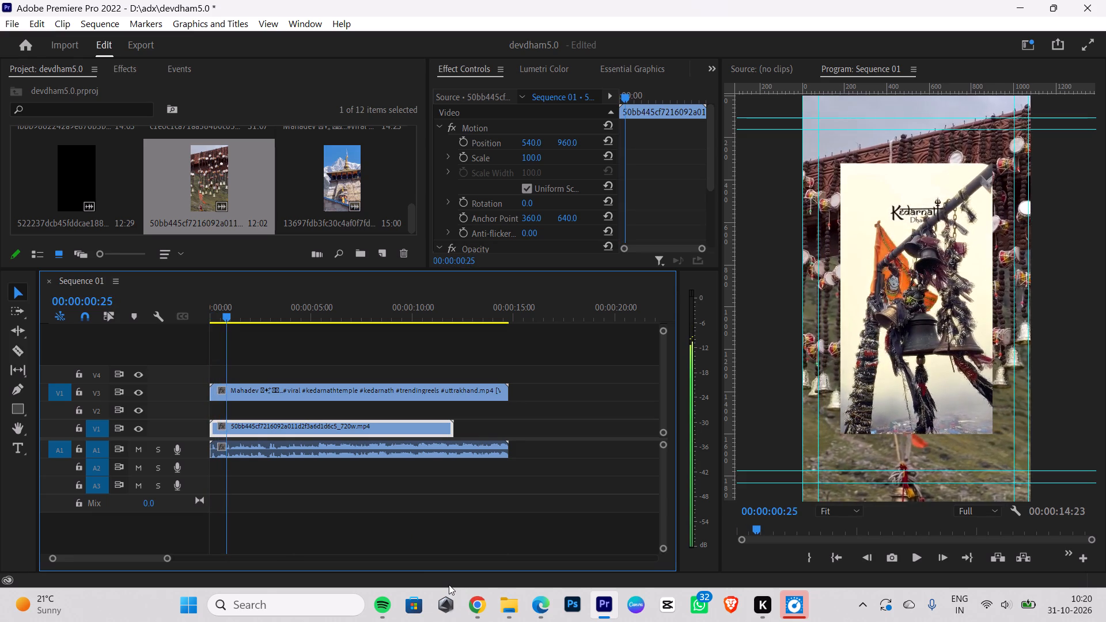
pyautogui.press('Right')
pyautogui.press('Right')
pyautogui.press('Right')
pyautogui.press('Right')
pyautogui.press('Right')
pyautogui.press('Right')
pyautogui.press('Right')
pyautogui.press('Right')
pyautogui.press('Right')
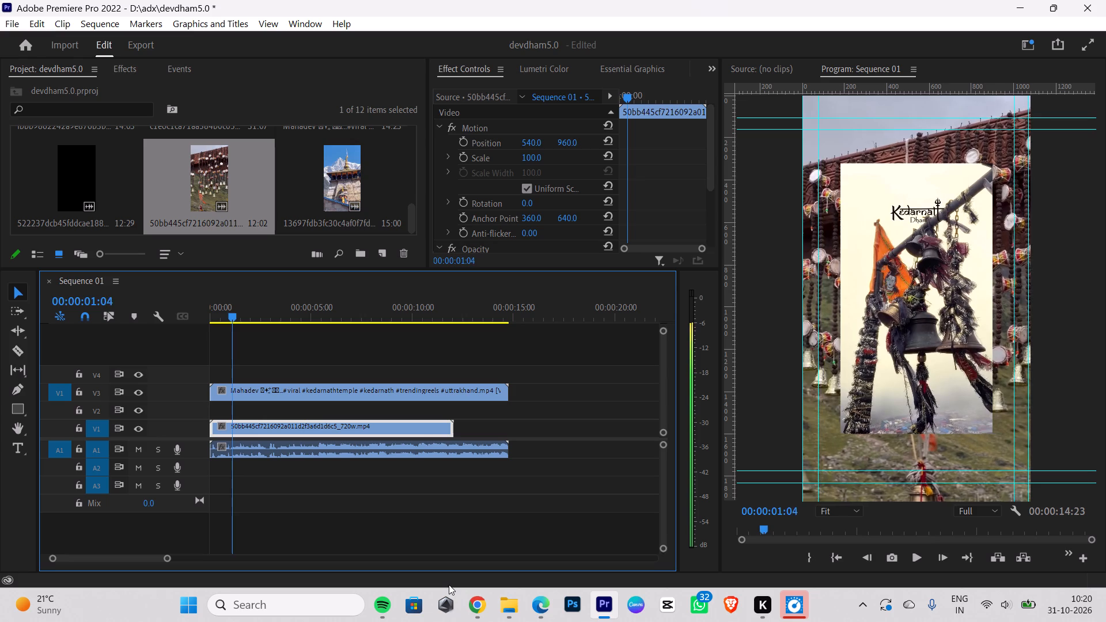
pyautogui.press('Right')
pyautogui.press('Right')
pyautogui.press('Right')
pyautogui.press('Right')
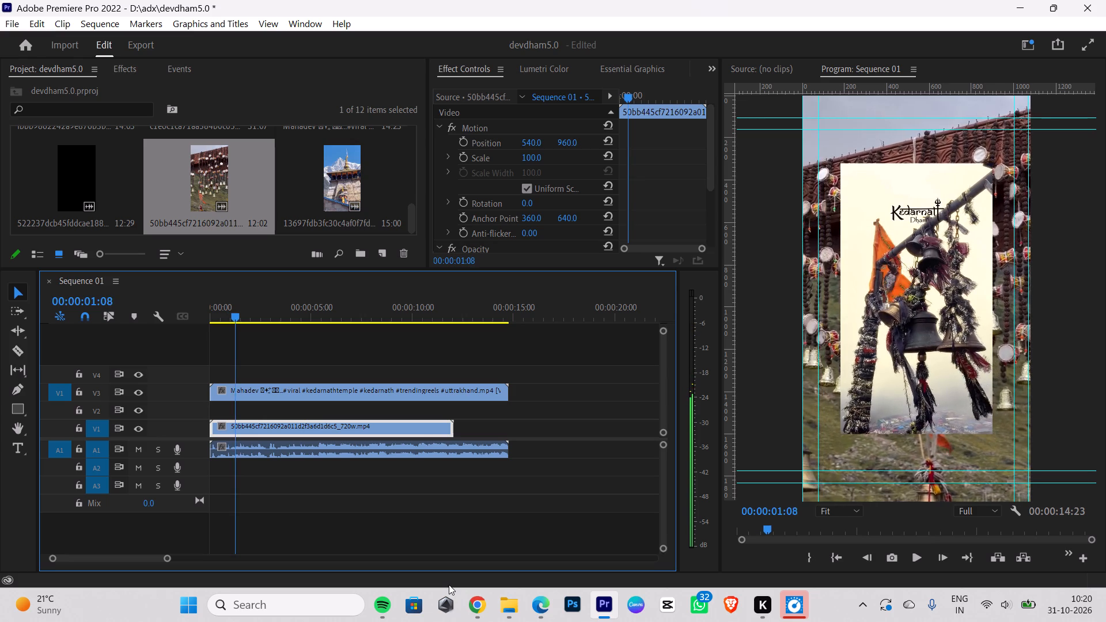
pyautogui.press('Right')
pyautogui.press('Right')
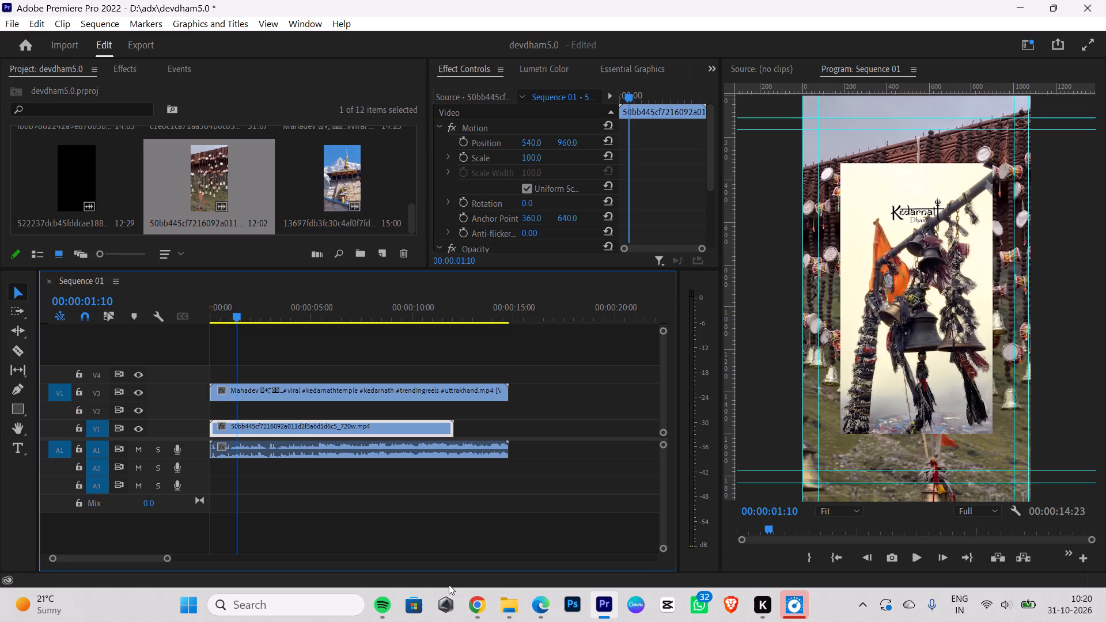
pyautogui.press('Right')
pyautogui.press('Right')
pyautogui.press('Right')
pyautogui.press('Right')
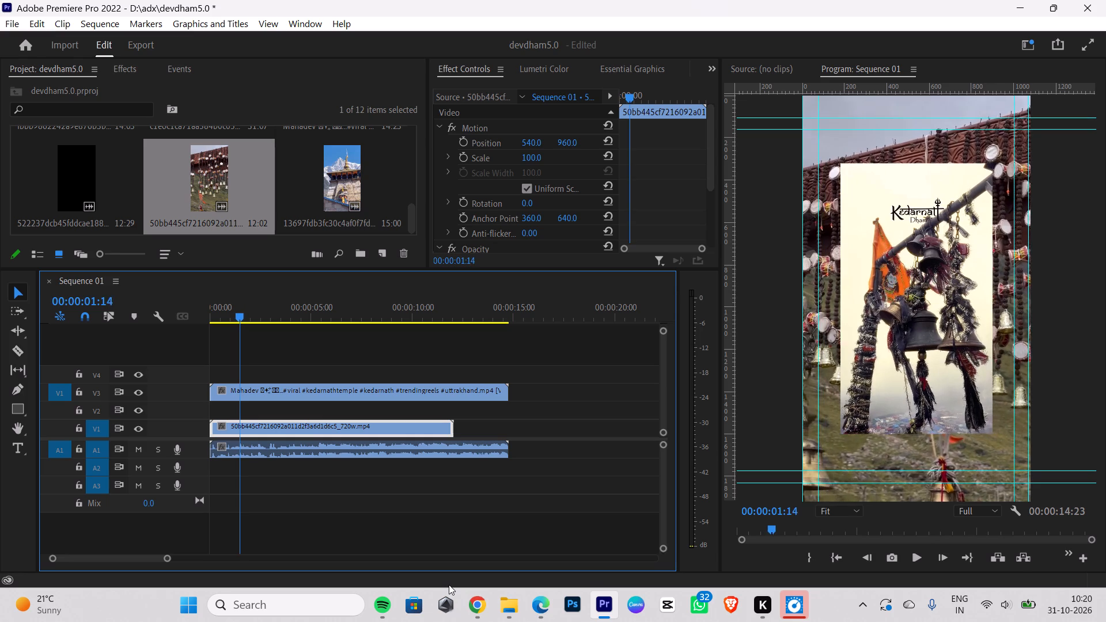
pyautogui.press('Right')
pyautogui.press('Right')
pyautogui.press('Right')
pyautogui.press('Right')
pyautogui.press('Right')
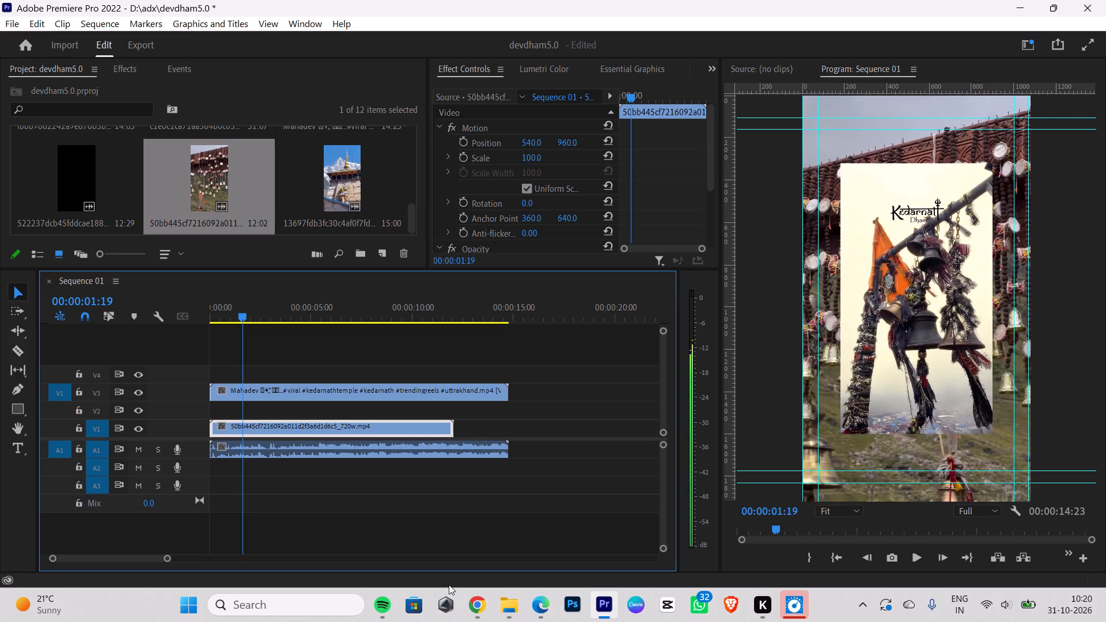
pyautogui.press('Right')
pyautogui.press('Right')
pyautogui.press('Right')
pyautogui.press('Right')
pyautogui.press('Right')
pyautogui.press('Right')
pyautogui.press('Right')
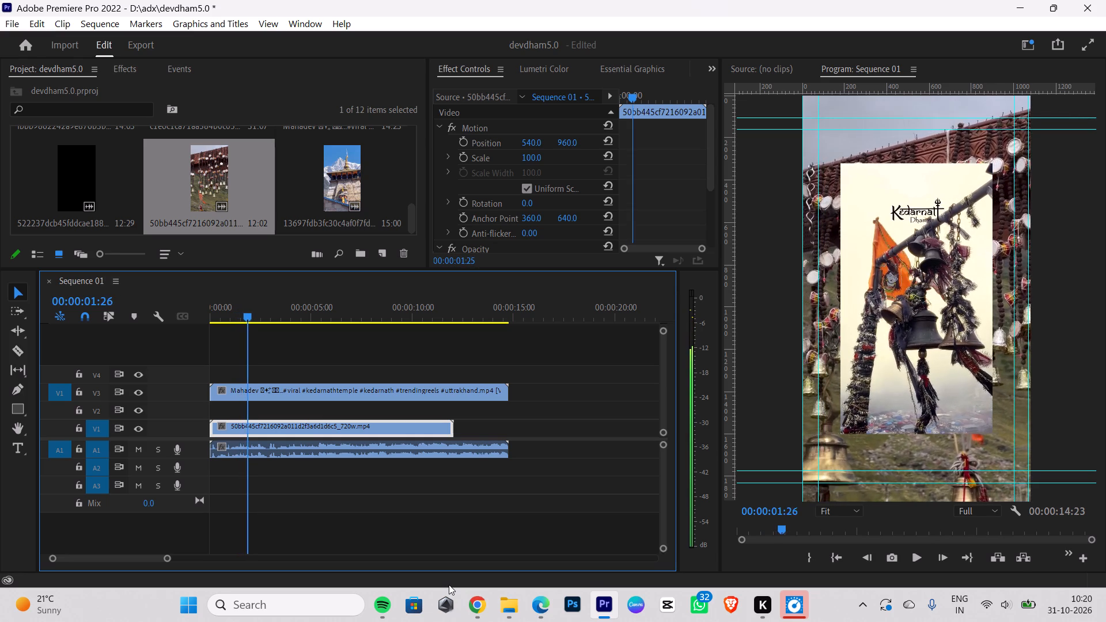
pyautogui.press('Right')
pyautogui.press('Right')
pyautogui.press('Right')
pyautogui.press('Right')
pyautogui.press('Right')
pyautogui.press('Right')
pyautogui.press('Right')
pyautogui.press('Right')
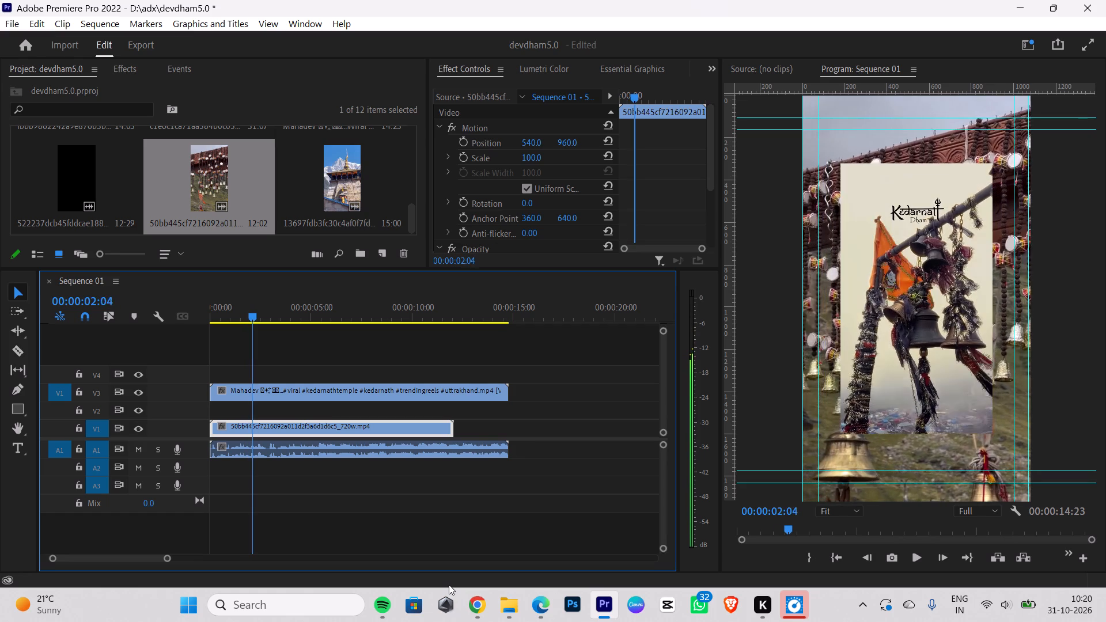
pyautogui.press('Right')
pyautogui.press('Right')
pyautogui.press('Right')
pyautogui.press('Right')
pyautogui.press('Right')
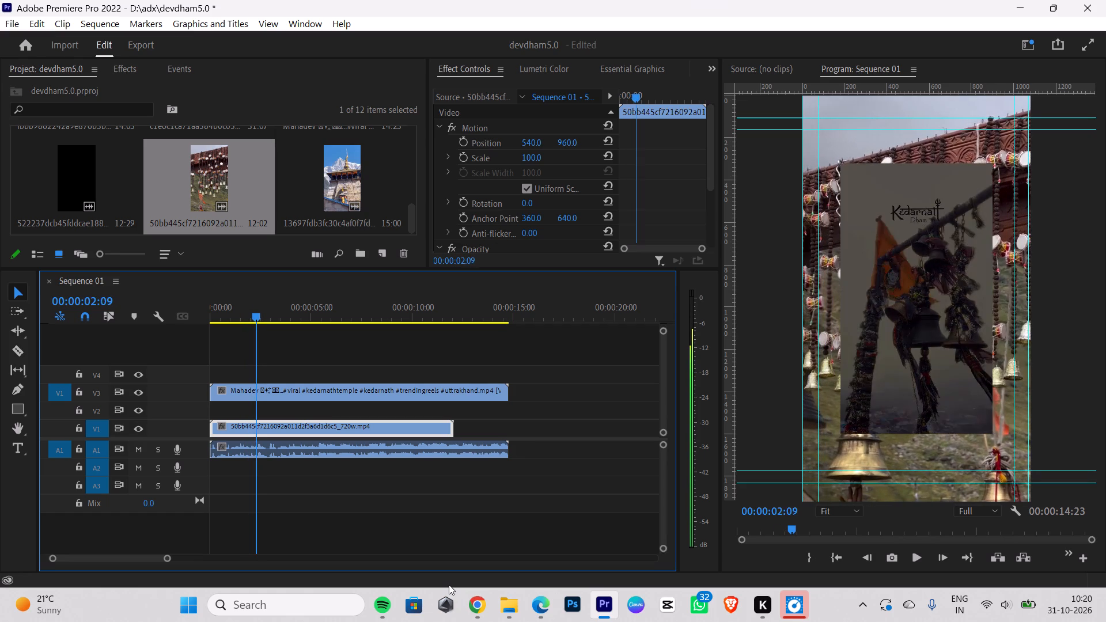
pyautogui.press('Right')
pyautogui.press('Right')
pyautogui.press('Right')
pyautogui.press('Right')
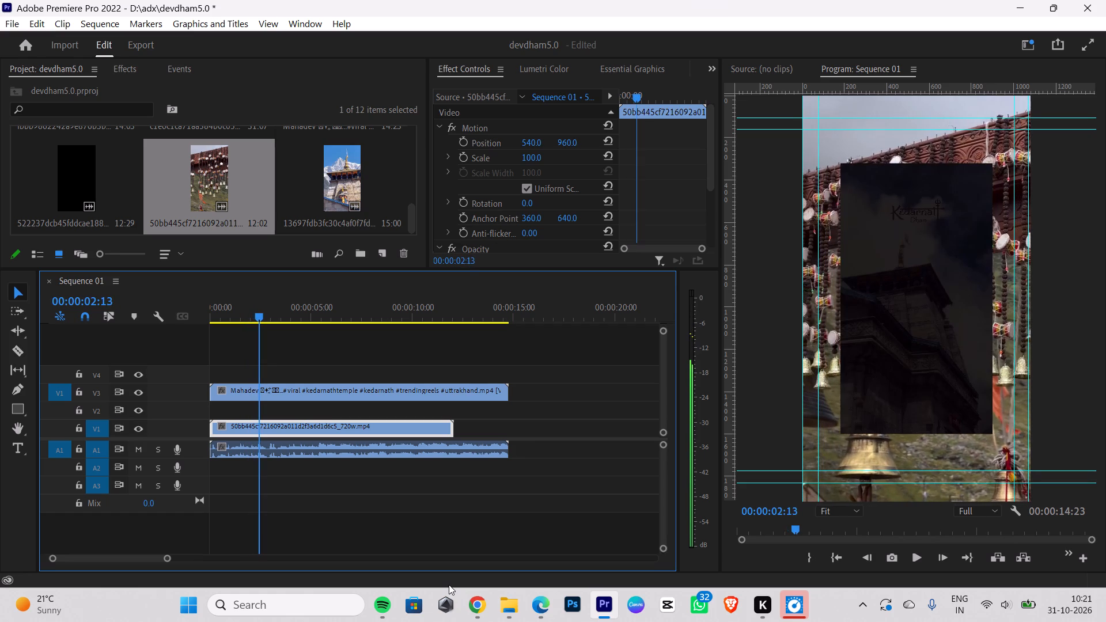
pyautogui.press('Right')
pyautogui.press('Right')
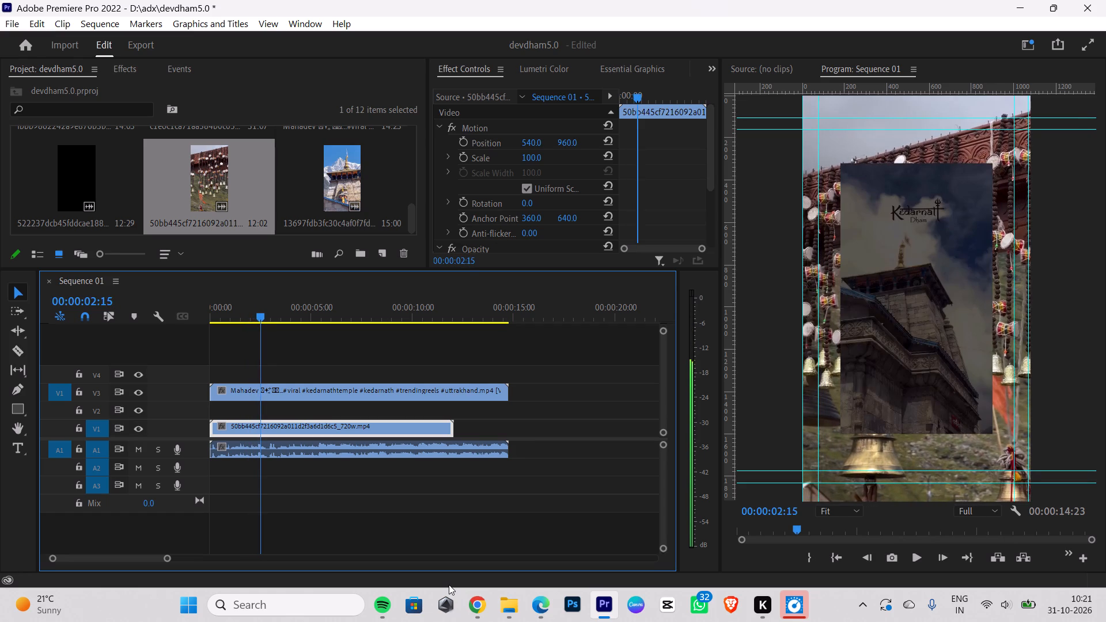
pyautogui.press('Left')
pyautogui.press('Left')
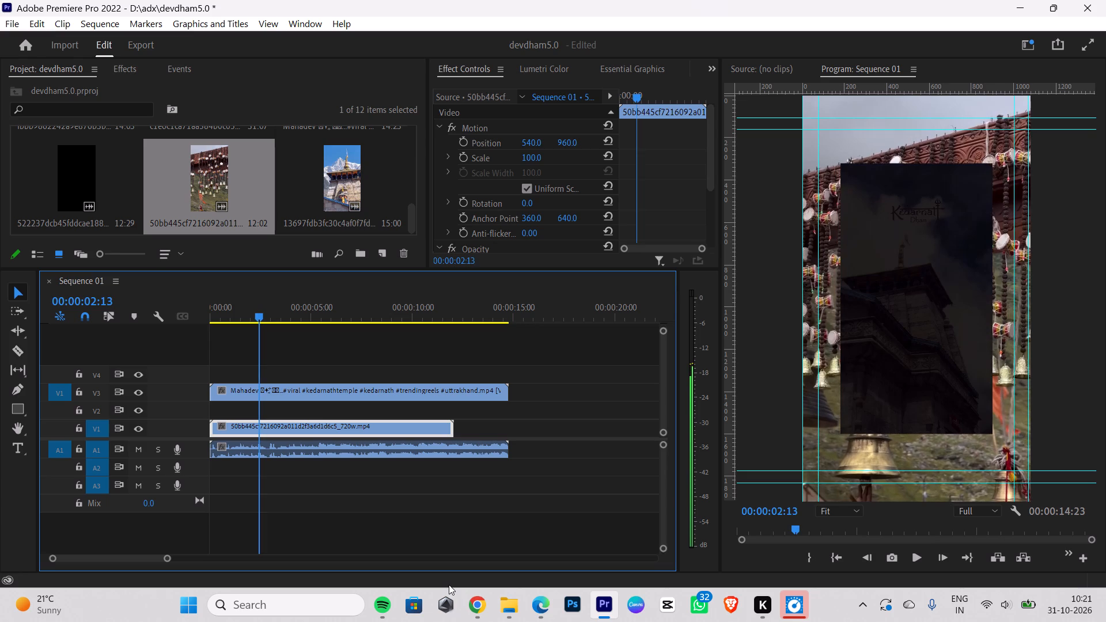
pyautogui.click(16, 354)
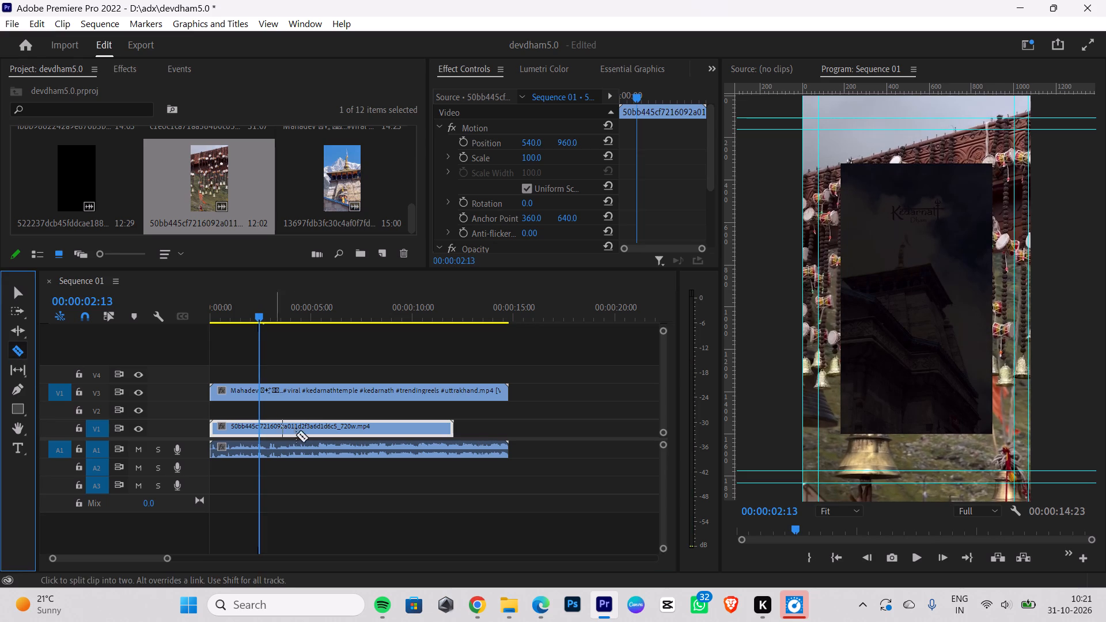
pyautogui.click(261, 427)
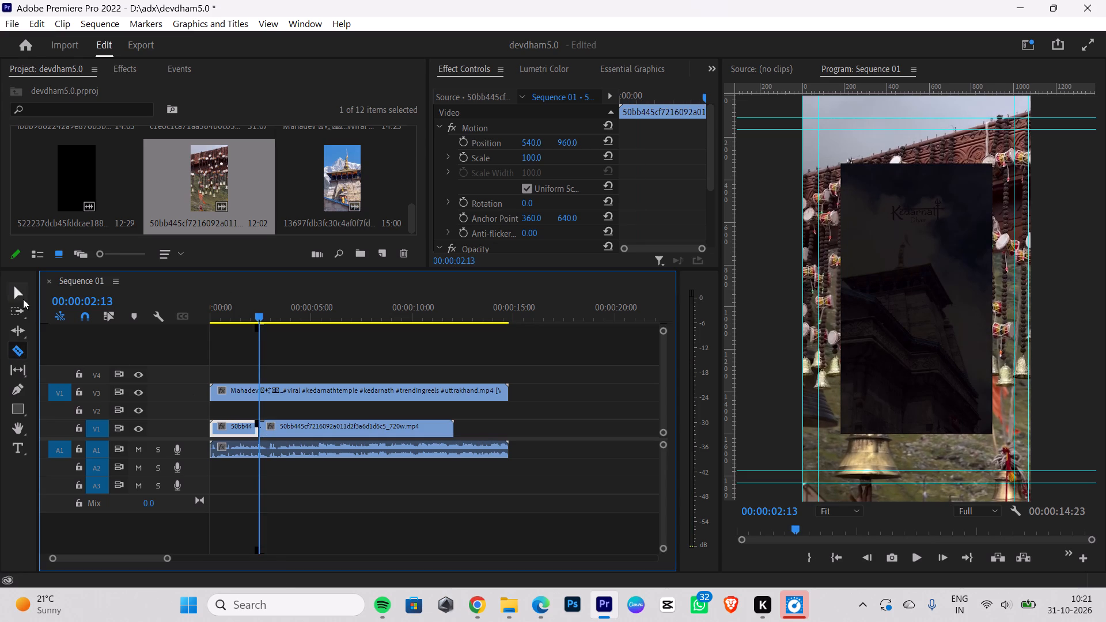
pyautogui.click(21, 294)
pyautogui.click(329, 421)
pyautogui.press('BackSpace')
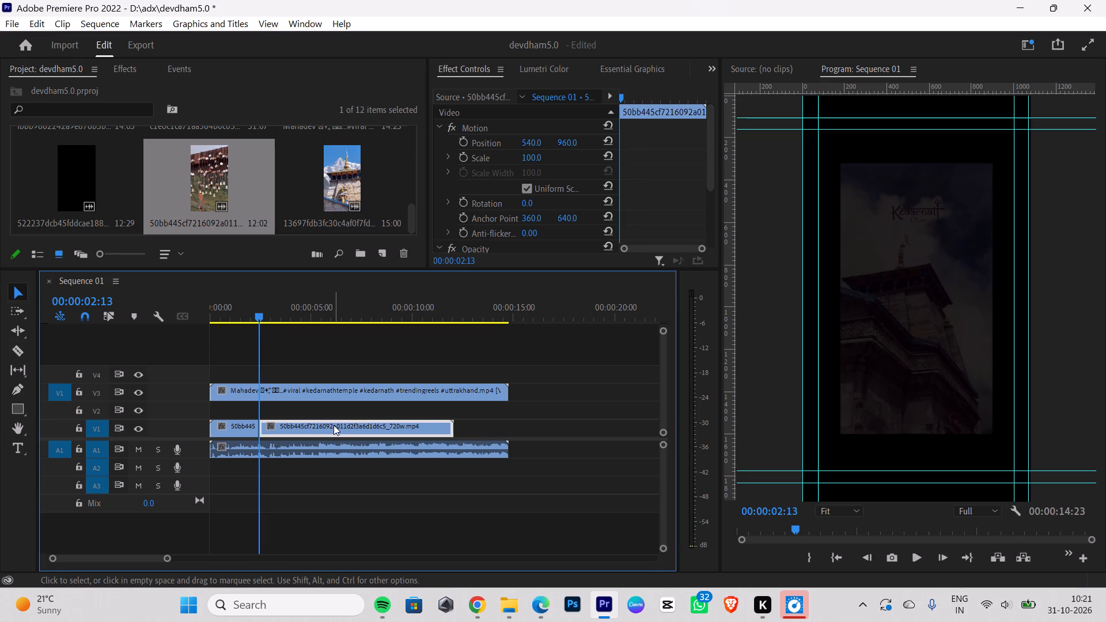
# Add the temple clip 13697fdb3fc30c4af0f7fd22c157bb69 (1).mp4 to Sequence 01 for the reference's second shot and delete its audio.
pyautogui.press('Right')
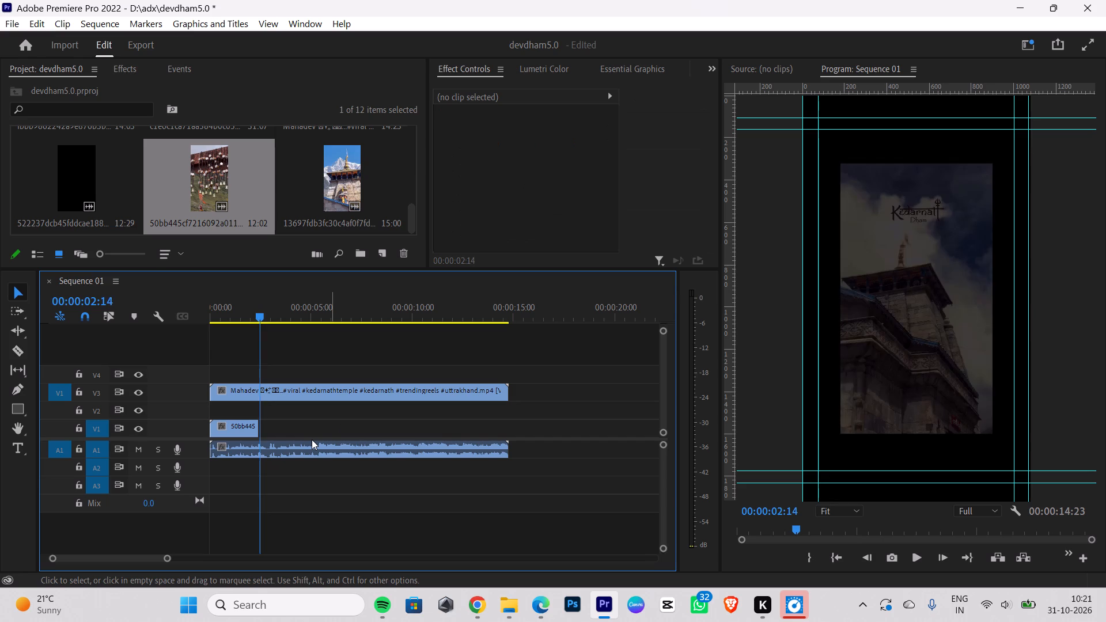
pyautogui.press('Right')
pyautogui.press('Right')
pyautogui.press('Right')
pyautogui.press('Right')
pyautogui.press('Right')
pyautogui.press('Right')
pyautogui.press('Right')
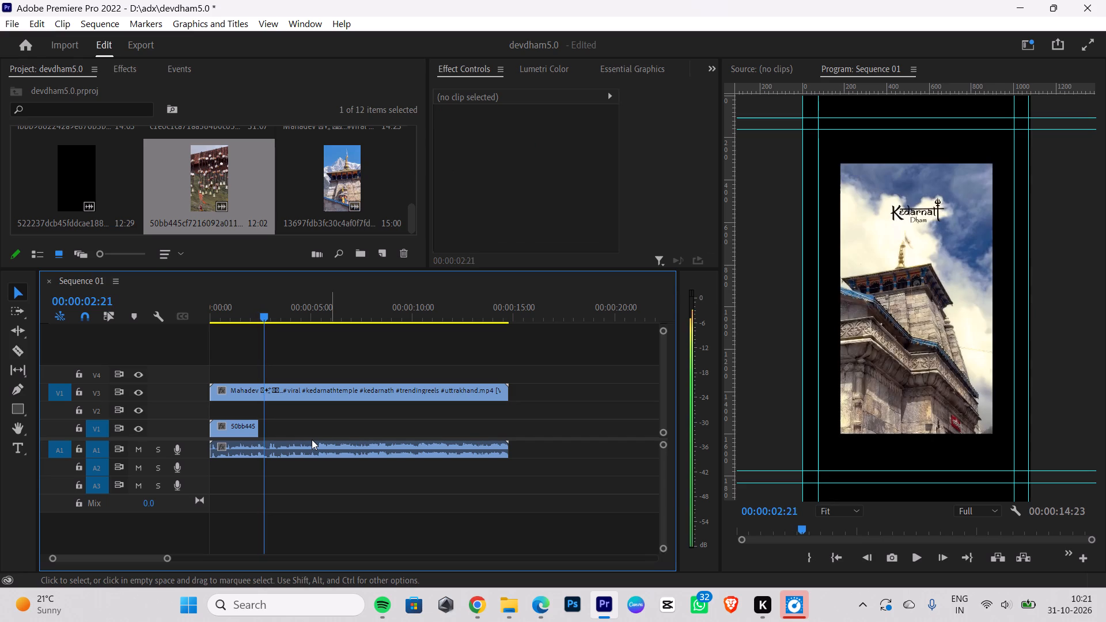
pyautogui.press('Right')
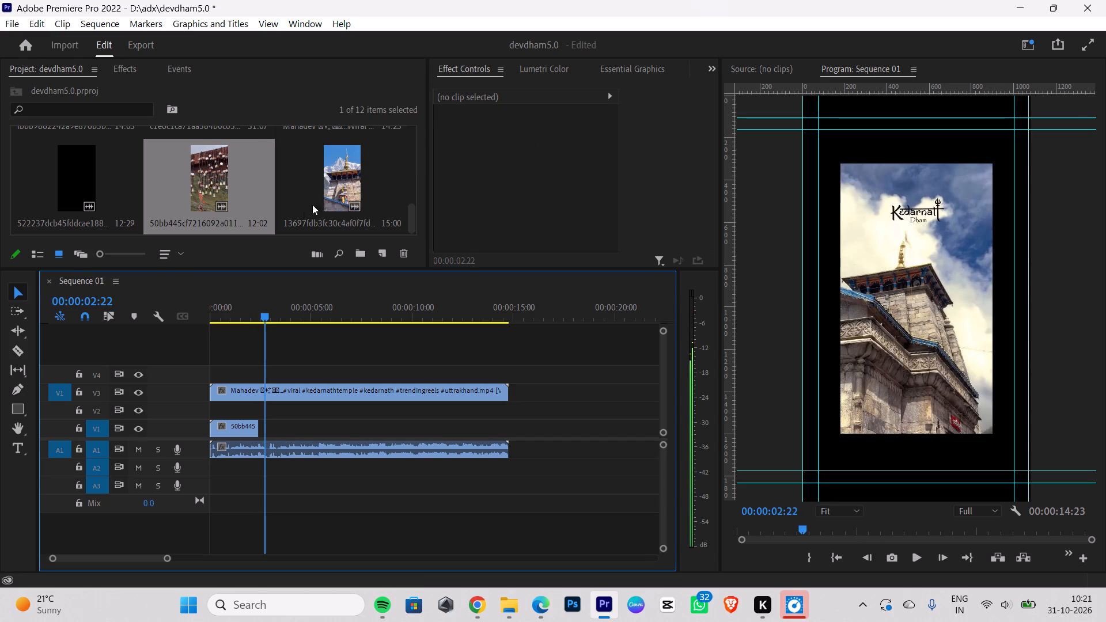
pyautogui.moveTo(336, 185); pyautogui.dragTo(490, 346)
pyautogui.click(557, 484)
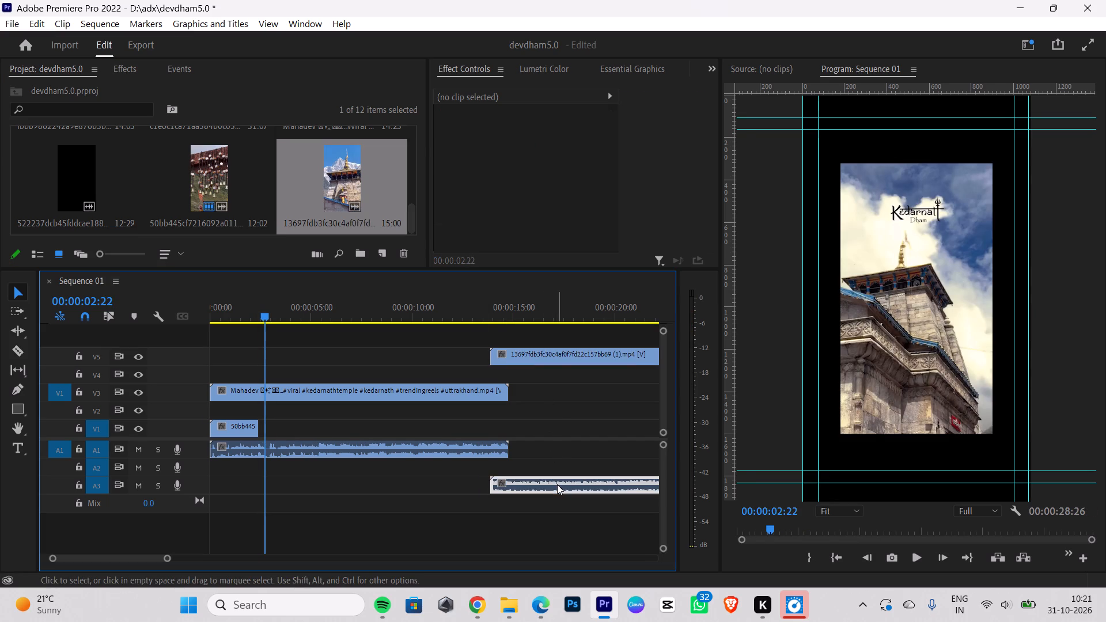
pyautogui.press('BackSpace')
# Place the 13697fdb temple clip on V1 directly after the hanging-bells clip and scale it to the sequence's frame size.
pyautogui.moveTo(552, 350); pyautogui.dragTo(512, 418)
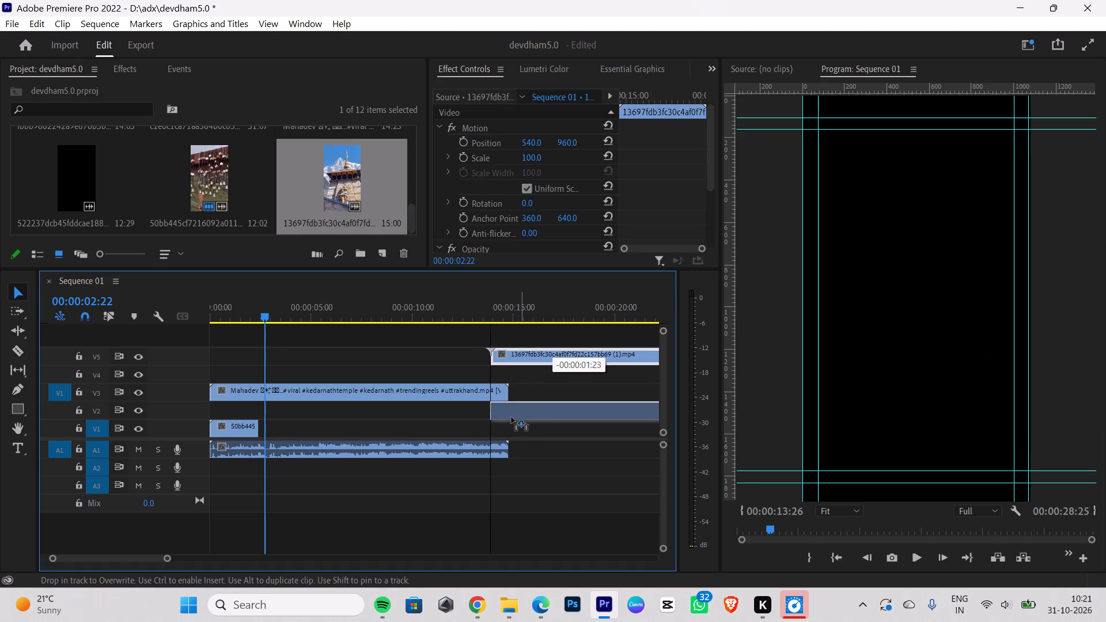
pyautogui.moveTo(512, 418); pyautogui.dragTo(318, 423)
pyautogui.rightClick(318, 423)
pyautogui.click(378, 554)
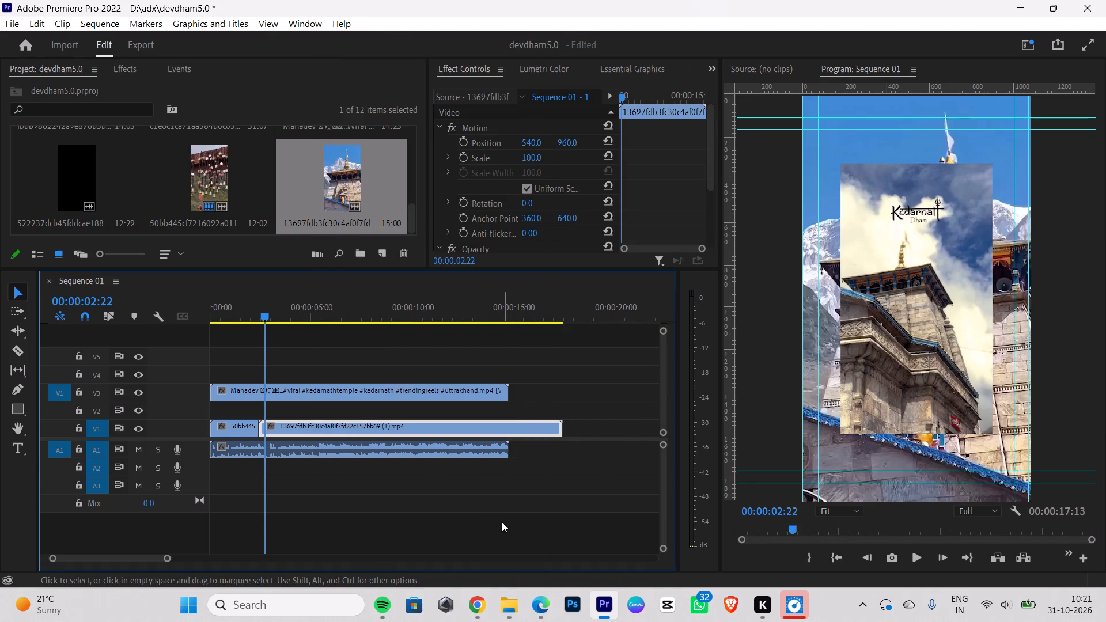
# Cut the 13697fdb temple clip on V1 at 00:00:04:12, after the reference's change to its third shot, and delete the part after the cut.
pyautogui.moveTo(263, 313); pyautogui.dragTo(252, 319)
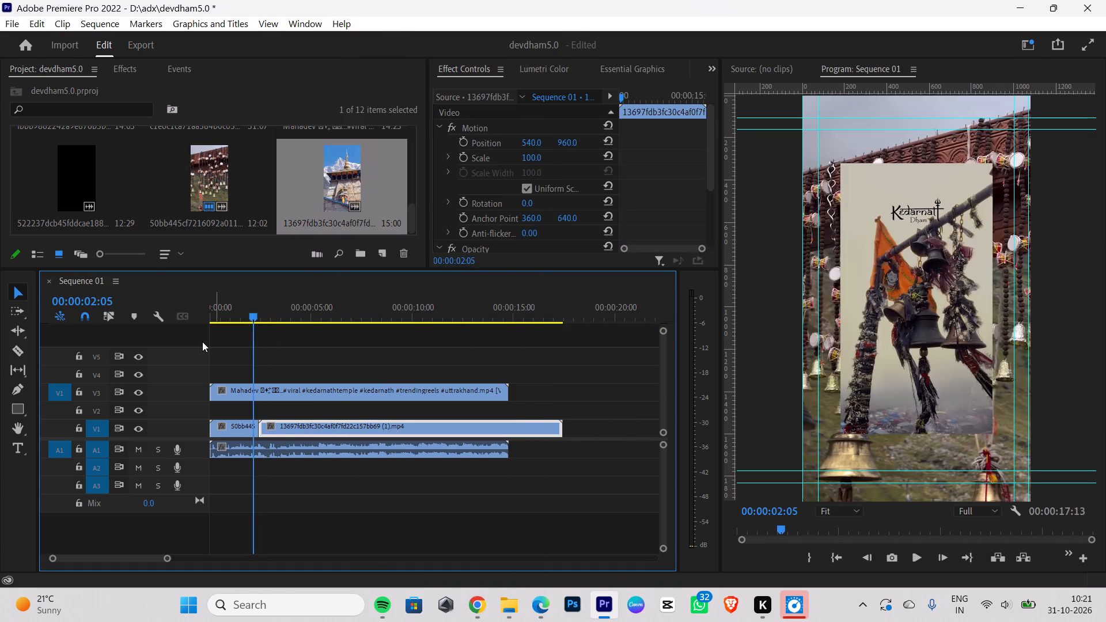
pyautogui.press('Right')
pyautogui.press('Right')
pyautogui.press('Right')
pyautogui.press('Right')
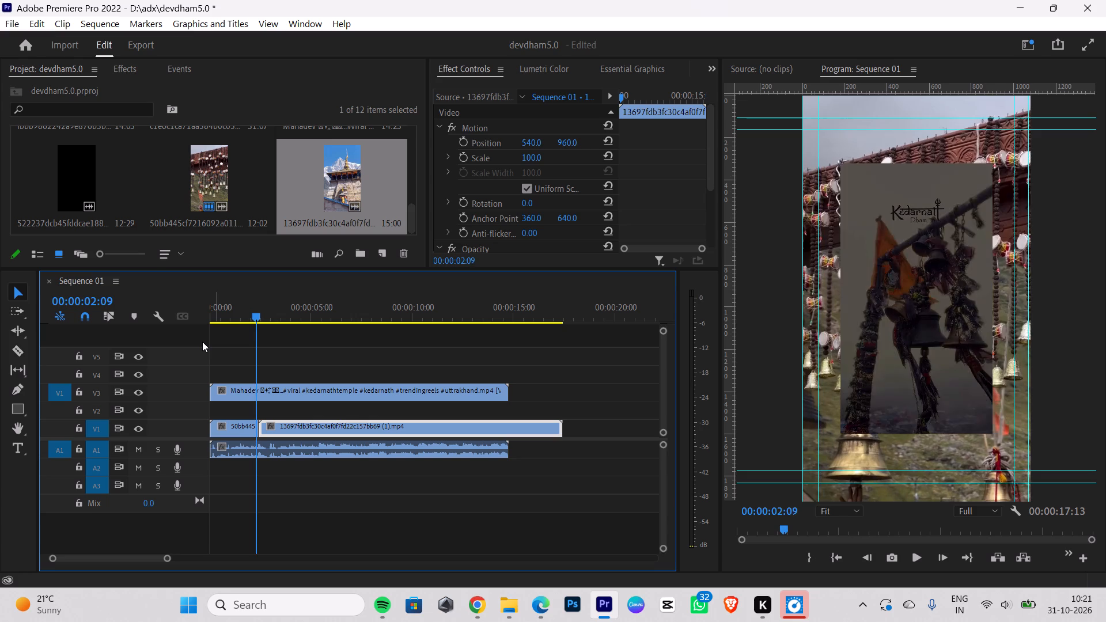
pyautogui.press('Right')
pyautogui.press('Right')
pyautogui.press('Right')
pyautogui.press('Right')
pyautogui.press('Right')
pyautogui.press('Right')
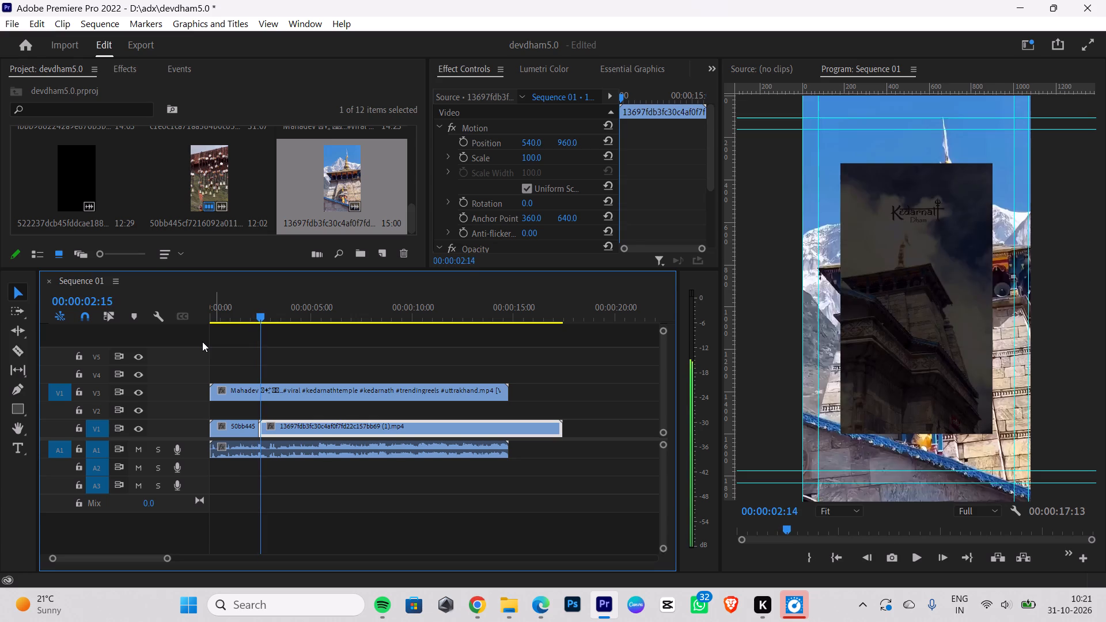
pyautogui.press('Right')
pyautogui.press('Right')
pyautogui.press('Right')
pyautogui.press('Right')
pyautogui.press('Right')
pyautogui.press('Right')
pyautogui.press('Right')
pyautogui.press('Right')
pyautogui.press('Right')
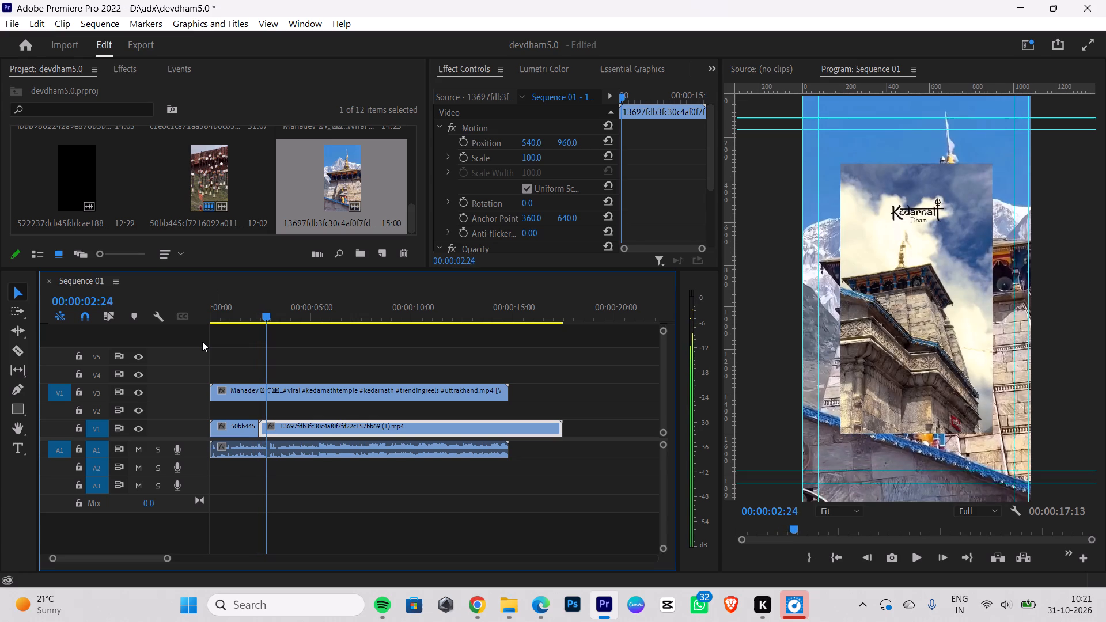
pyautogui.press('Right')
pyautogui.press('Right')
pyautogui.press('Right')
pyautogui.press('Right')
pyautogui.press('Right')
pyautogui.press('Right')
pyautogui.press('Right')
pyautogui.press('Right')
pyautogui.press('Right')
pyautogui.press('Right')
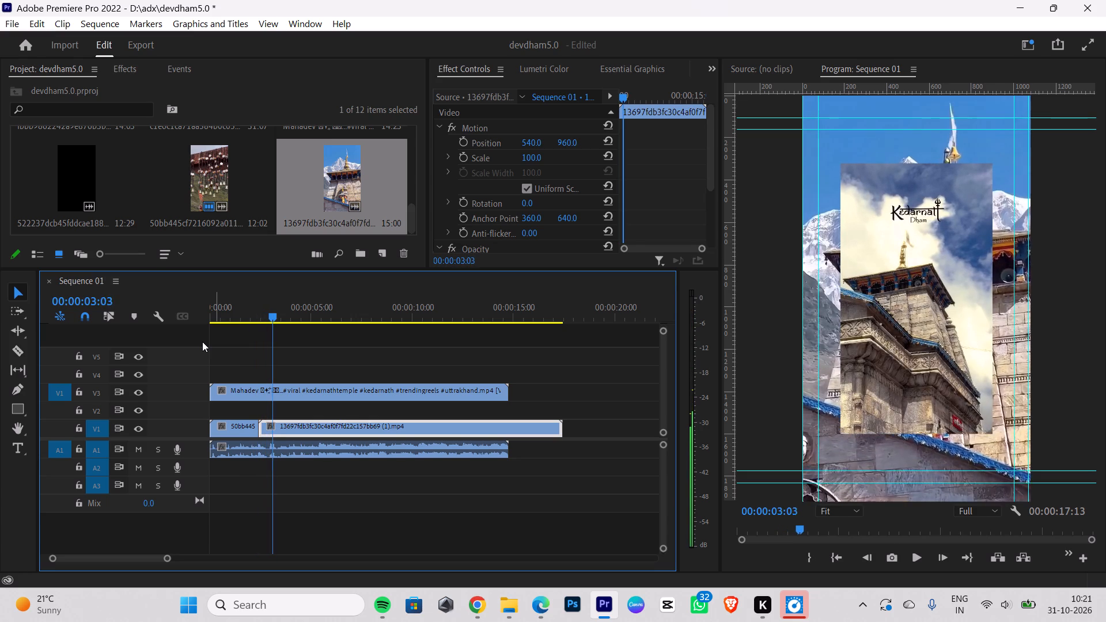
pyautogui.press('Right')
pyautogui.press('Right')
pyautogui.press('Right')
pyautogui.press('Right')
pyautogui.press('Right')
pyautogui.press('Right')
pyautogui.press('Right')
pyautogui.press('Right')
pyautogui.press('Right')
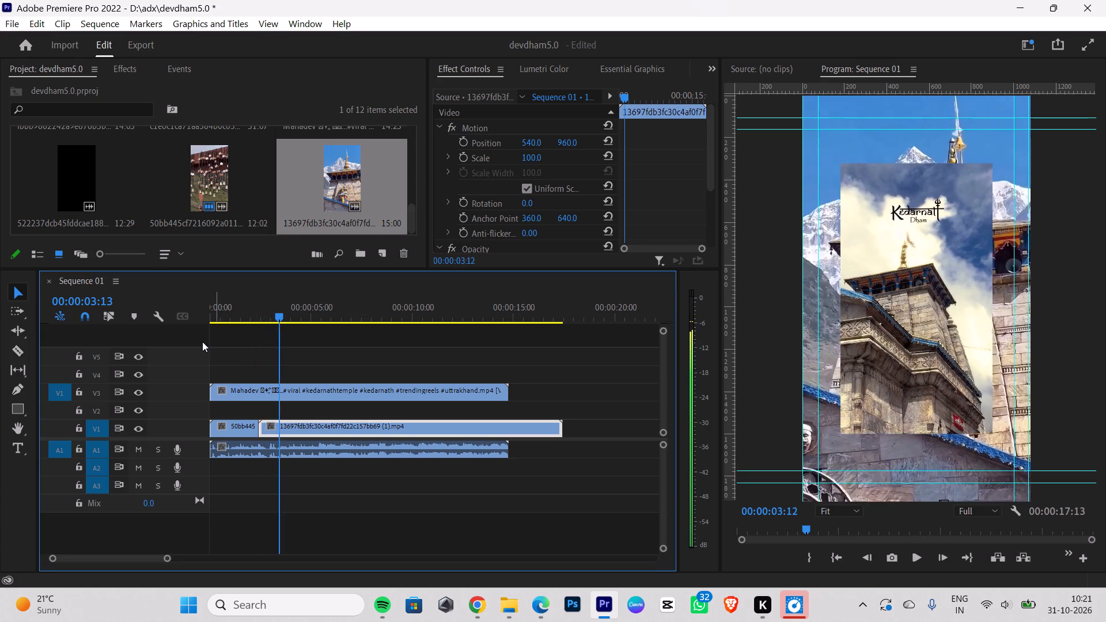
pyautogui.press('Right')
pyautogui.press('Right')
pyautogui.press('Right')
pyautogui.press('Right')
pyautogui.press('Right')
pyautogui.press('Right')
pyautogui.press('Right')
pyautogui.press('Right')
pyautogui.press('Right')
pyautogui.press('Right')
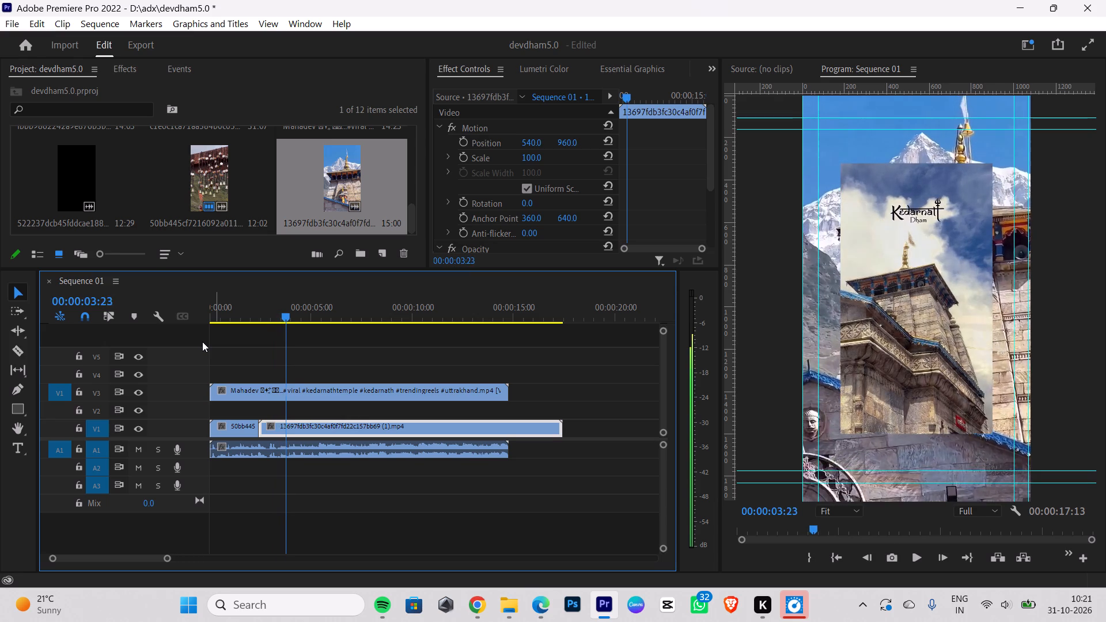
pyautogui.press('Right')
pyautogui.press('Right')
pyautogui.press('Right')
pyautogui.press('Right')
pyautogui.press('Right')
pyautogui.press('Right')
pyautogui.press('Right')
pyautogui.press('Right')
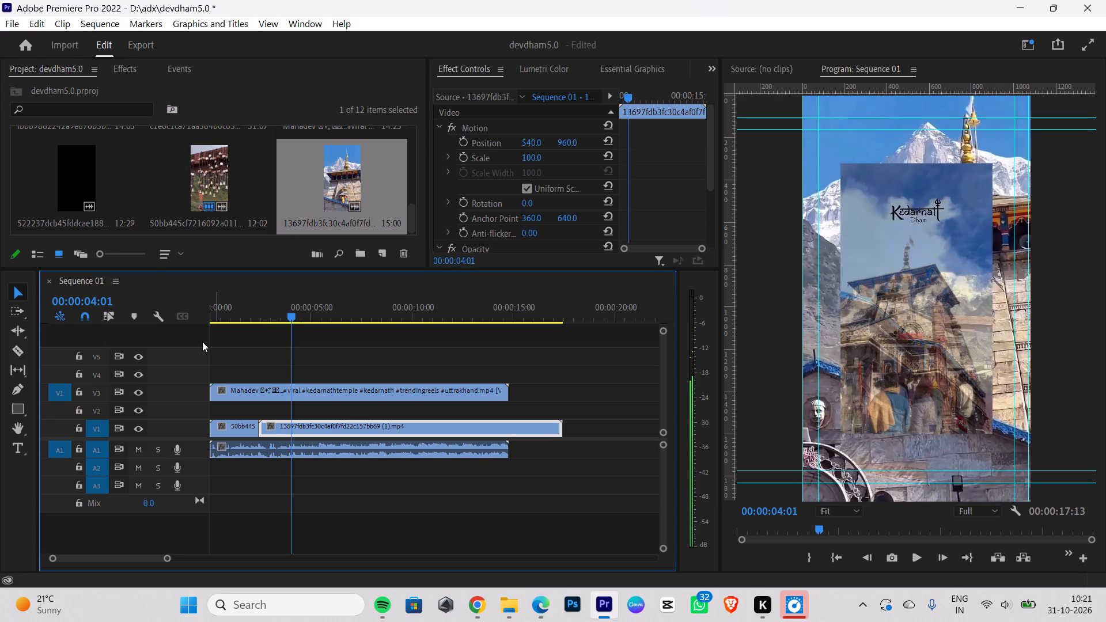
pyautogui.press('Right')
pyautogui.press('Right')
pyautogui.press('Right')
pyautogui.press('Right')
pyautogui.press('Right')
pyautogui.press('Right')
pyautogui.press('Right')
pyautogui.press('Right')
pyautogui.press('Right')
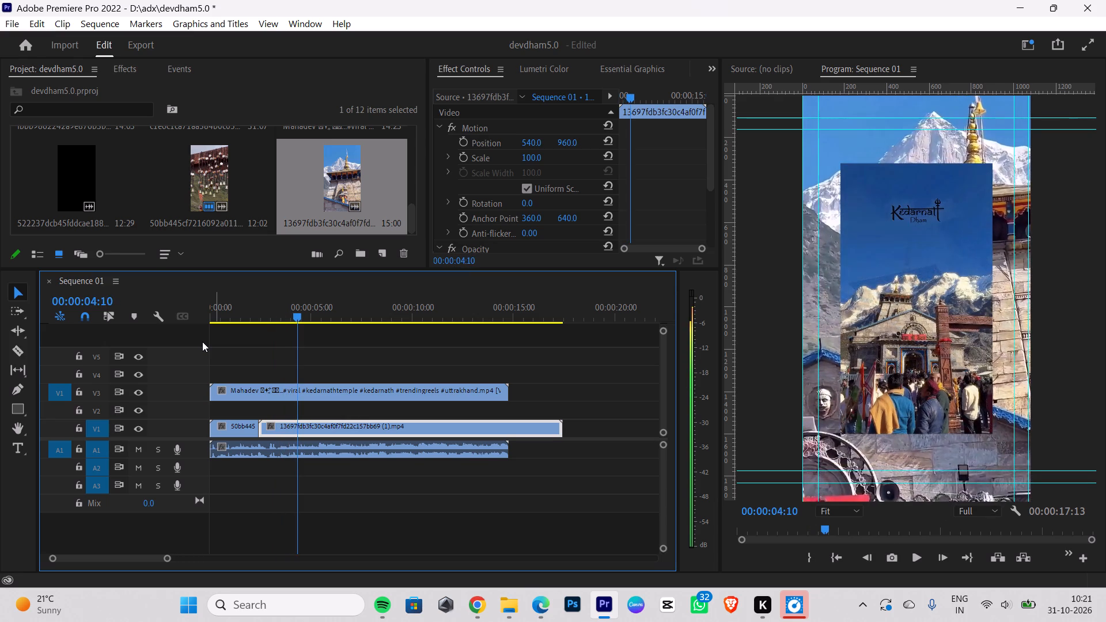
pyautogui.press('Right')
pyautogui.press('Right')
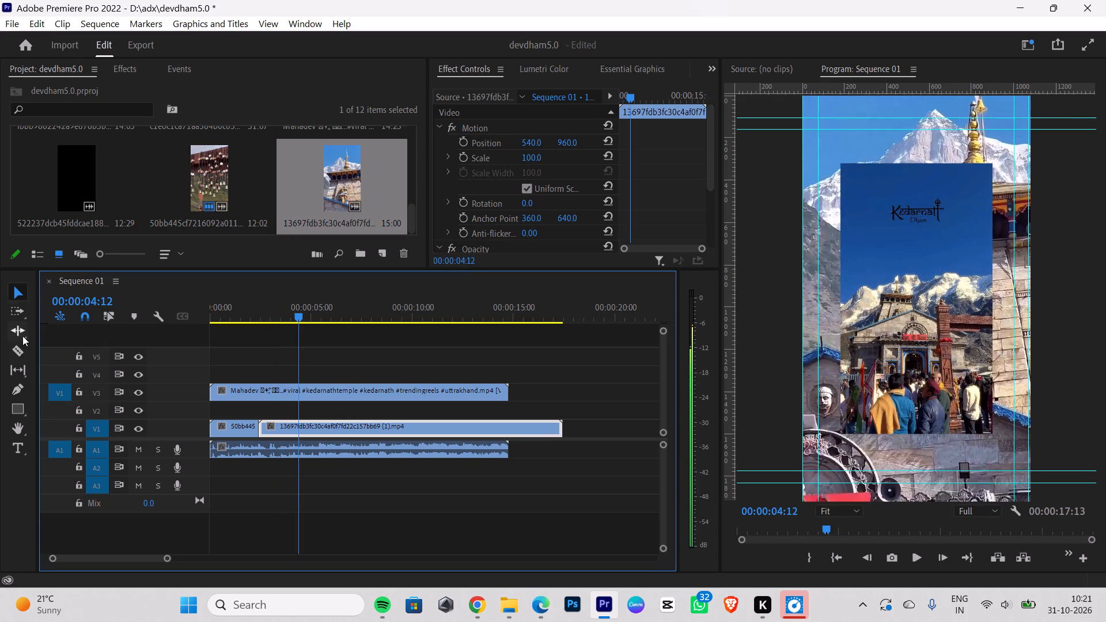
pyautogui.click(21, 354)
pyautogui.click(298, 424)
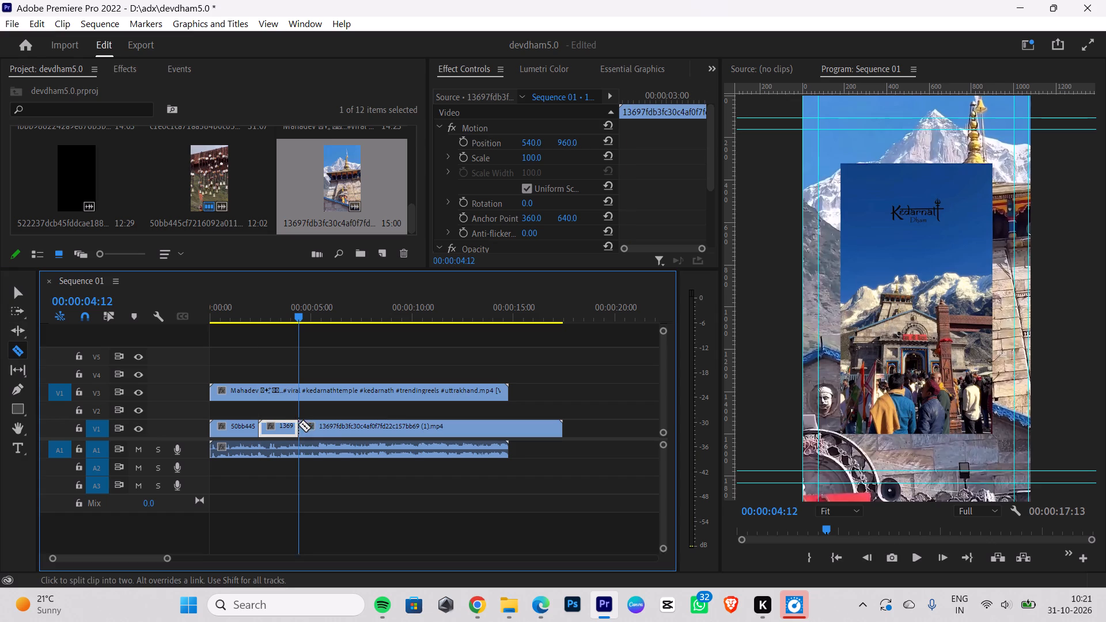
pyautogui.click(25, 293)
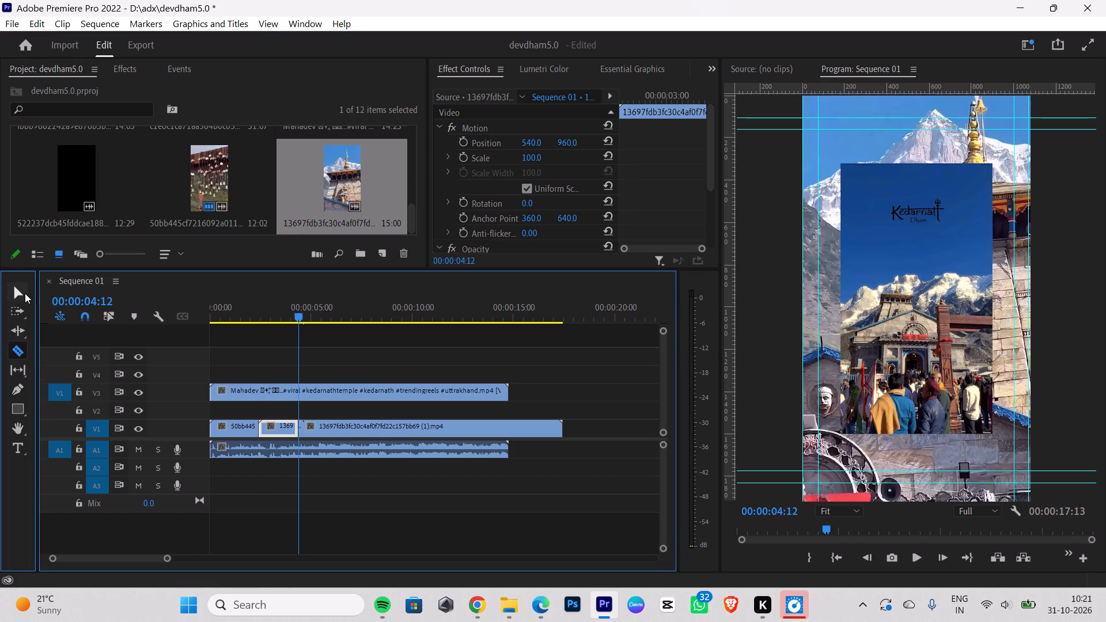
pyautogui.click(407, 434)
pyautogui.press('BackSpace')
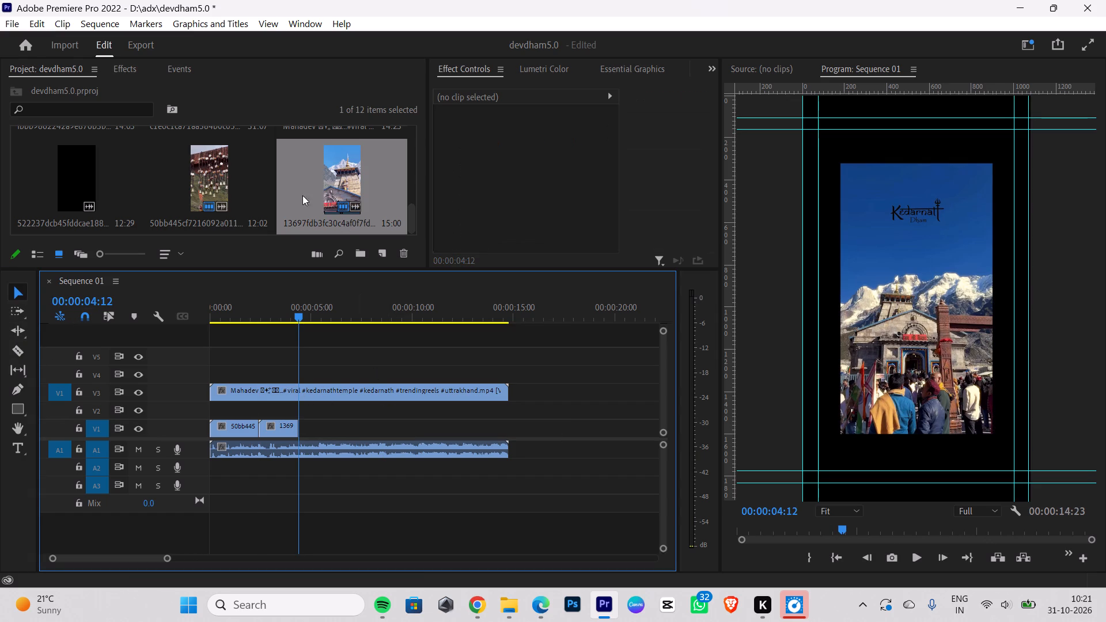
# Add the clip c1e6c1ca71aa584b0c05e8c6e5763a9d.mp4 from the project footage to Sequence 01 above the reference and delete its audio.
pyautogui.scroll(-2, 302, 199)
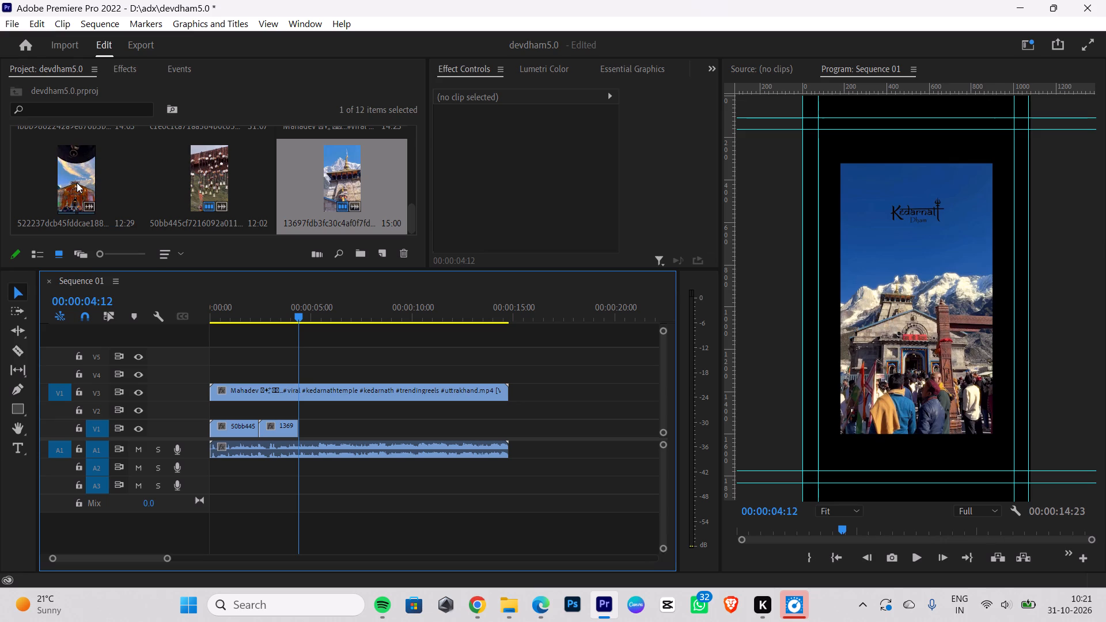
pyautogui.scroll(1, 181, 186)
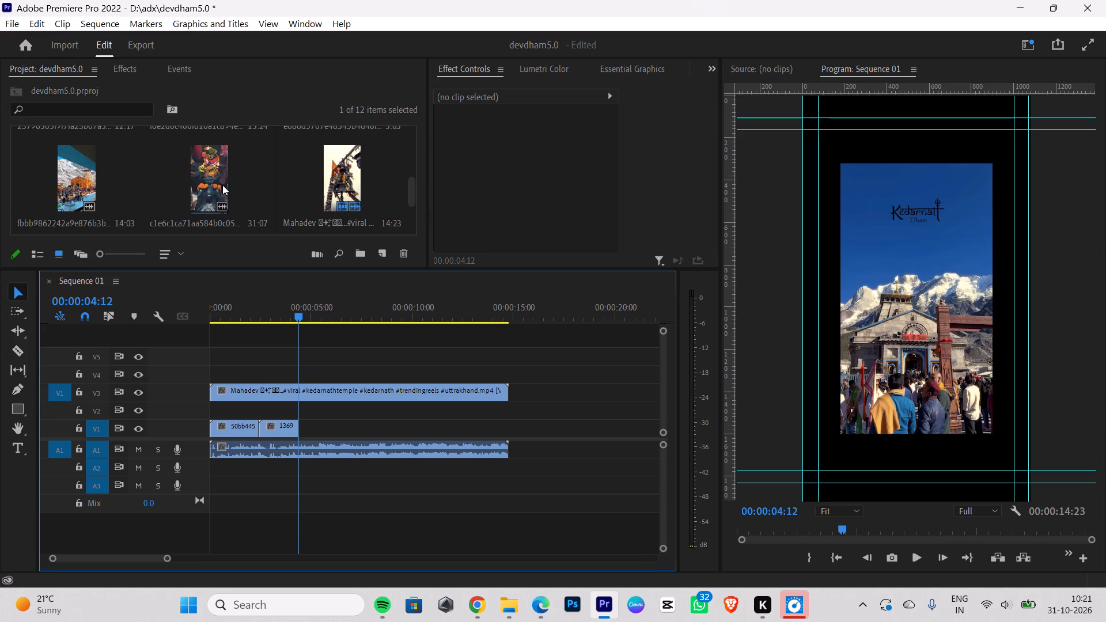
pyautogui.moveTo(217, 181); pyautogui.dragTo(572, 350)
pyautogui.click(609, 495)
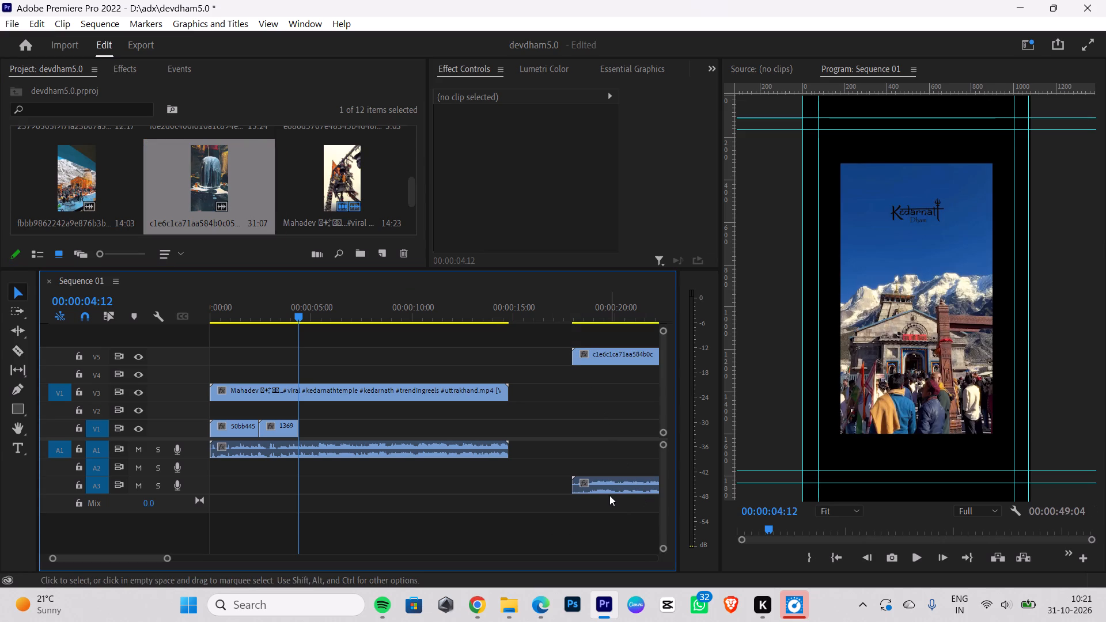
pyautogui.click(608, 481)
pyautogui.press('BackSpace')
# Place the c1e6c1ca clip on V1 directly after the 13697fdb temple clip and scale it to the sequence's frame size.
pyautogui.moveTo(594, 359); pyautogui.dragTo(564, 398)
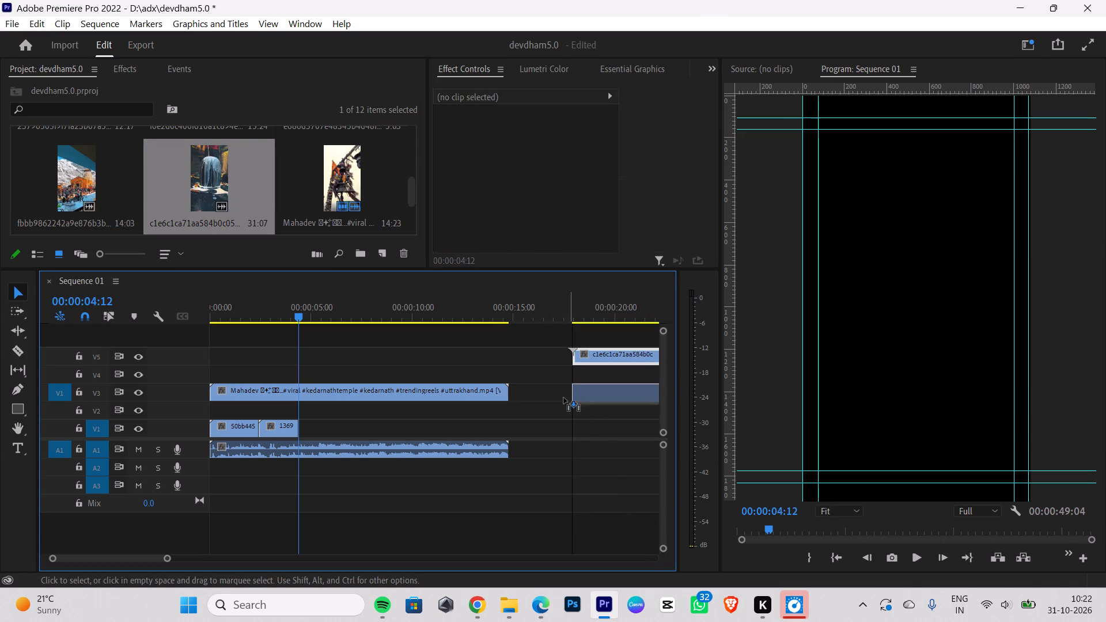
pyautogui.moveTo(564, 398); pyautogui.dragTo(321, 421)
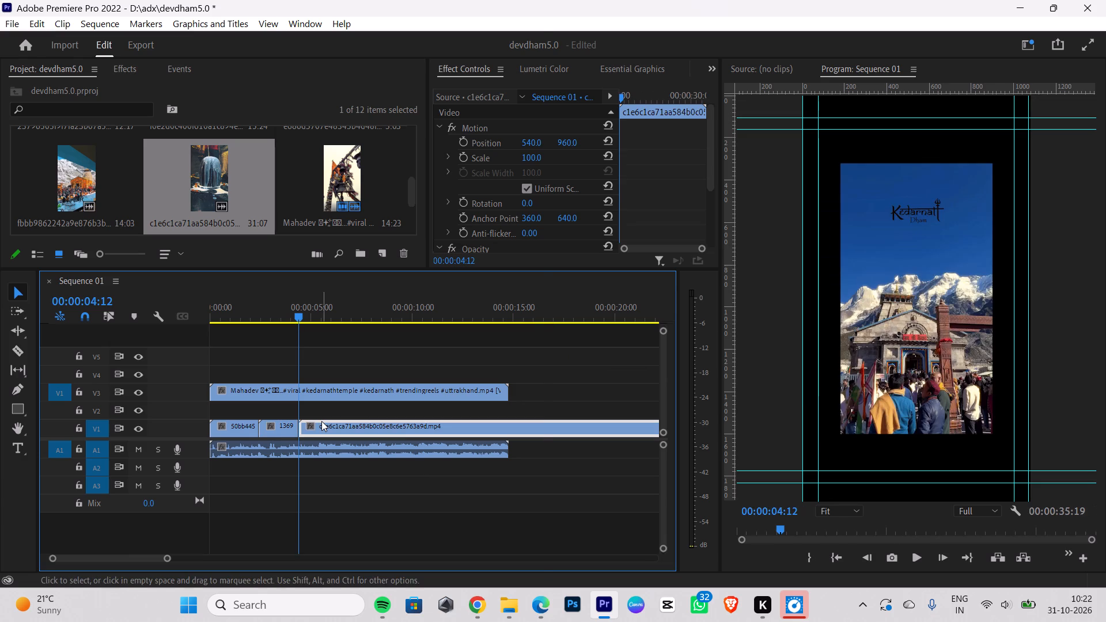
pyautogui.rightClick(321, 421)
pyautogui.click(453, 557)
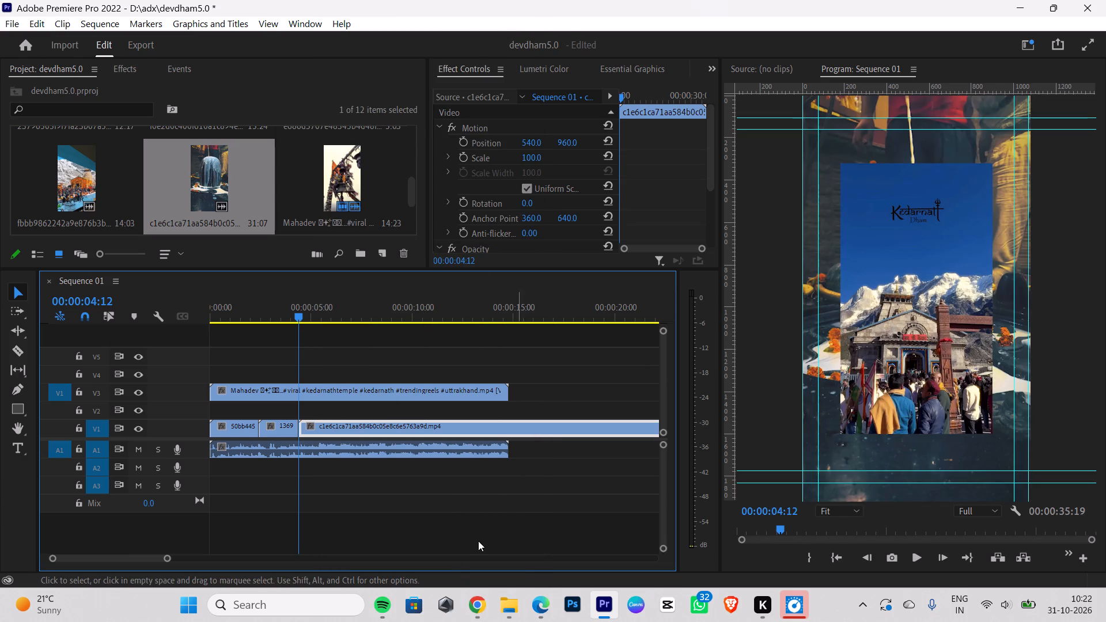
# Cut the c1e6c1ca clip on V1 at 00:00:05:20, after the reference's change to the flower-decorated temple, and delete the part after the cut.
pyautogui.press('Right')
pyautogui.press('Right')
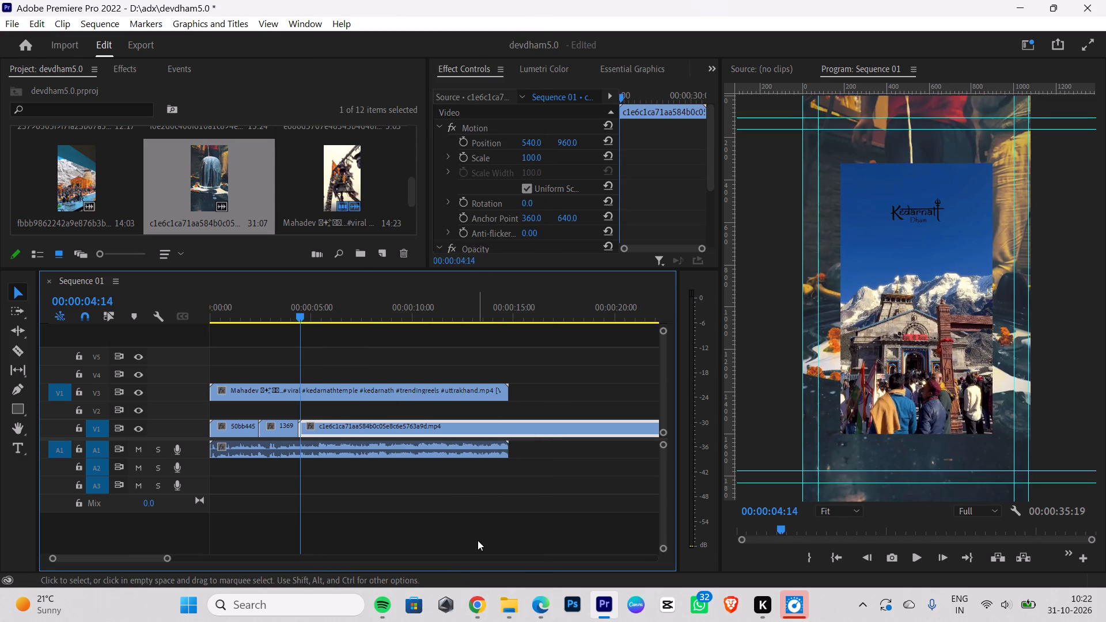
pyautogui.press('Right')
pyautogui.press('Right')
pyautogui.press('Right')
pyautogui.press('Right')
pyautogui.press('Right')
pyautogui.press('Right')
pyautogui.press('Right')
pyautogui.press('Right')
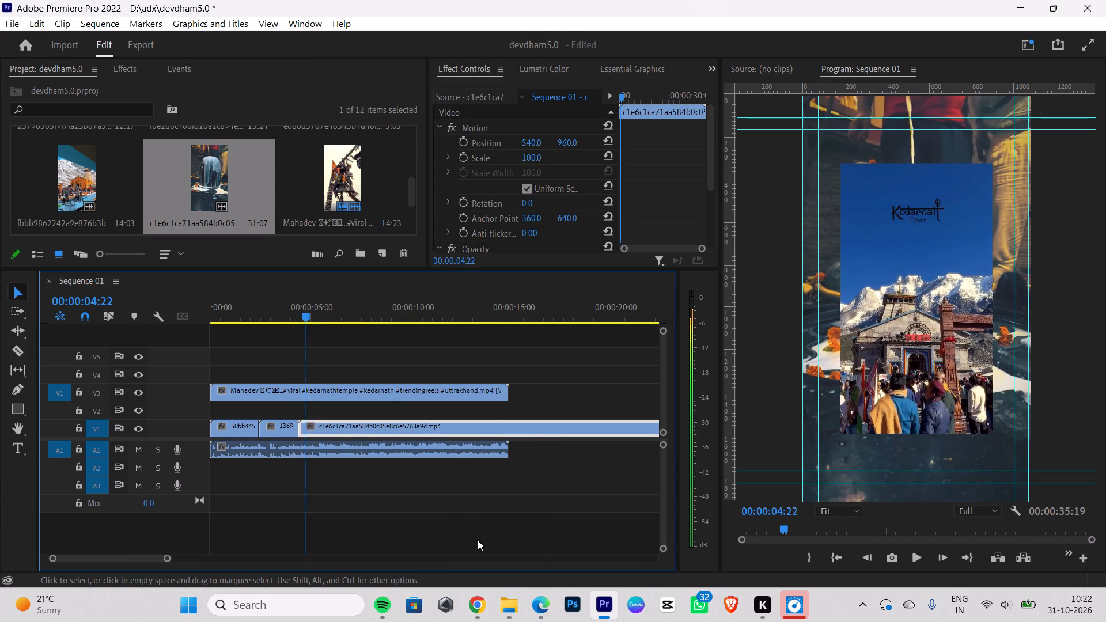
pyautogui.press('Right')
pyautogui.press('Right')
pyautogui.press('Right')
pyautogui.press('Right')
pyautogui.press('Right')
pyautogui.press('Right')
pyautogui.press('Right')
pyautogui.press('Right')
pyautogui.press('Right')
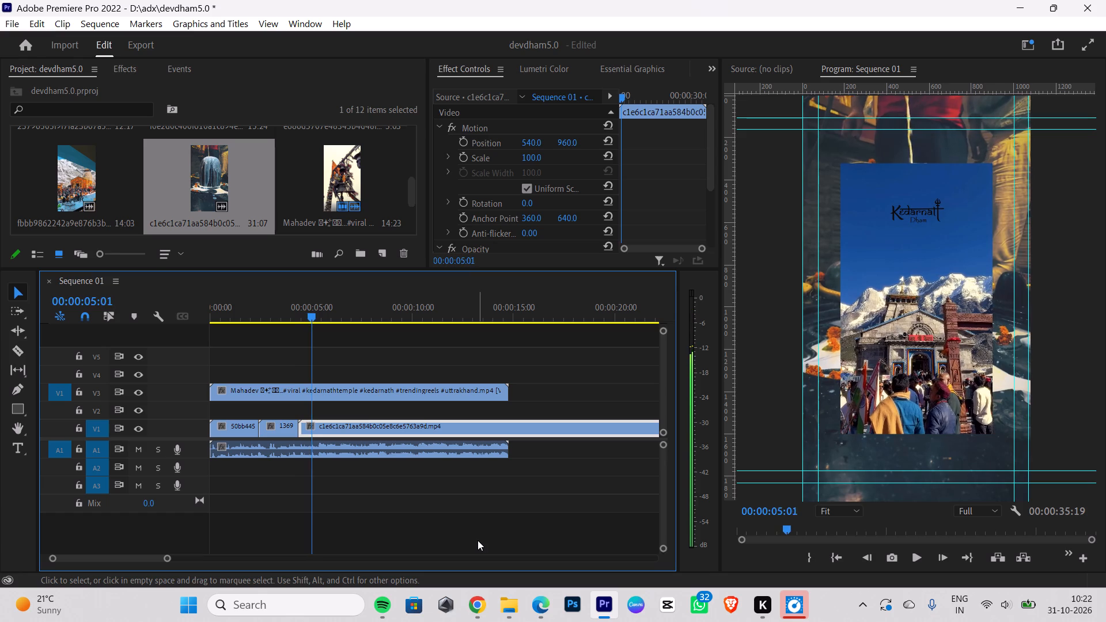
pyautogui.press('Right')
pyautogui.press('Right')
pyautogui.press('Right')
pyautogui.press('Right')
pyautogui.press('Right')
pyautogui.press('Right')
pyautogui.press('Right')
pyautogui.press('Right')
pyautogui.press('Right')
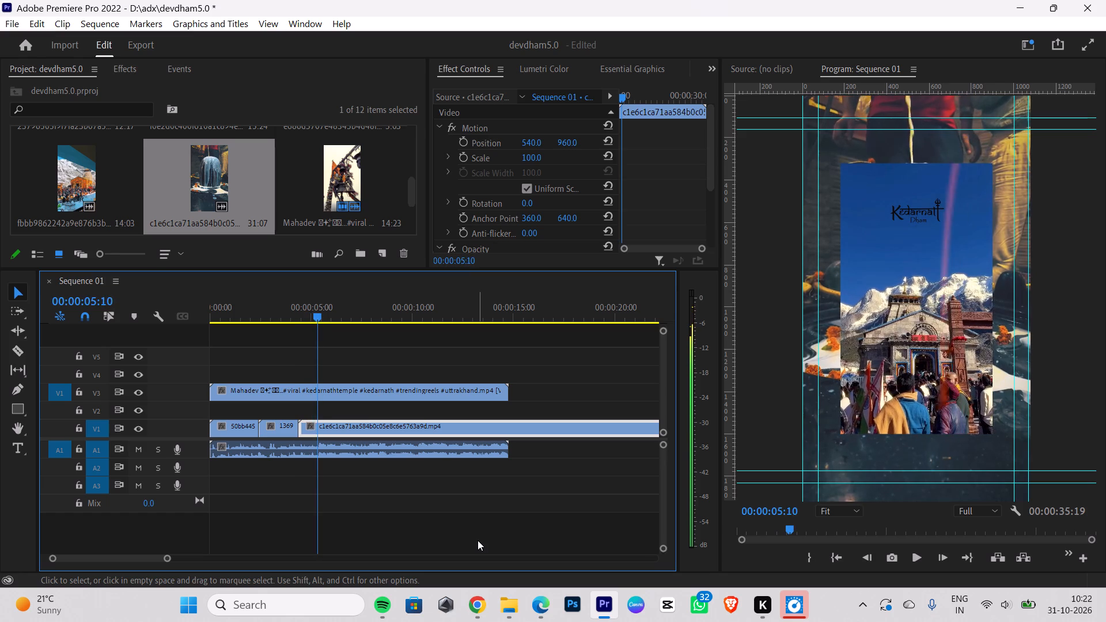
pyautogui.press('Right')
pyautogui.press('Right')
pyautogui.press('Right')
pyautogui.press('Right')
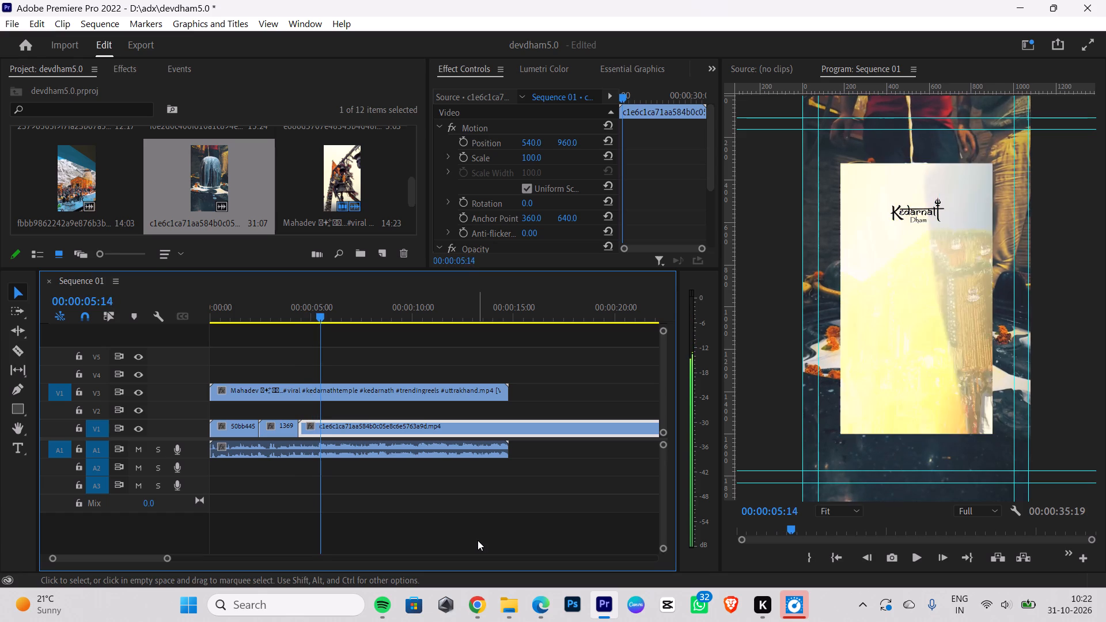
pyautogui.press('Right')
pyautogui.press('Right')
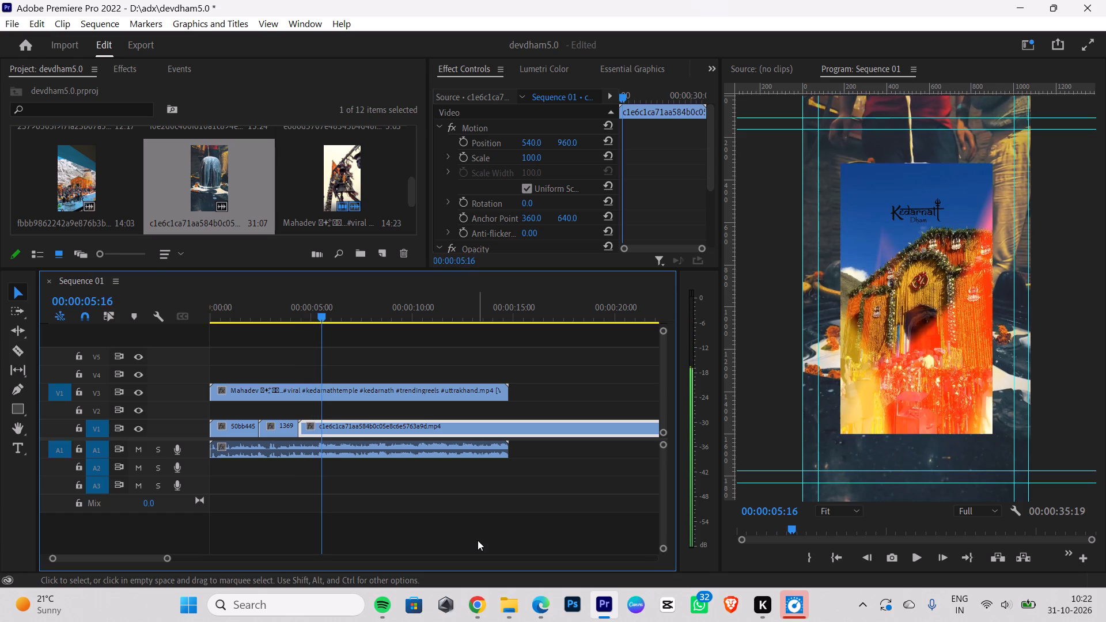
pyautogui.press('Right')
pyautogui.press('Left')
pyautogui.press('Left')
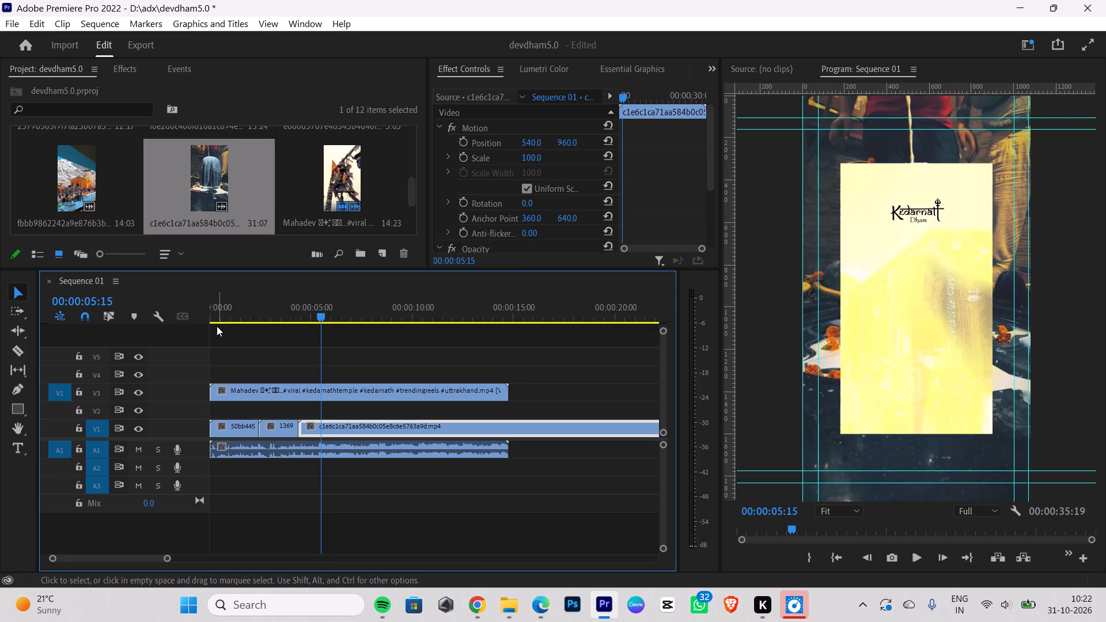
pyautogui.press('Right')
pyautogui.press('Right')
pyautogui.press('Right')
pyautogui.press('Right')
pyautogui.press('Right')
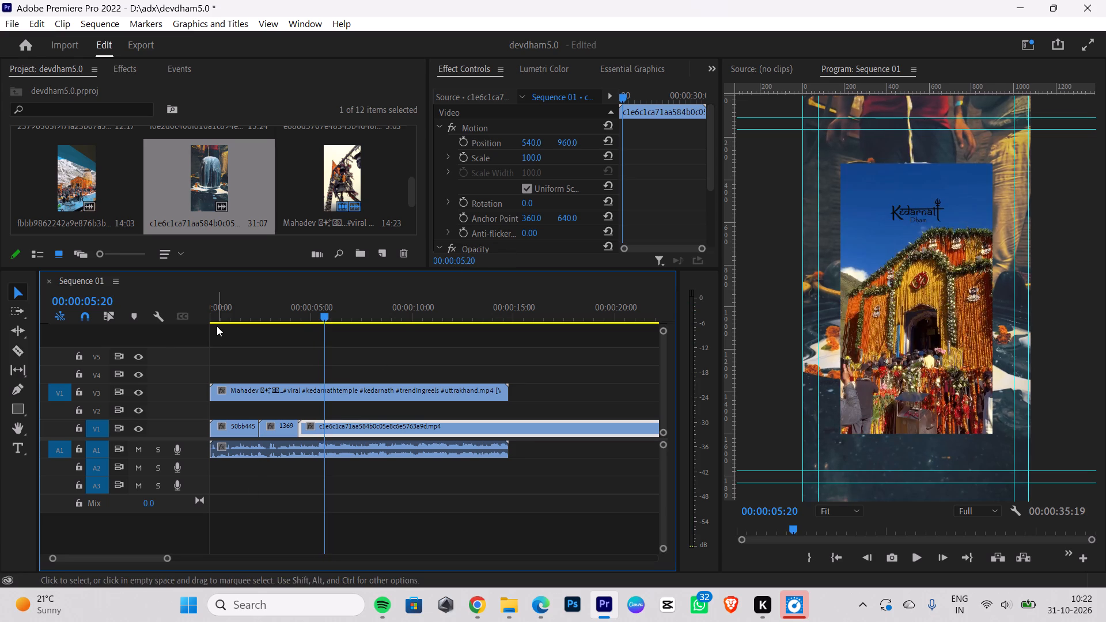
pyautogui.click(17, 350)
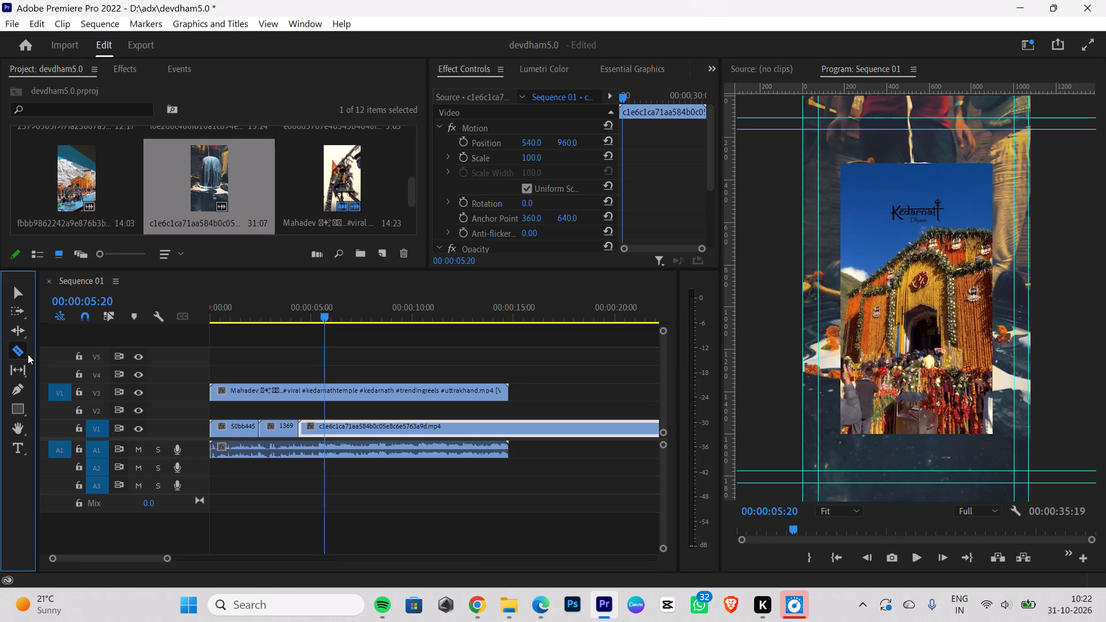
pyautogui.click(325, 423)
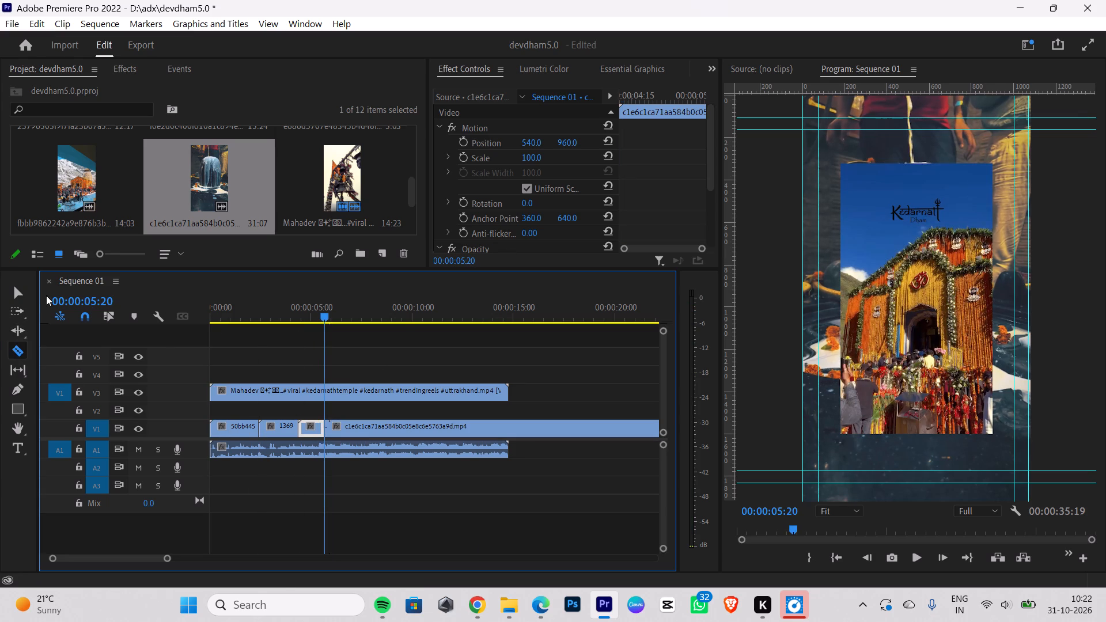
pyautogui.click(14, 291)
pyautogui.click(379, 426)
pyautogui.press('BackSpace')
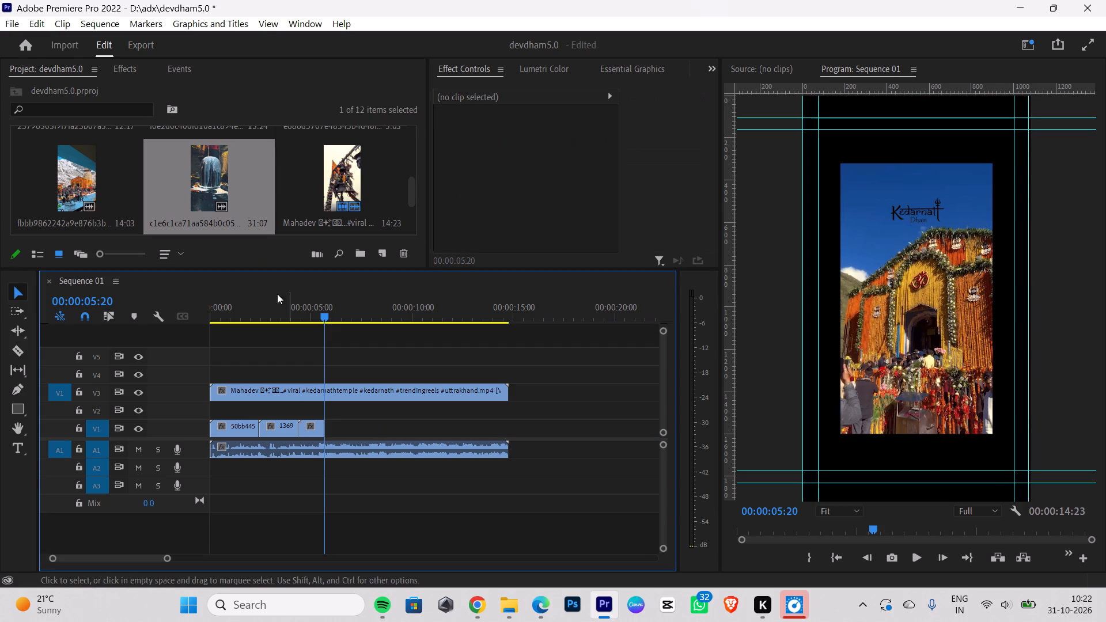
# Add the clip 14654858dd18b9cd12edcbb6ad5ec895.mp4 from the project footage to Sequence 01 above the reference and delete its audio.
pyautogui.scroll(5, 257, 199)
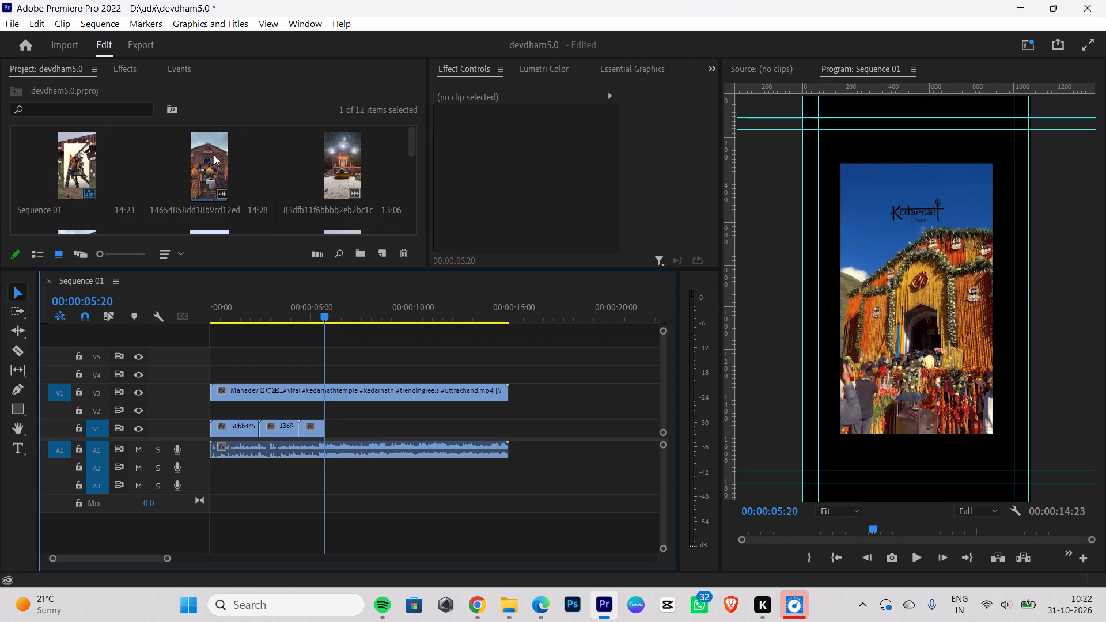
pyautogui.moveTo(213, 157); pyautogui.dragTo(467, 364)
pyautogui.click(561, 483)
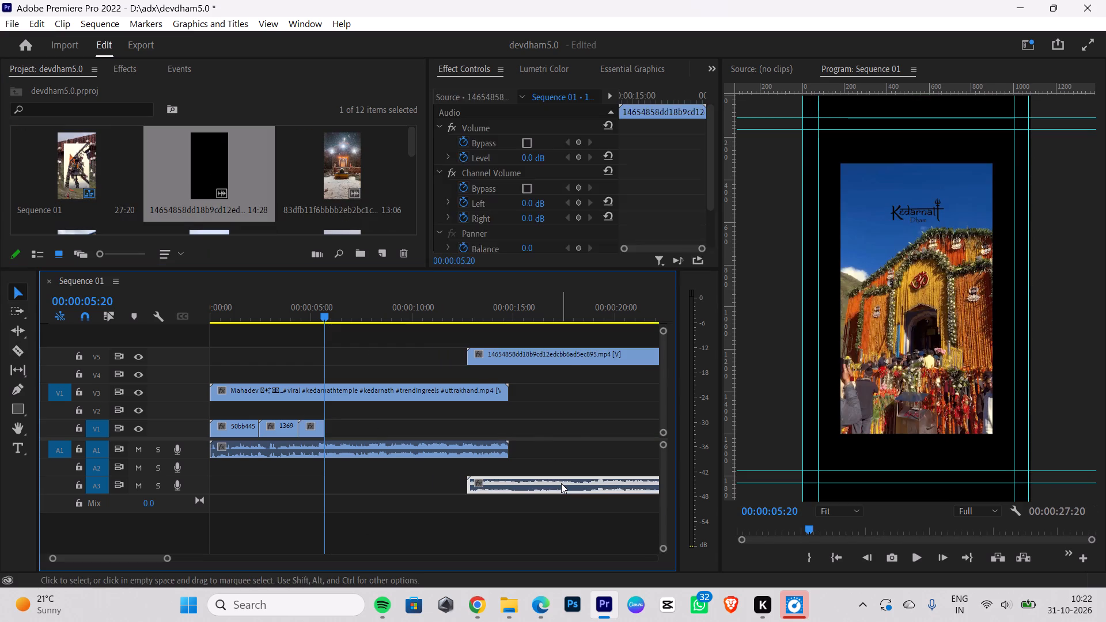
pyautogui.press('BackSpace')
# Place the 14654858 clip on V1 directly after the c1e6c1ca clip and scale it to the sequence's frame size.
pyautogui.moveTo(552, 348); pyautogui.dragTo(408, 427)
pyautogui.rightClick(408, 427)
pyautogui.click(487, 557)
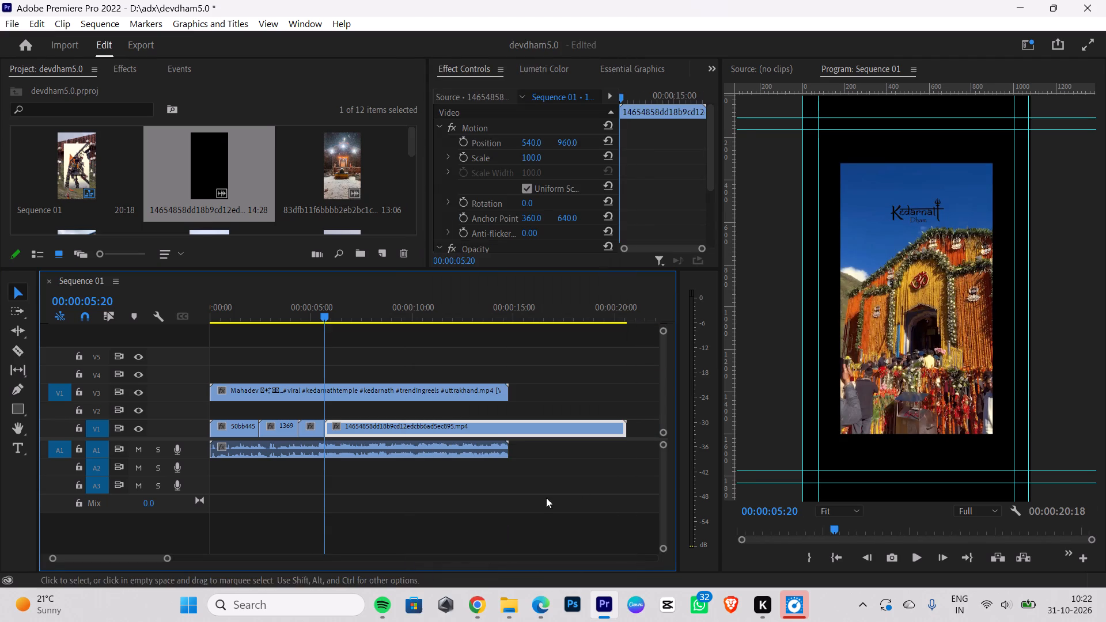
# Trim the first frame off the 14654858 clip at 00:00:05:21, close the gap to the c1e6c1ca clip and check the join.
pyautogui.press('Right')
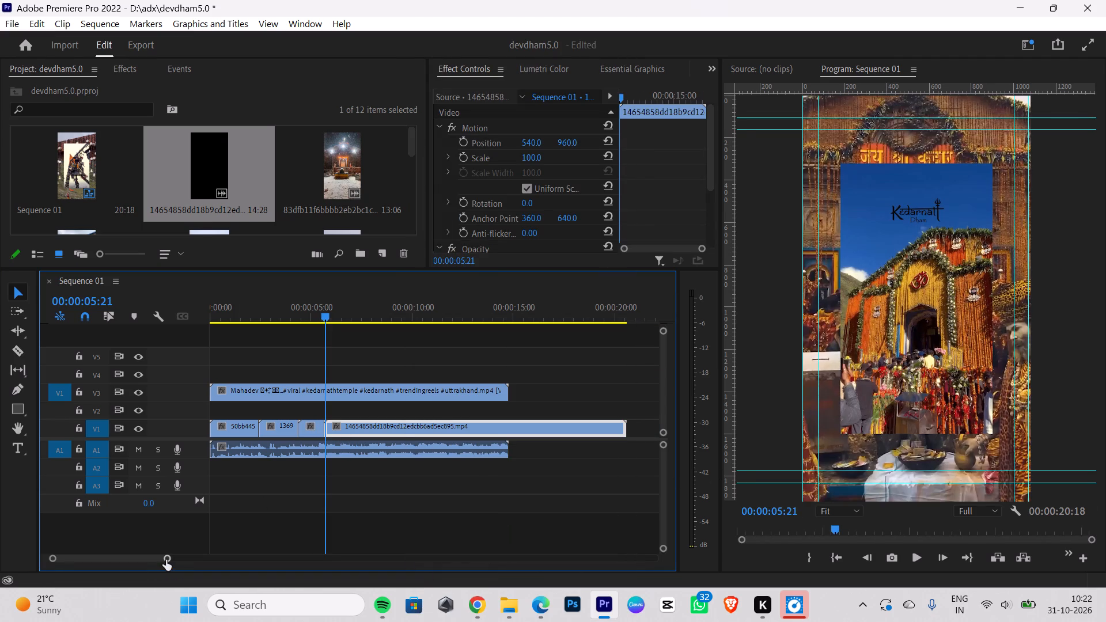
pyautogui.moveTo(166, 560); pyautogui.dragTo(70, 536)
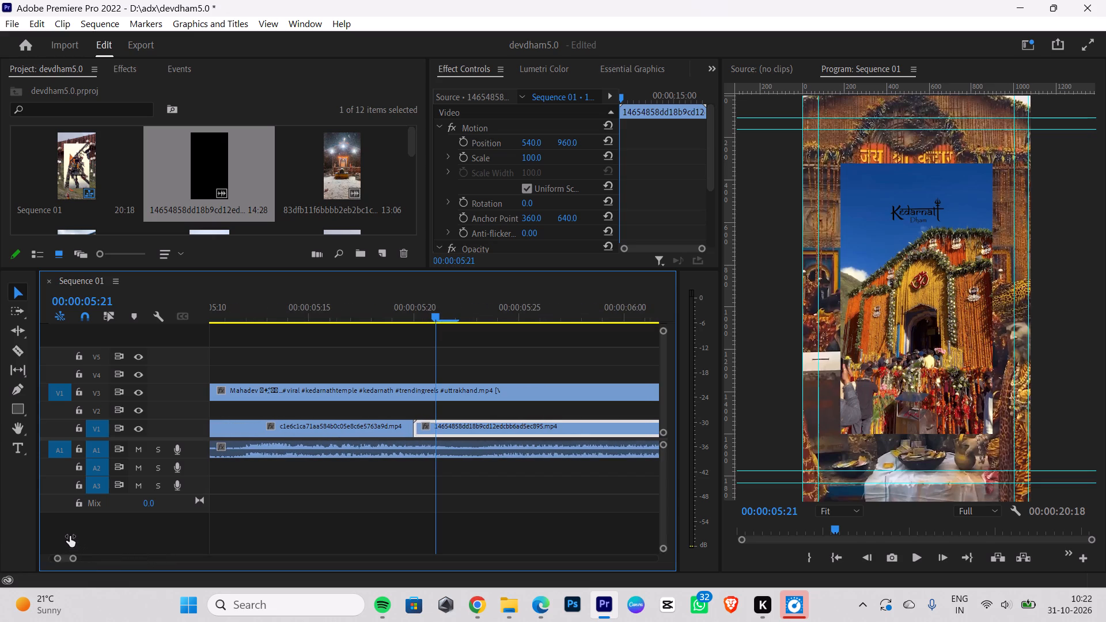
pyautogui.moveTo(70, 536); pyautogui.dragTo(54, 534)
pyautogui.click(19, 352)
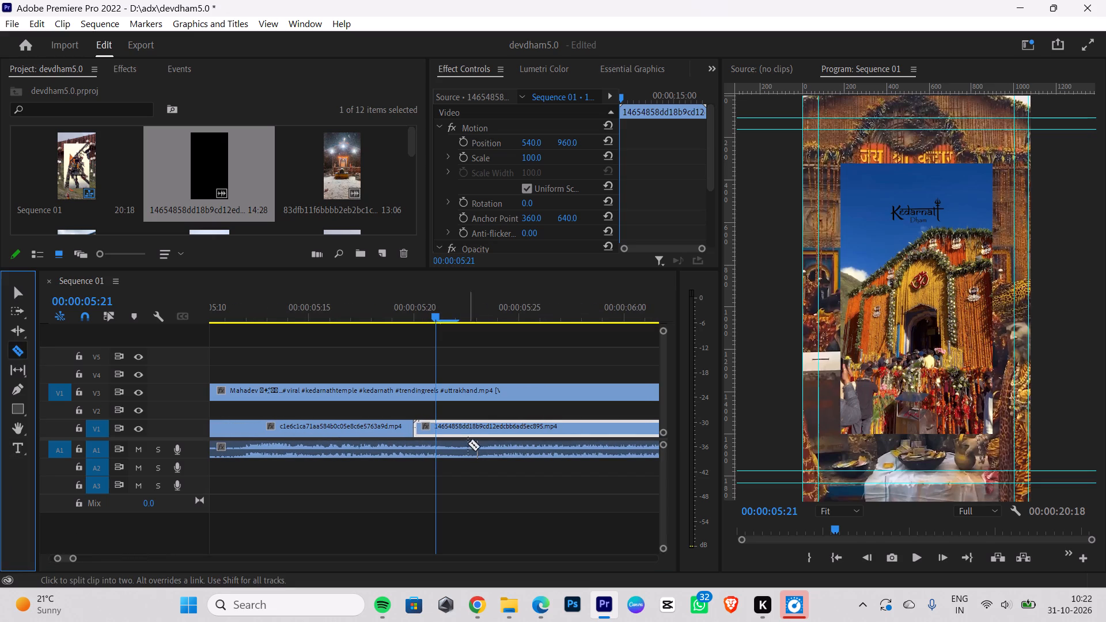
pyautogui.click(436, 424)
pyautogui.click(13, 290)
pyautogui.click(431, 430)
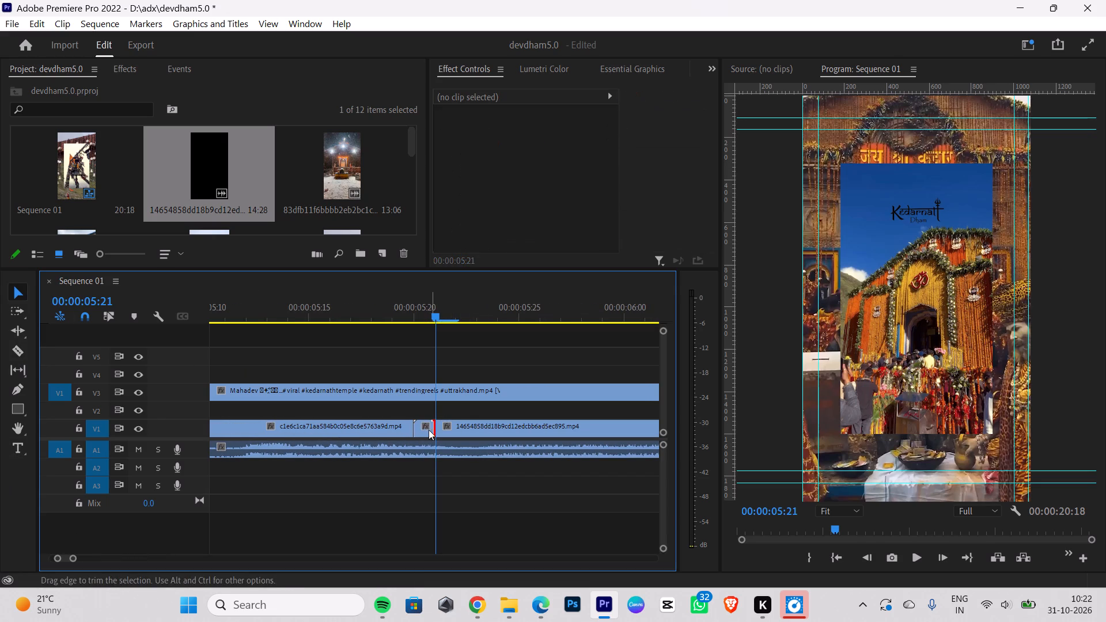
pyautogui.click(421, 428)
pyautogui.press('BackSpace')
pyautogui.moveTo(496, 434); pyautogui.dragTo(479, 431)
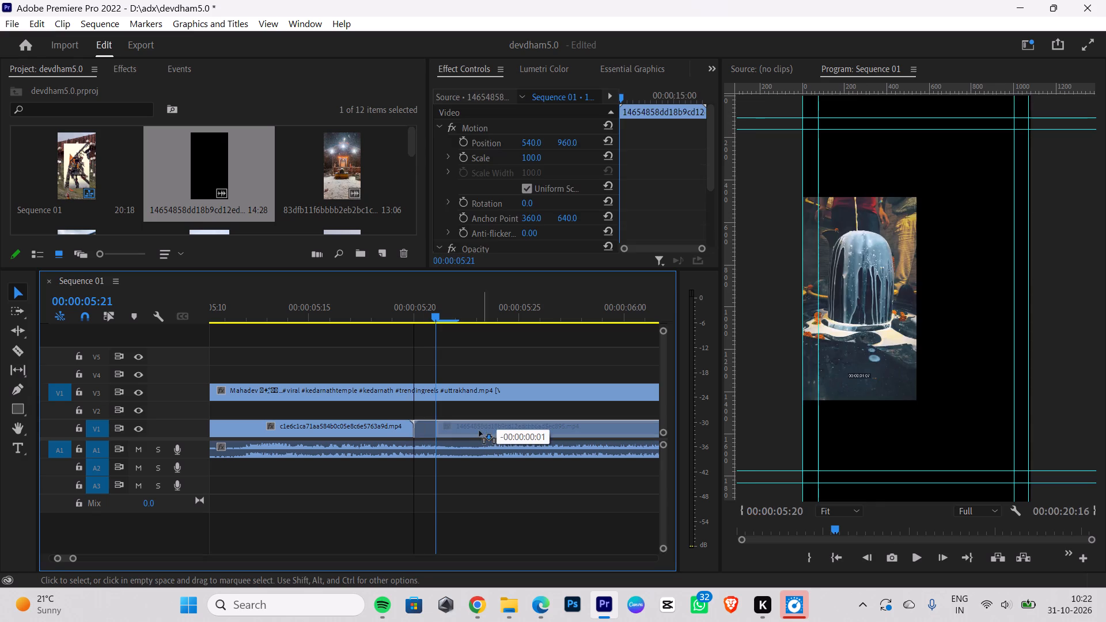
pyautogui.moveTo(479, 431); pyautogui.dragTo(478, 431)
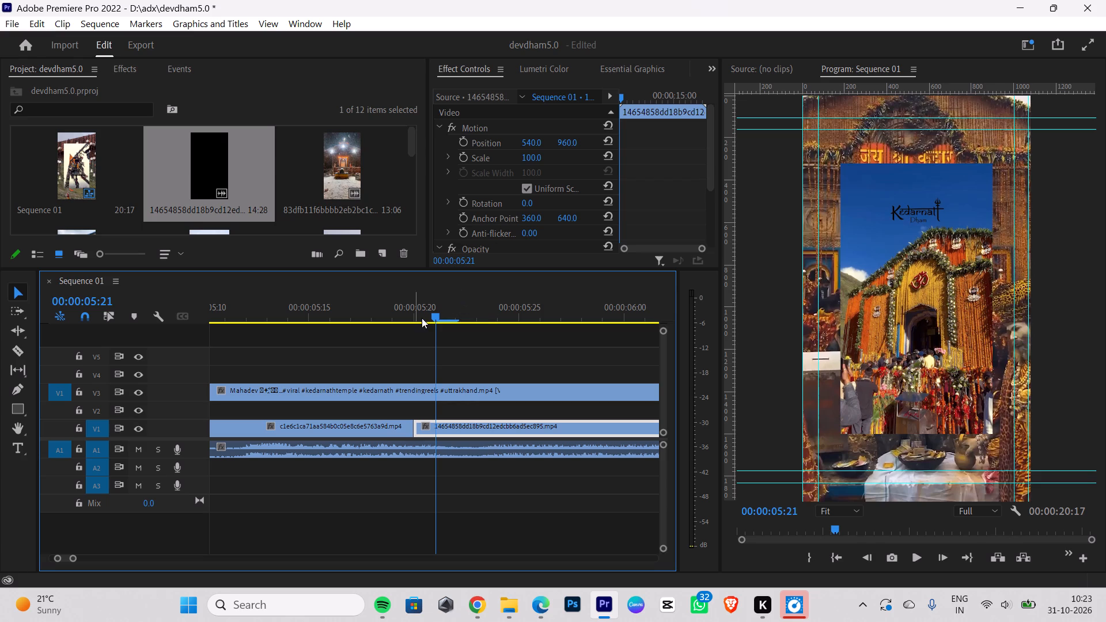
pyautogui.moveTo(433, 321); pyautogui.dragTo(401, 347)
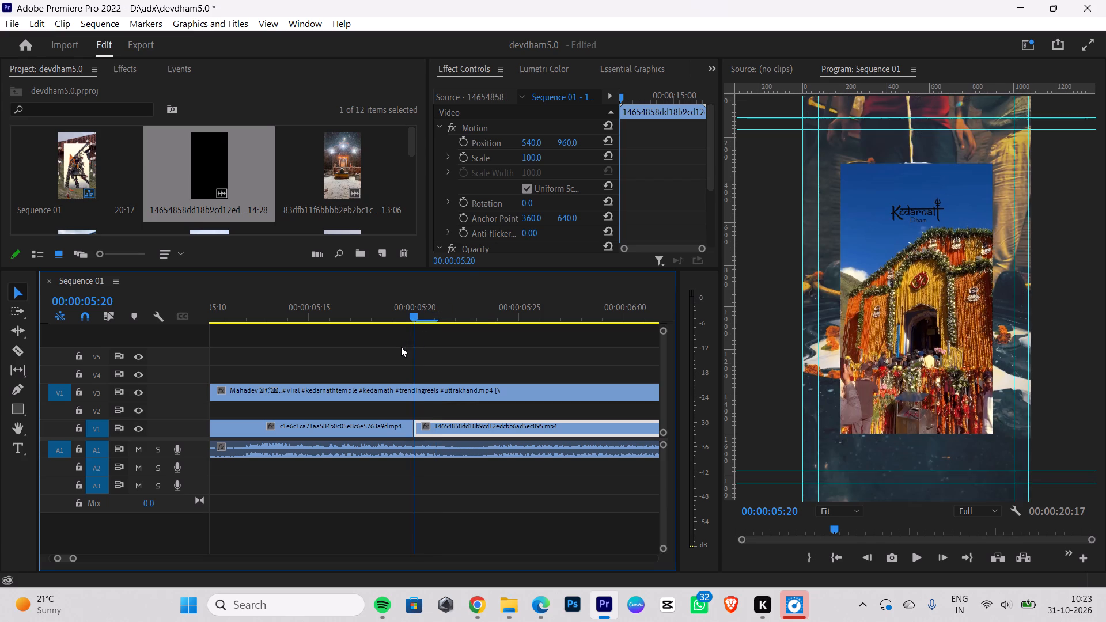
pyautogui.moveTo(401, 347); pyautogui.dragTo(400, 348)
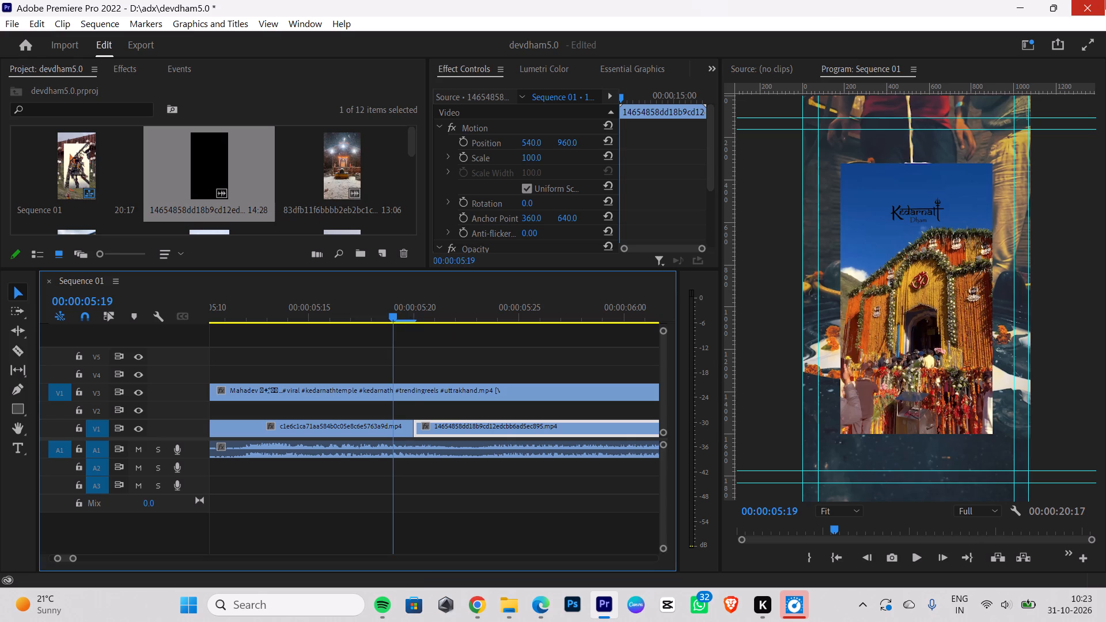
pyautogui.press('Right')
pyautogui.press('Right')
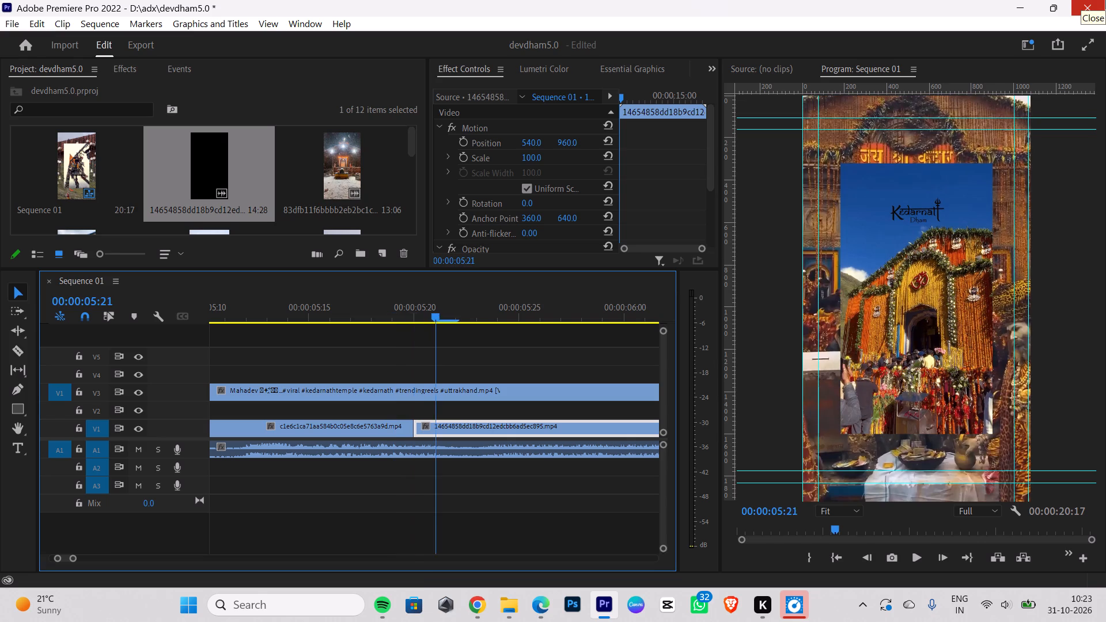
# Cut the 14654858 clip on V1 at 00:00:07:07, after the reference's fade to the wide temple and snowy mountains shot, and delete the part after the cut.
pyautogui.press('Right')
pyautogui.press('Right')
pyautogui.press('Right')
pyautogui.press('Right')
pyautogui.press('Right')
pyautogui.press('Right')
pyautogui.press('Right')
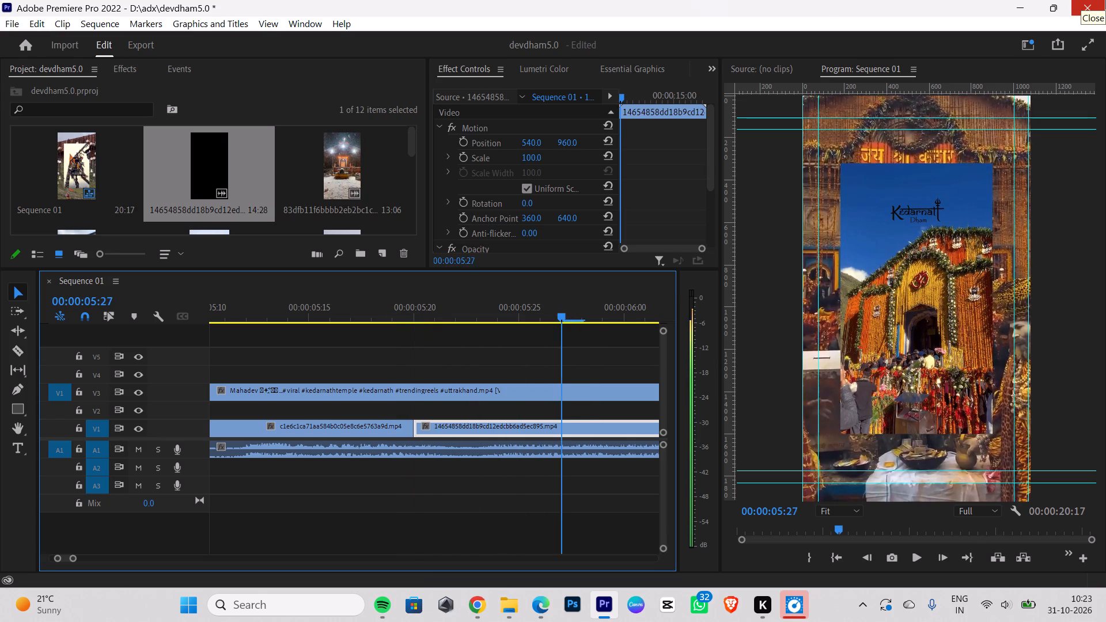
pyautogui.press('Right')
pyautogui.press('Right')
pyautogui.press('Right')
pyautogui.press('Right')
pyautogui.press('Right')
pyautogui.press('Right')
pyautogui.press('Right')
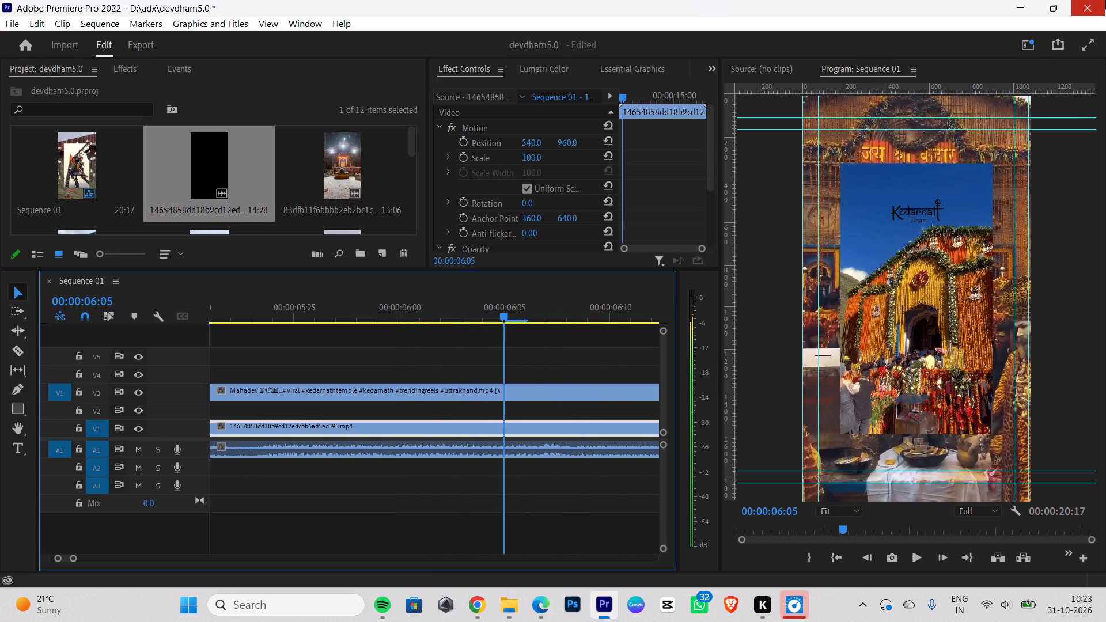
pyautogui.press('Right')
pyautogui.press('Right')
pyautogui.press('Right')
pyautogui.press('Right')
pyautogui.press('Right')
pyautogui.press('Right')
pyautogui.press('Right')
pyautogui.press('Right')
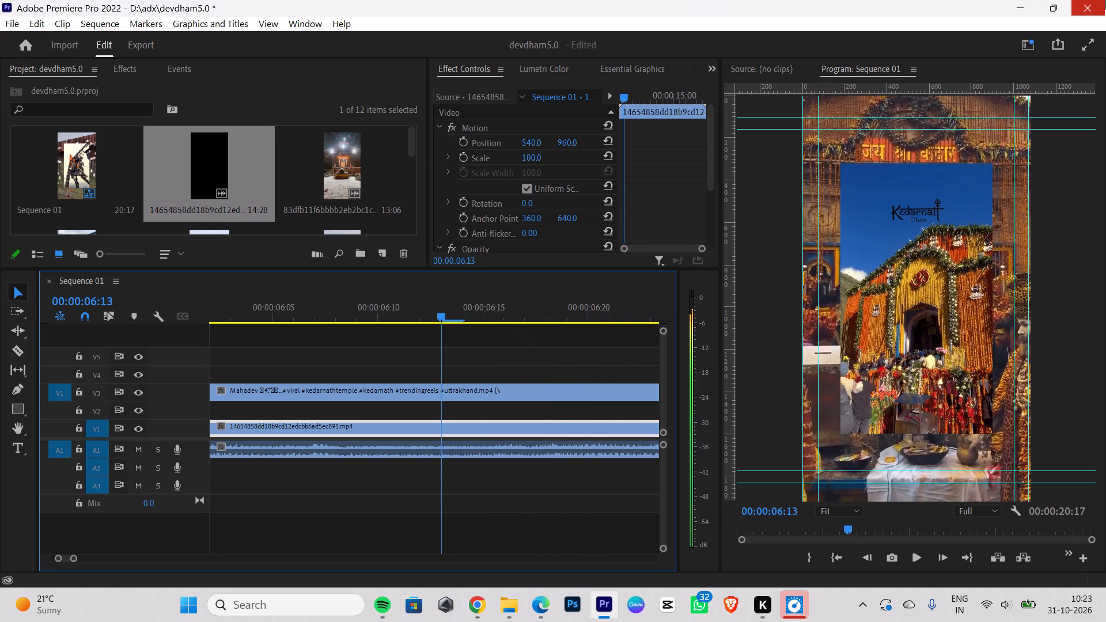
pyautogui.press('Right')
pyautogui.press('Right')
pyautogui.press('Right')
pyautogui.press('Right')
pyautogui.press('Right')
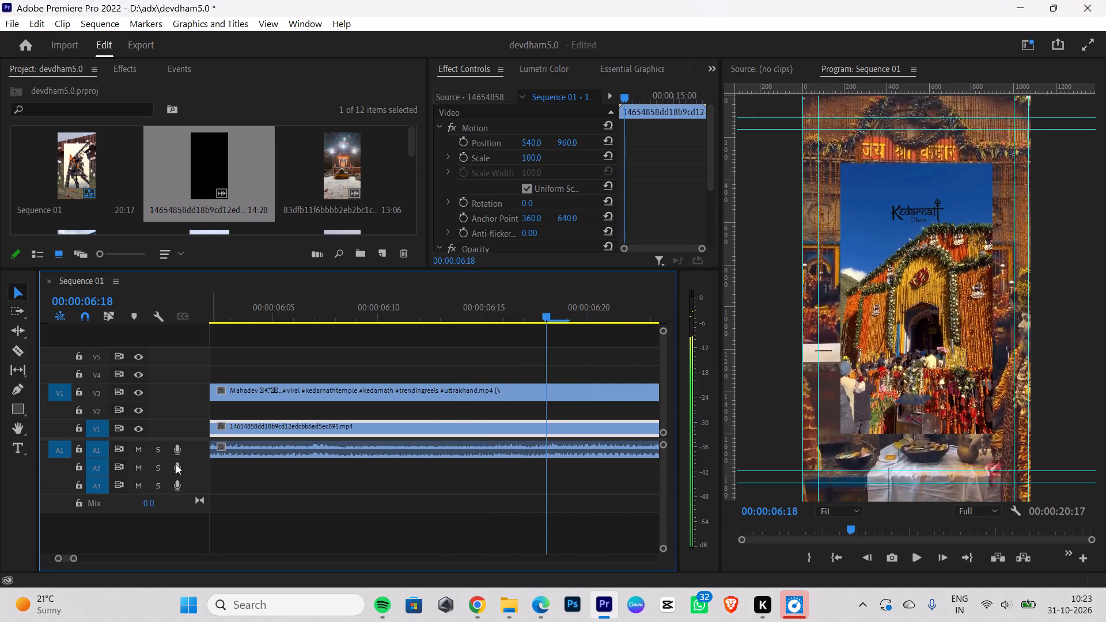
pyautogui.moveTo(75, 559); pyautogui.dragTo(153, 566)
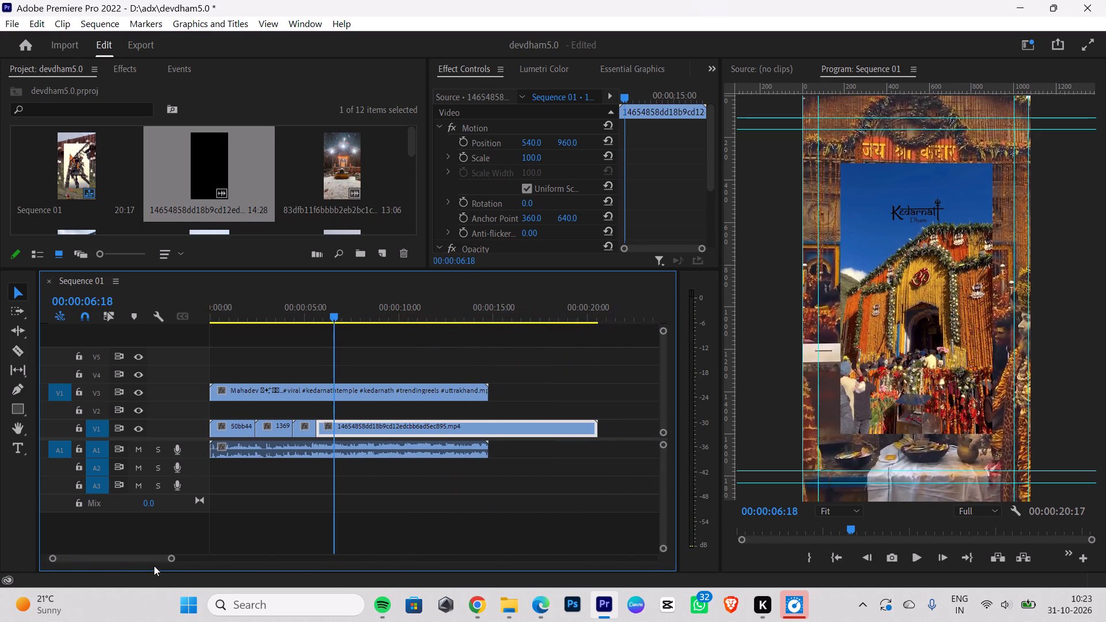
pyautogui.press('Right')
pyautogui.press('Right')
pyautogui.press('Right')
pyautogui.press('Right')
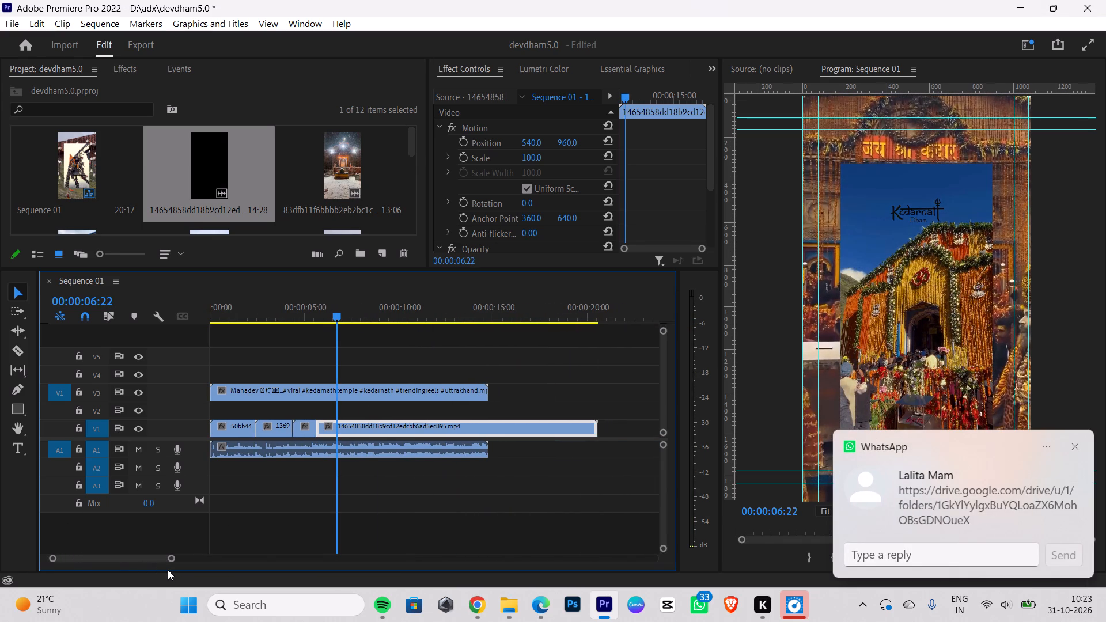
pyautogui.press('Right')
pyautogui.press('Right')
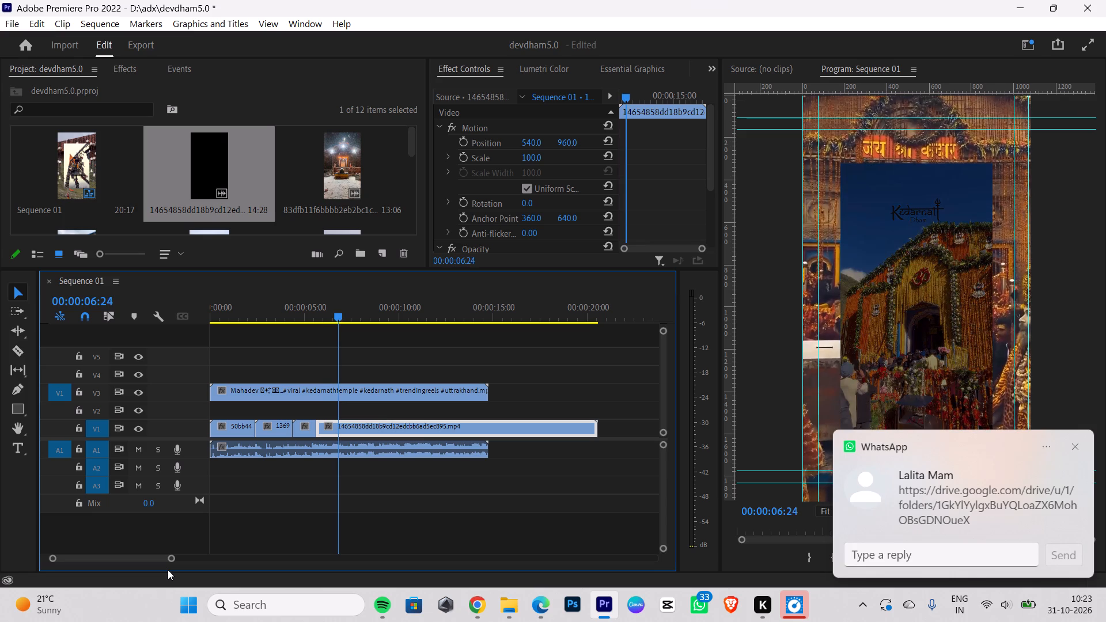
pyautogui.press('Right')
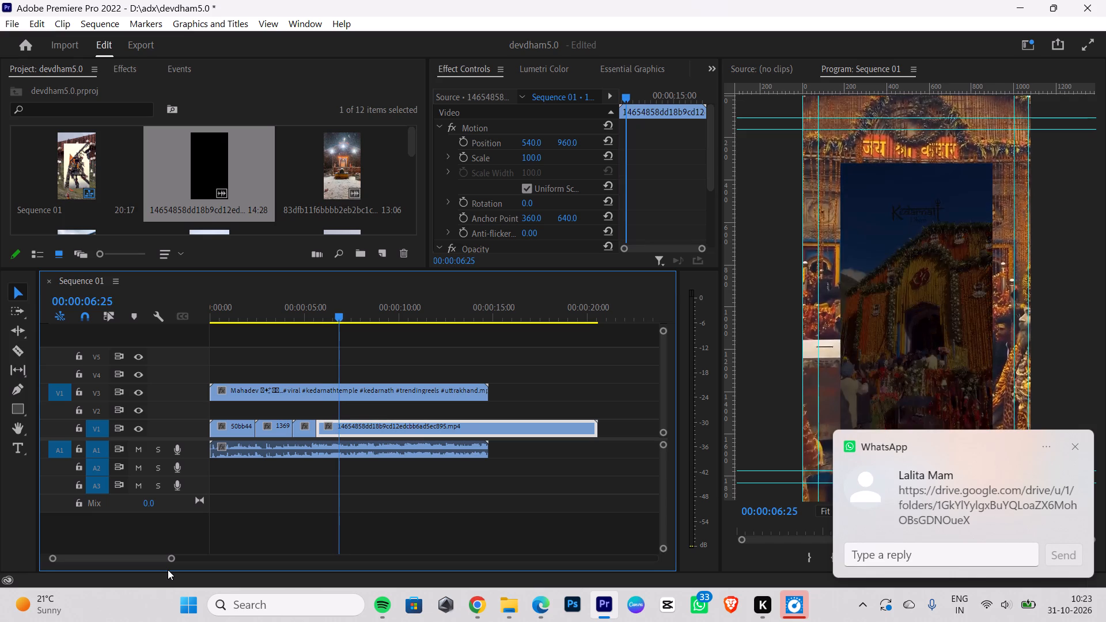
pyautogui.press('Right')
pyautogui.press('Right')
pyautogui.press('Right')
pyautogui.press('Right')
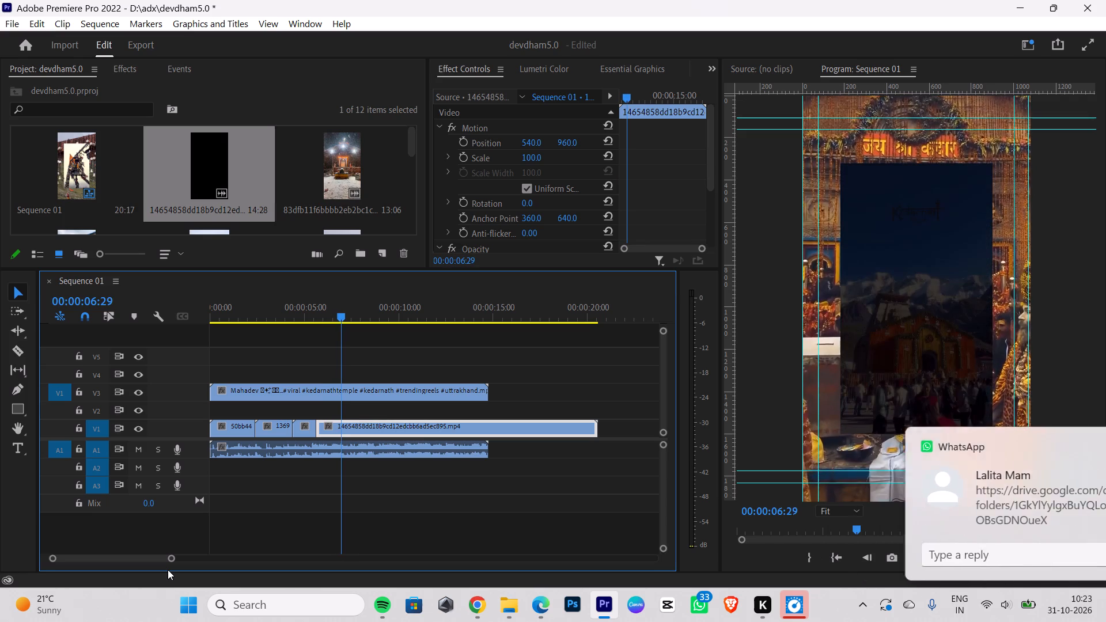
pyautogui.press('Right')
pyautogui.press('Right')
pyautogui.press('Right')
pyautogui.press('Right')
pyautogui.press('Right')
pyautogui.press('Right')
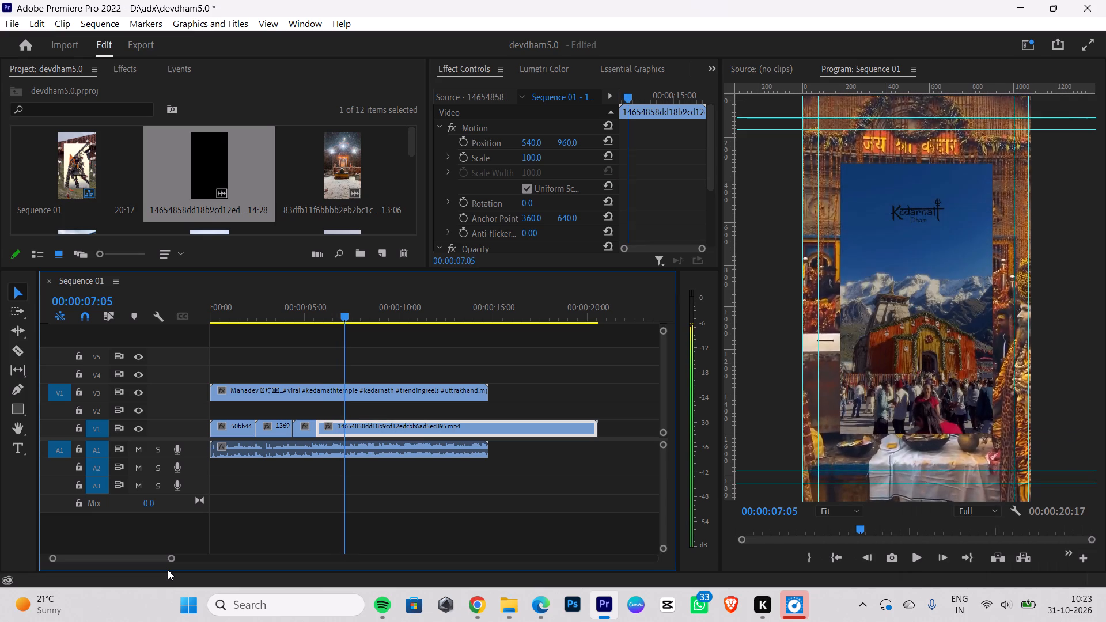
pyautogui.press('Right')
pyautogui.press('Right')
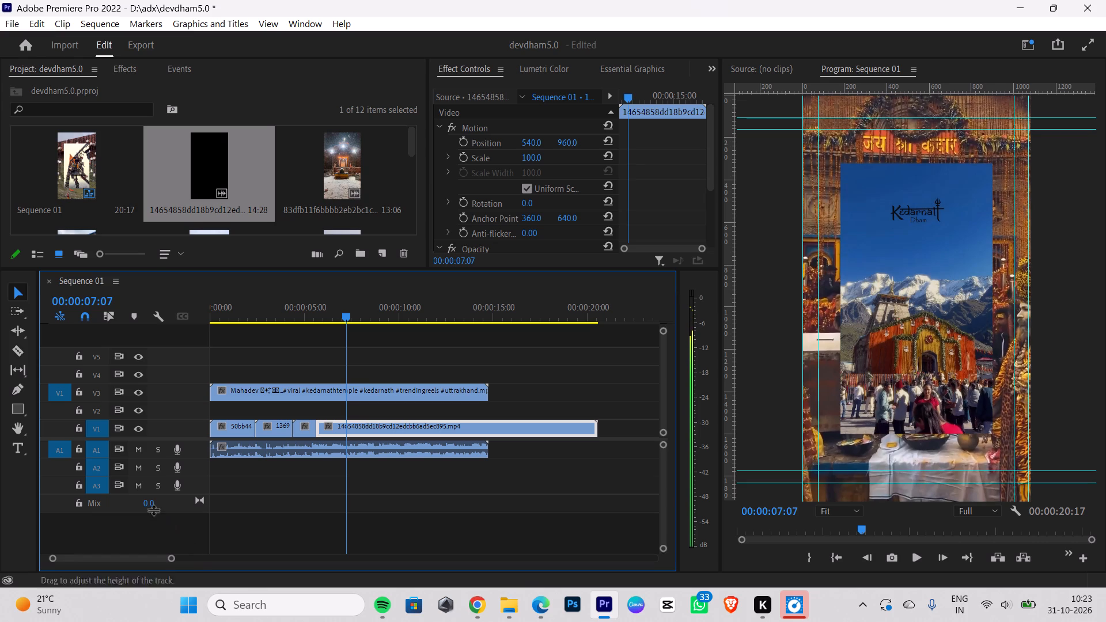
pyautogui.click(18, 350)
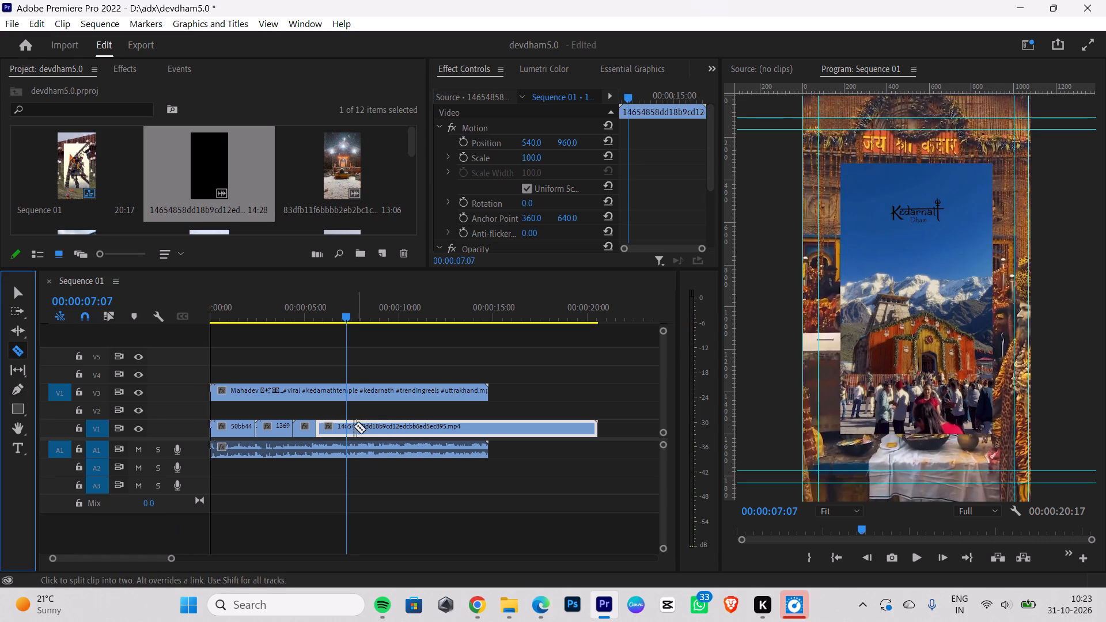
pyautogui.click(350, 428)
pyautogui.click(15, 295)
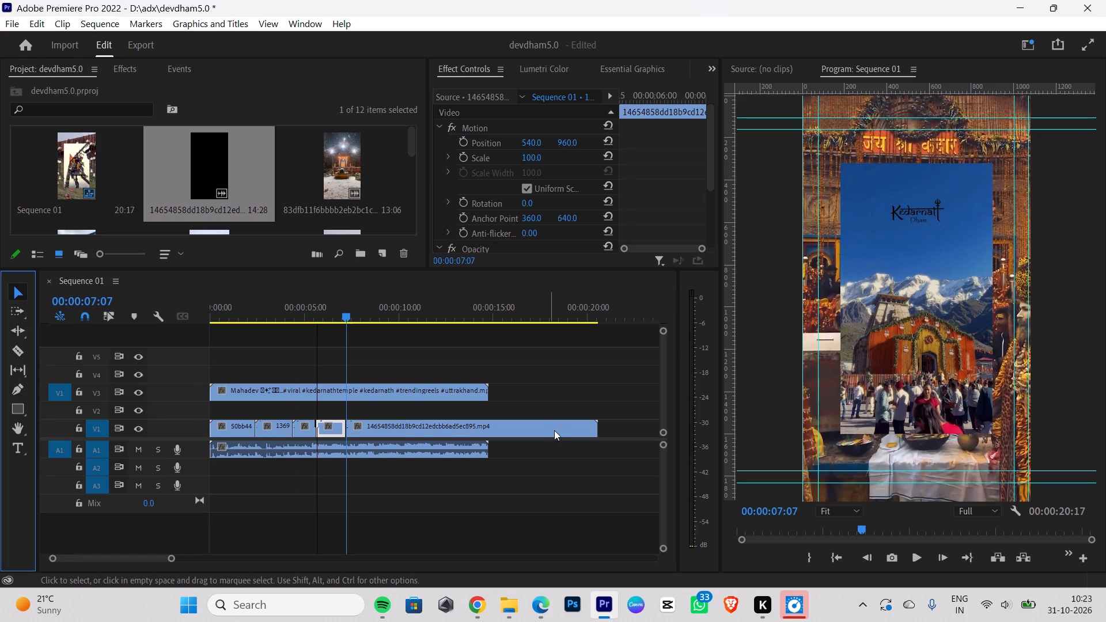
pyautogui.click(555, 431)
pyautogui.press('BackSpace')
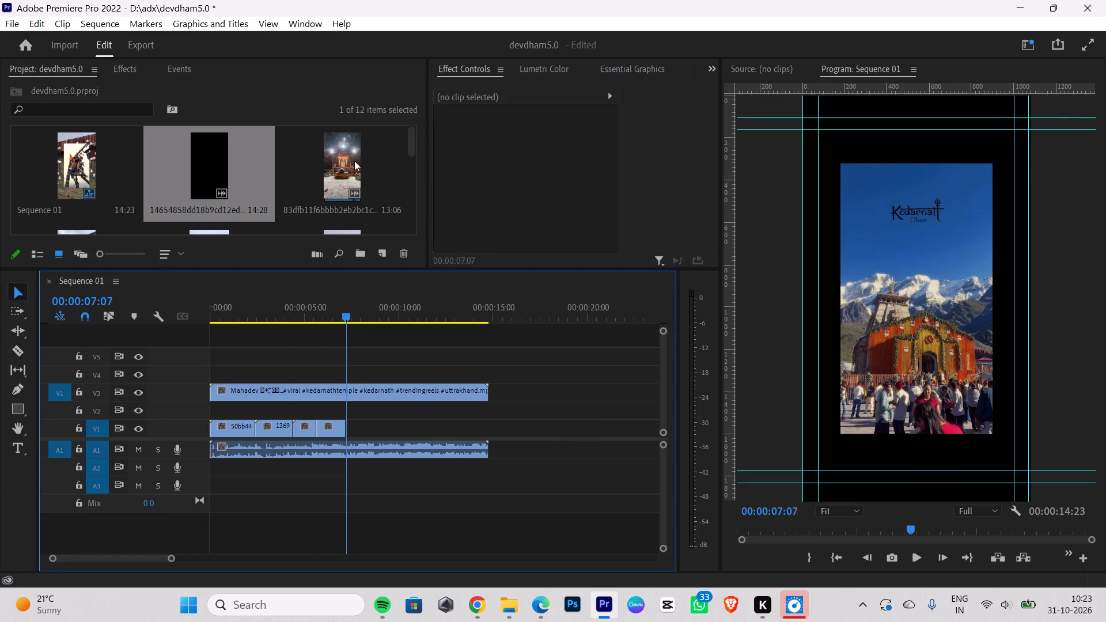
# Add the f0e2d0c400f610a1c894e clip from the project footage to V4 of Sequence 01, past the reference's end, and select its audio.
pyautogui.scroll(-1, 340, 175)
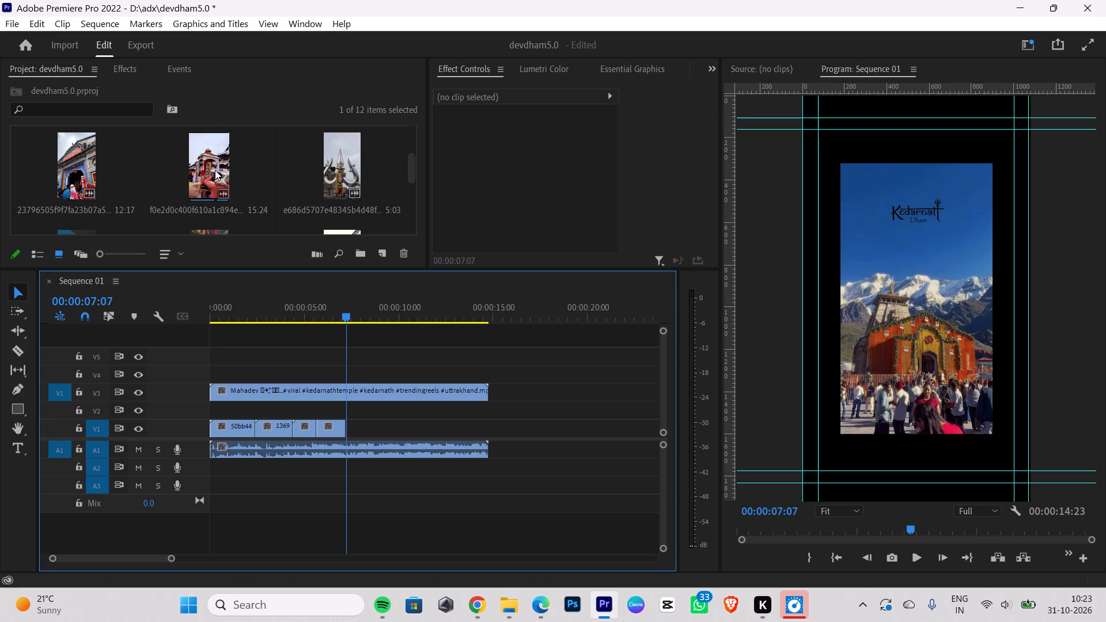
pyautogui.moveTo(215, 170); pyautogui.dragTo(498, 378)
pyautogui.click(535, 479)
pyautogui.click(529, 475)
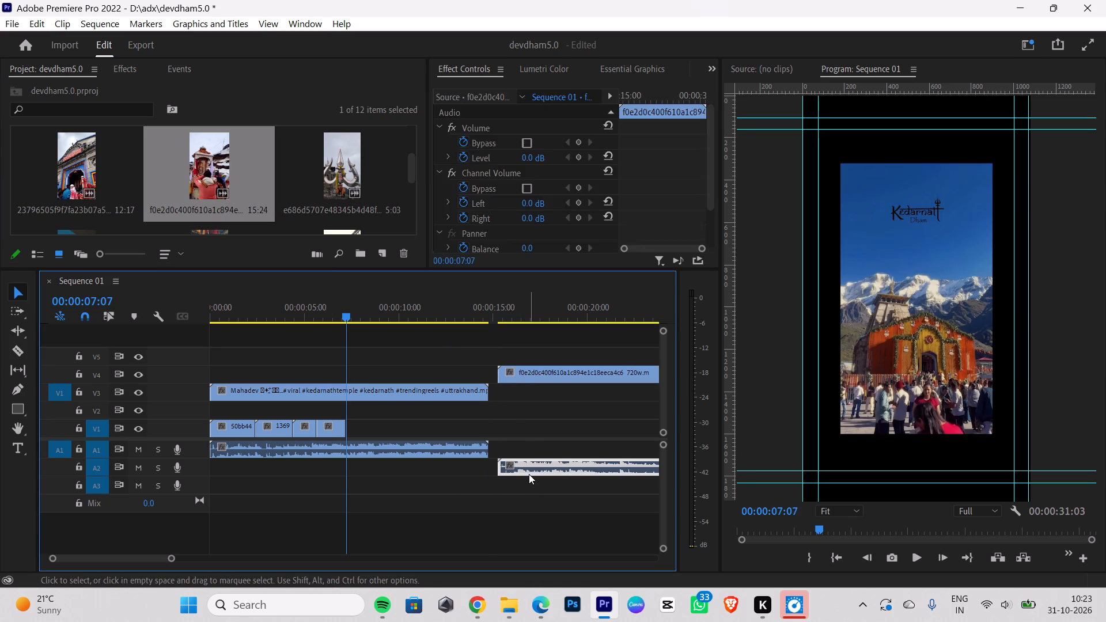
# Delete the audio of the f0e2d0c4 temple clip on A2.
pyautogui.press('BackSpace')
# Place the f0e2d0c4 clip on V1 directly after the 14654858 clip at 00:00:07:07 and scale it to the sequence's frame size.
pyautogui.moveTo(521, 370); pyautogui.dragTo(387, 424)
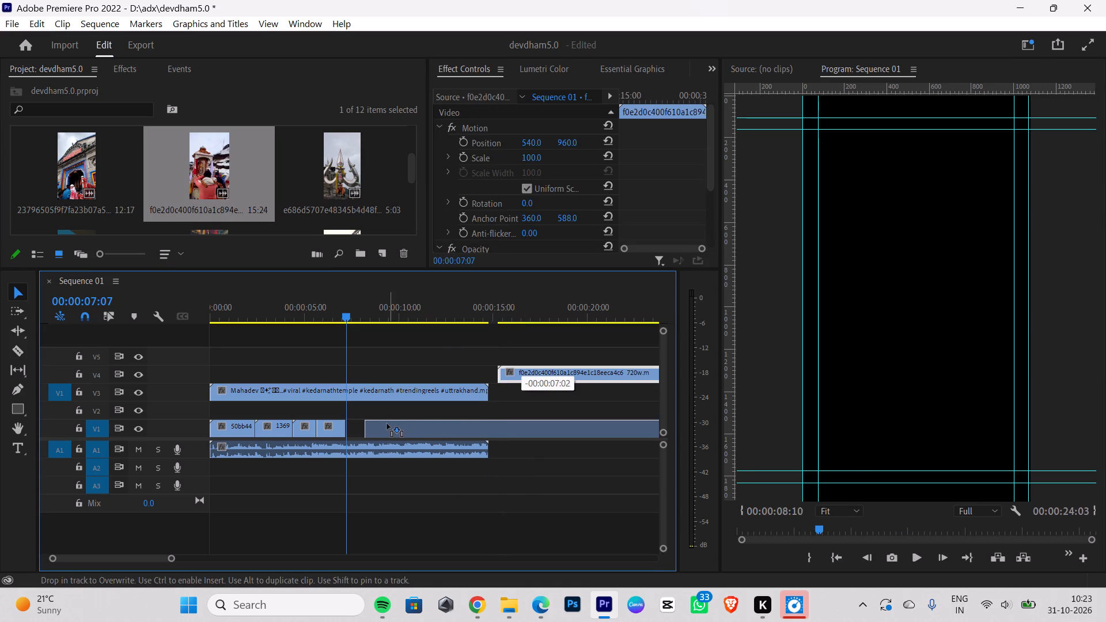
pyautogui.moveTo(387, 424); pyautogui.dragTo(370, 424)
pyautogui.rightClick(370, 424)
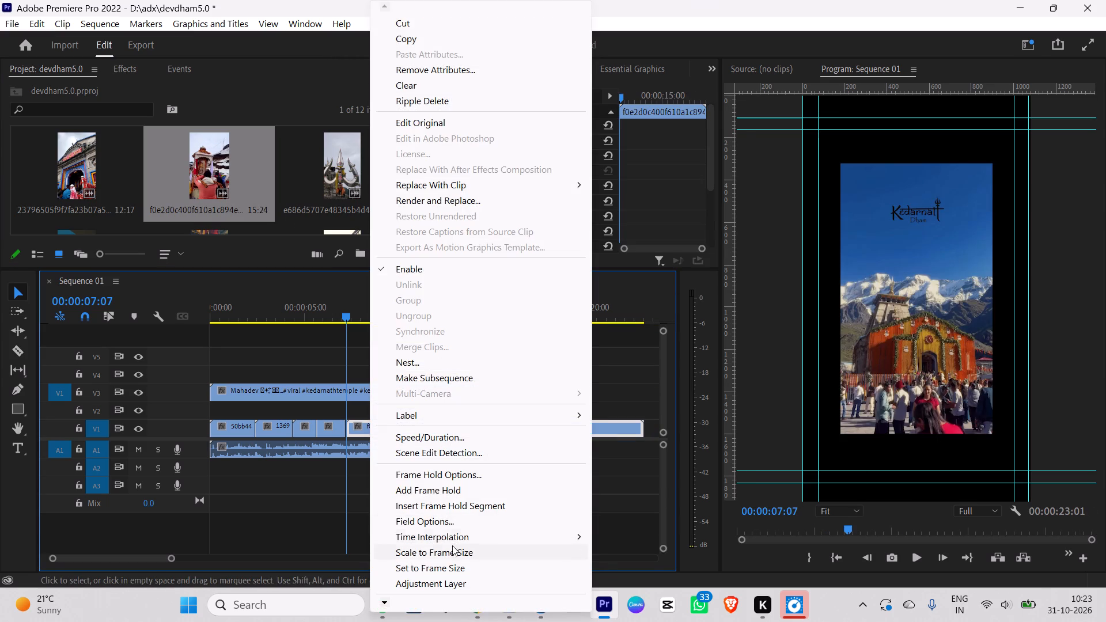
pyautogui.click(452, 549)
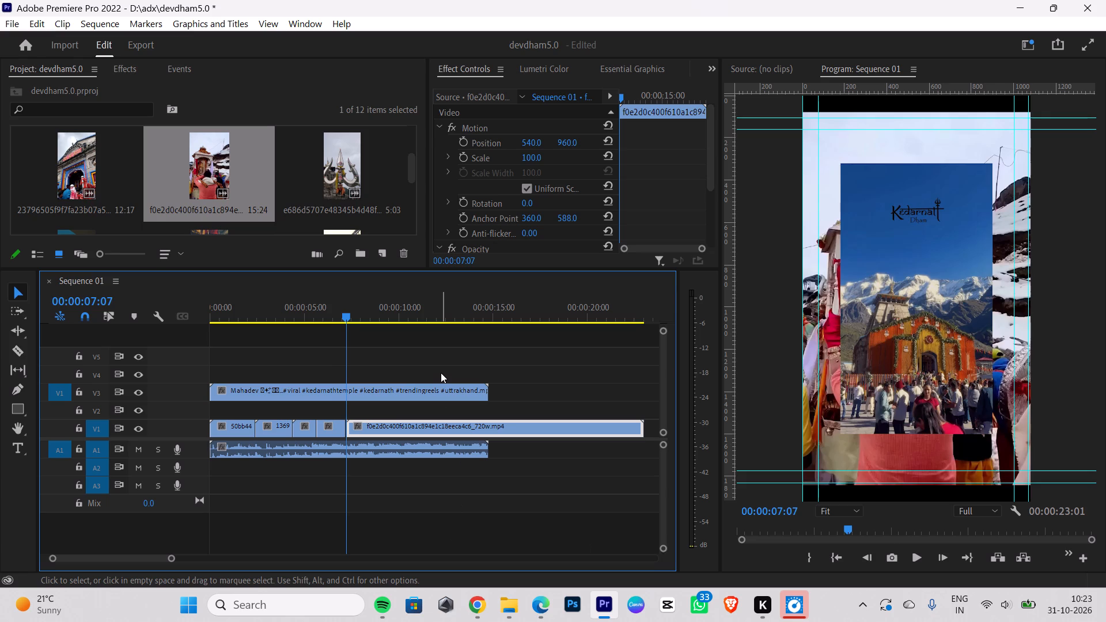
# Split the f0e2d0c4 clip on V1 at 00:00:08:24, where the reference changes to the trident shot, and delete the remainder.
pyautogui.press('Right')
pyautogui.press('Right')
pyautogui.press('Right')
pyautogui.press('Right')
pyautogui.press('Right')
pyautogui.press('Right')
pyautogui.press('Right')
pyautogui.press('Right')
pyautogui.press('Right')
pyautogui.press('Right')
pyautogui.press('Right')
pyautogui.press('Right')
pyautogui.press('Right')
pyautogui.press('Right')
pyautogui.press('Right')
pyautogui.press('Right')
pyautogui.press('Right')
pyautogui.press('Right')
pyautogui.press('Right')
pyautogui.press('Right')
pyautogui.press('Right')
pyautogui.press('Right')
pyautogui.press('Right')
pyautogui.press('Right')
pyautogui.press('Right')
pyautogui.press('Right')
pyautogui.press('Right')
pyautogui.press('Right')
pyautogui.press('Right')
pyautogui.press('Right')
pyautogui.press('Right')
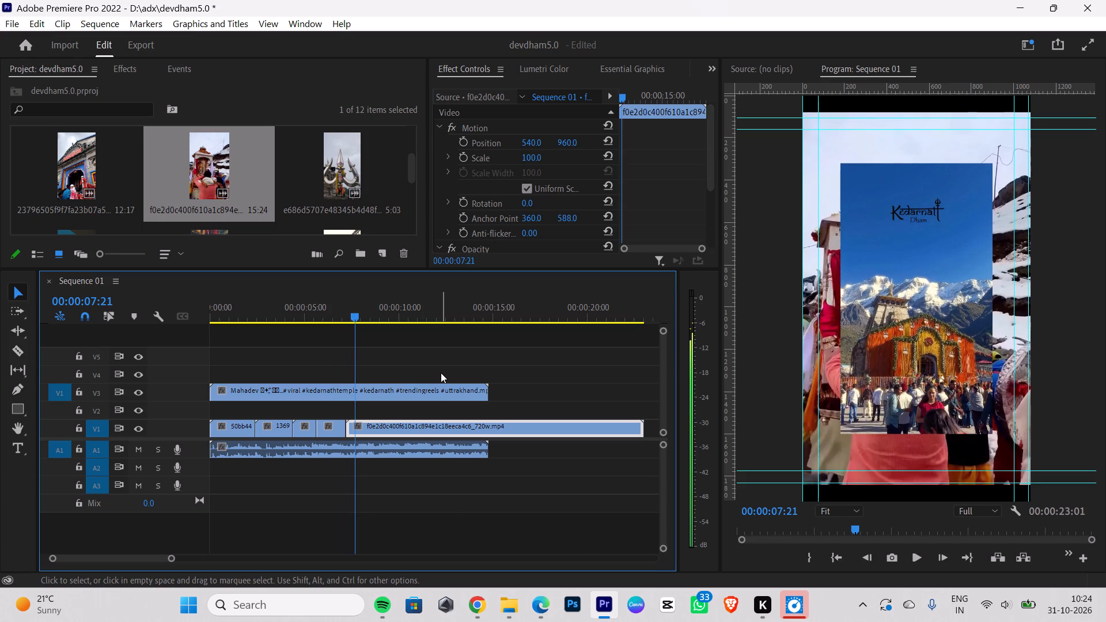
pyautogui.press('Right')
pyautogui.press('Right')
pyautogui.press('Right')
pyautogui.press('Right')
pyautogui.press('Right')
pyautogui.press('Right')
pyautogui.press('Right')
pyautogui.press('Right')
pyautogui.press('Right')
pyautogui.press('Right')
pyautogui.press('Right')
pyautogui.press('Right')
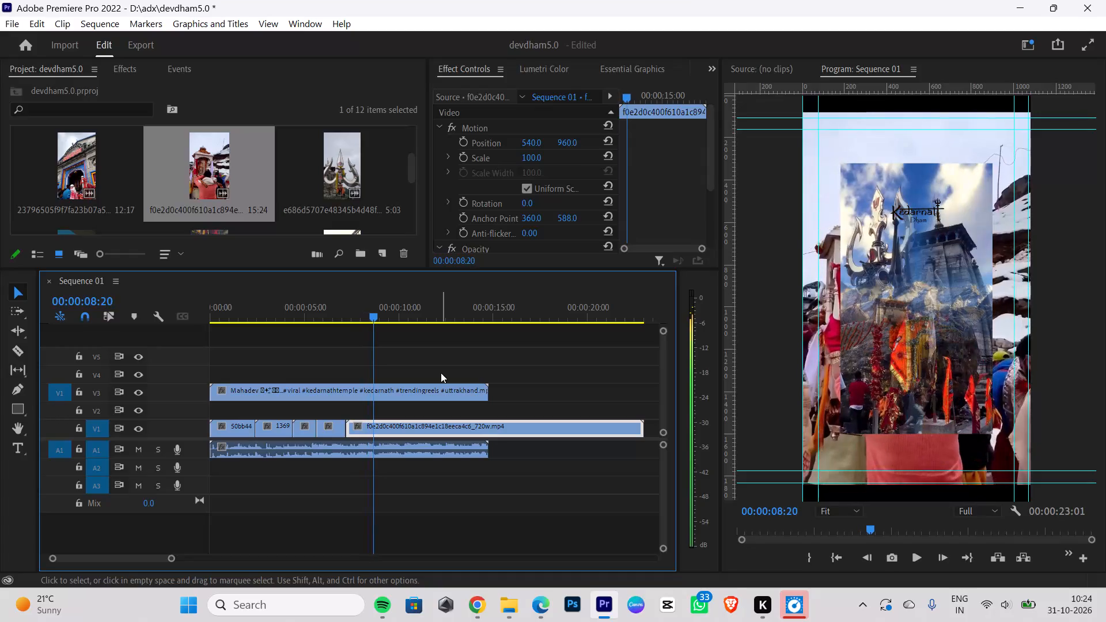
pyautogui.press('Right')
pyautogui.press('Right')
pyautogui.press('Right')
pyautogui.press('Left')
pyautogui.press('Left')
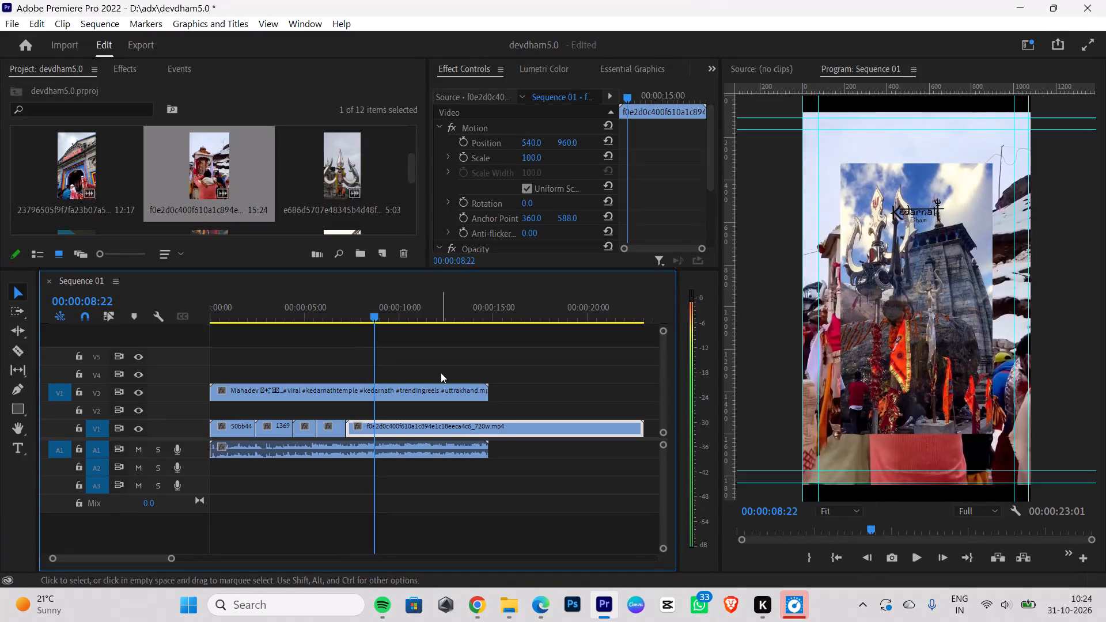
pyautogui.press('Left')
pyautogui.press('Left')
pyautogui.press('Left')
pyautogui.press('Left')
pyautogui.press('Left')
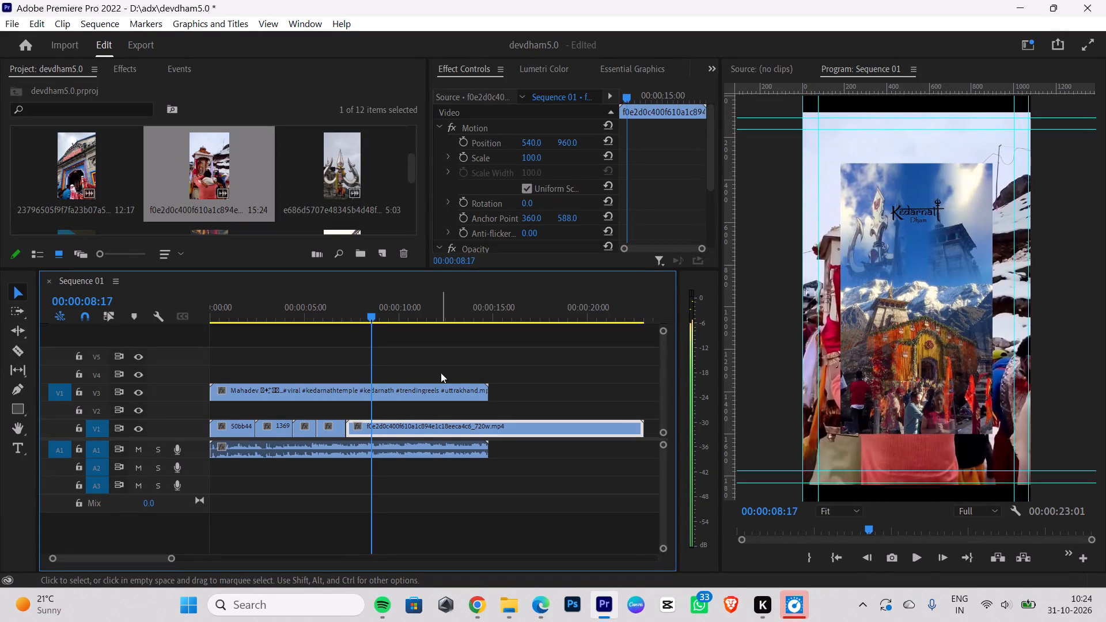
pyautogui.press('Right')
pyautogui.press('Right')
pyautogui.press('Right')
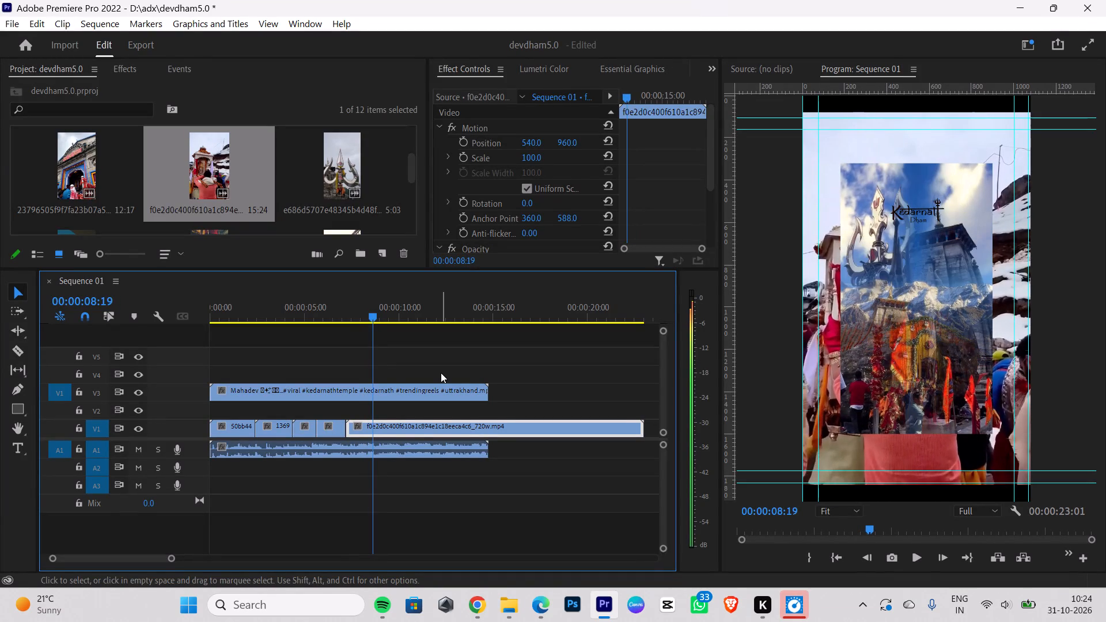
pyautogui.press('Right')
pyautogui.press('Right')
pyautogui.press('Right')
pyautogui.press('Right')
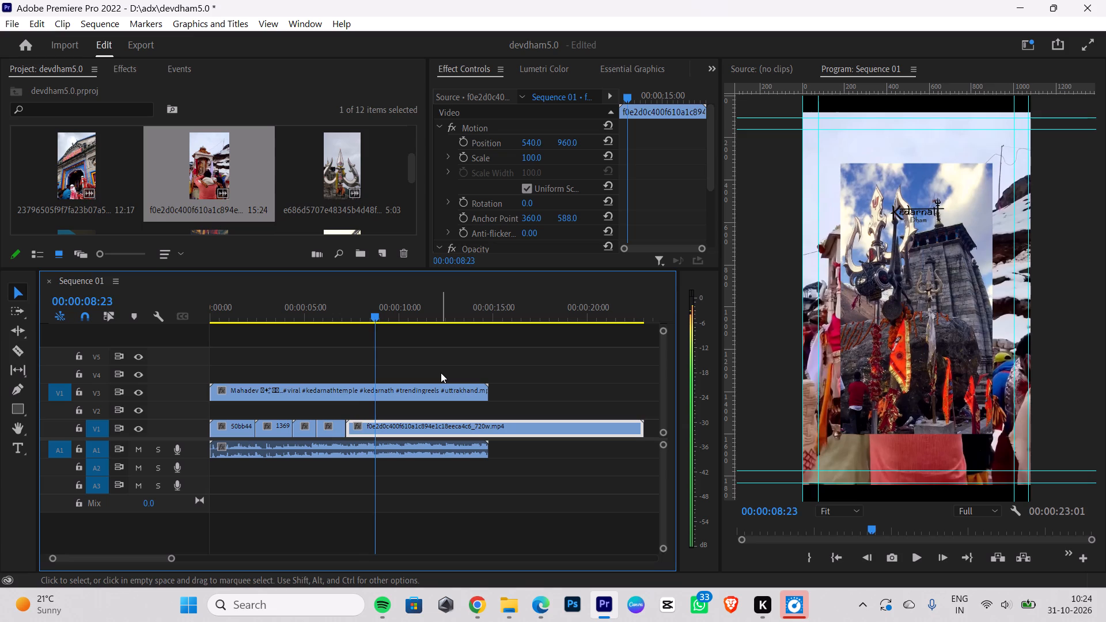
pyautogui.press('Right')
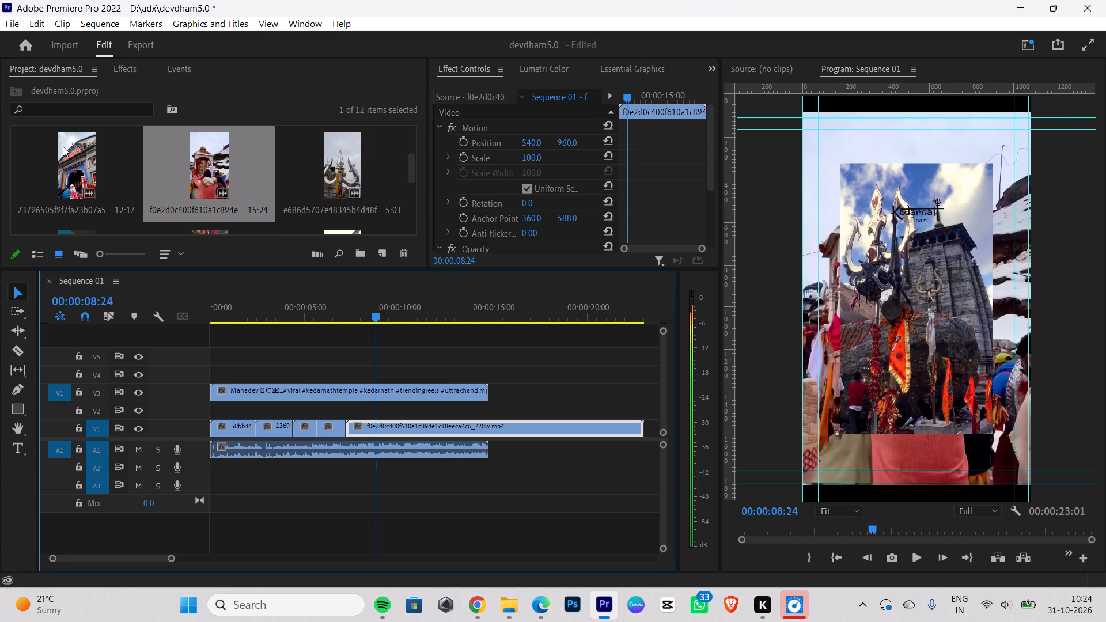
pyautogui.click(14, 352)
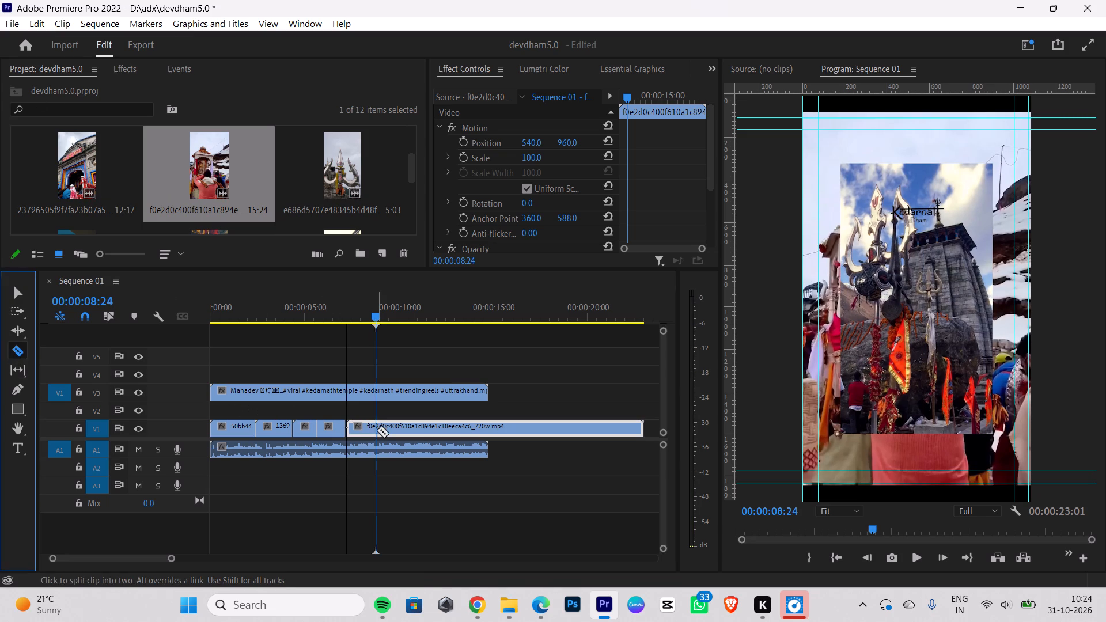
pyautogui.click(376, 426)
pyautogui.click(13, 295)
pyautogui.click(536, 432)
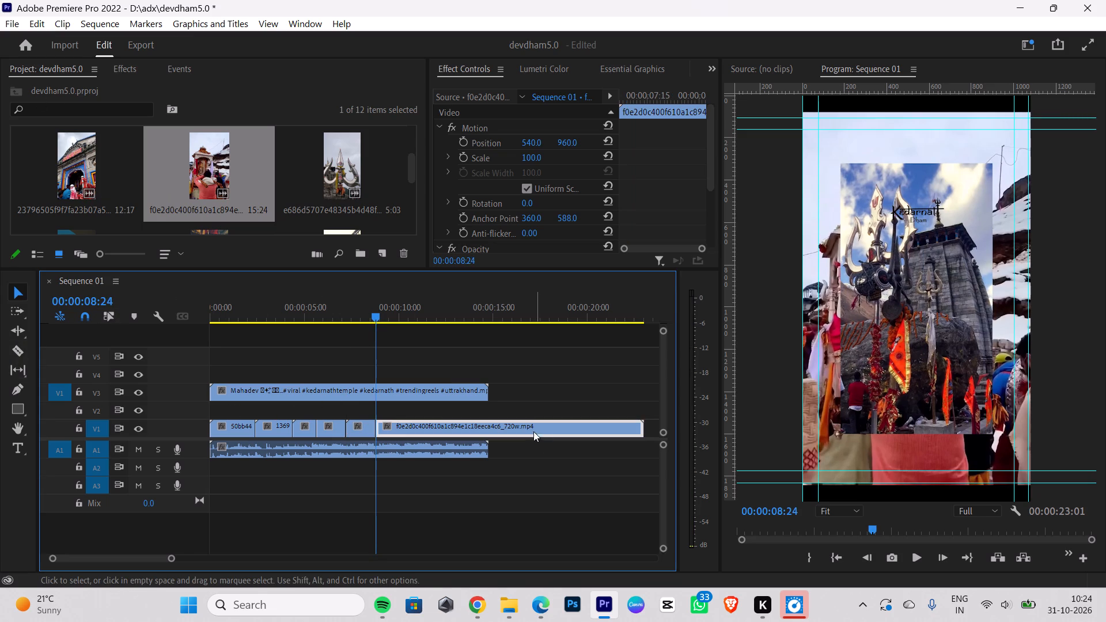
pyautogui.press('BackSpace')
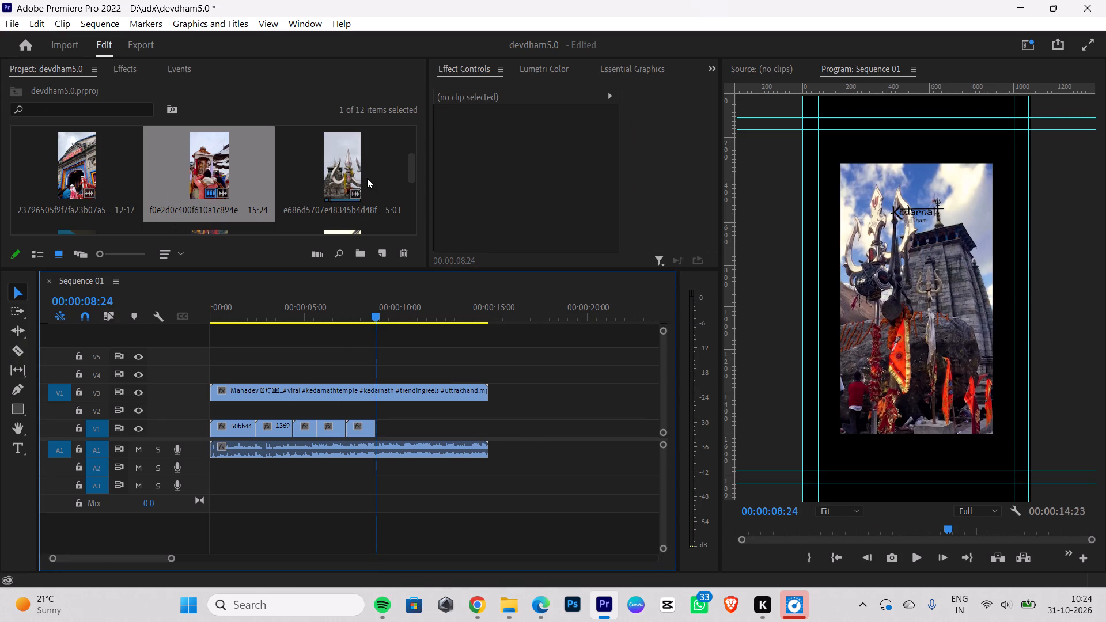
# Import the trident temple clip e686d5707e48345b4d48fe71bd357763_720w (3) from the Downloads folder into the devdham5.0 project.
pyautogui.scroll(-2, 366, 179)
pyautogui.scroll(1, 238, 177)
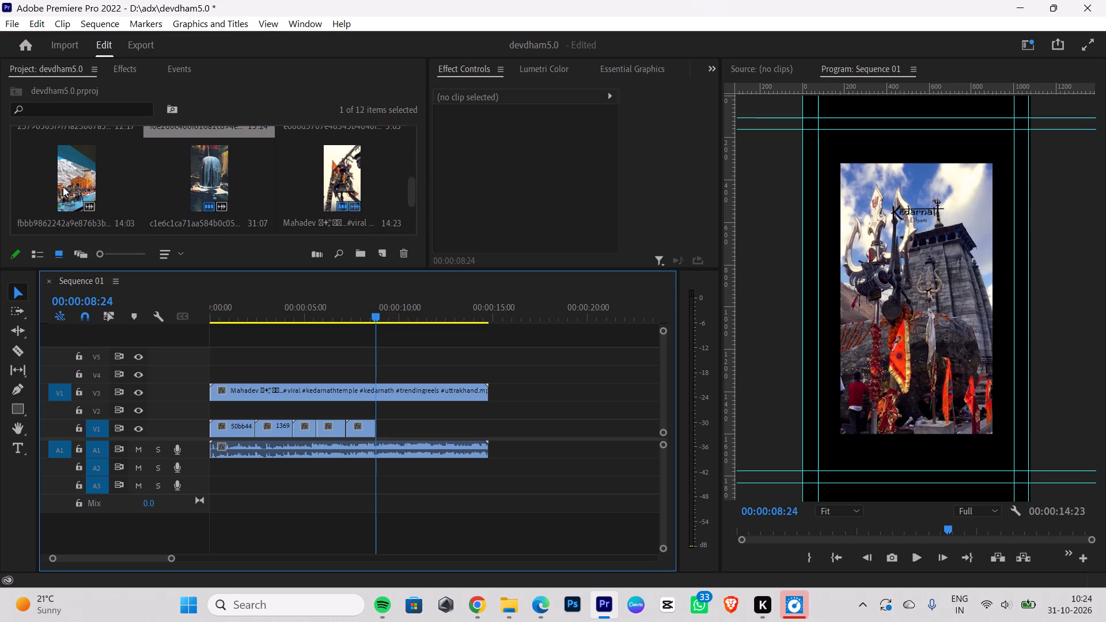
pyautogui.scroll(-4, 339, 195)
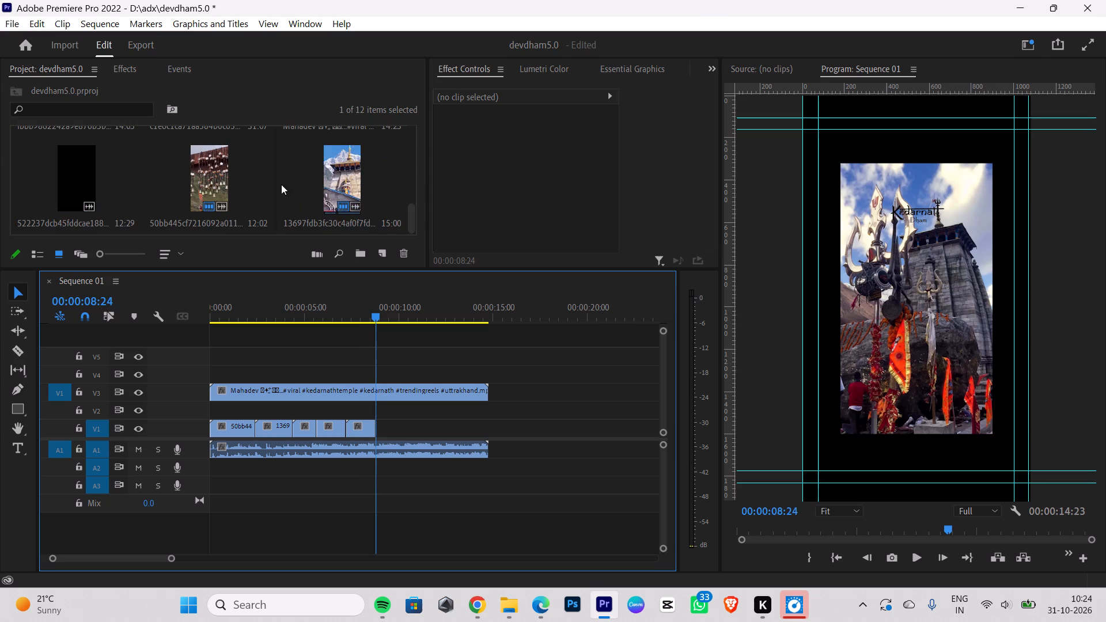
pyautogui.scroll(4, 224, 187)
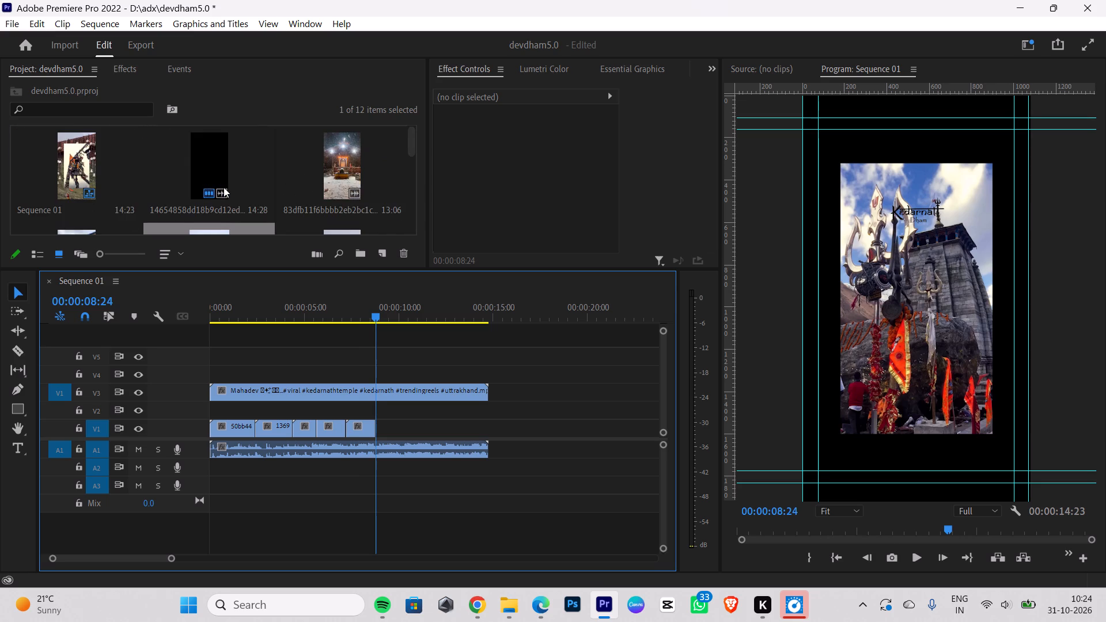
pyautogui.scroll(1, 226, 188)
pyautogui.scroll(-8, 255, 189)
pyautogui.click(499, 601)
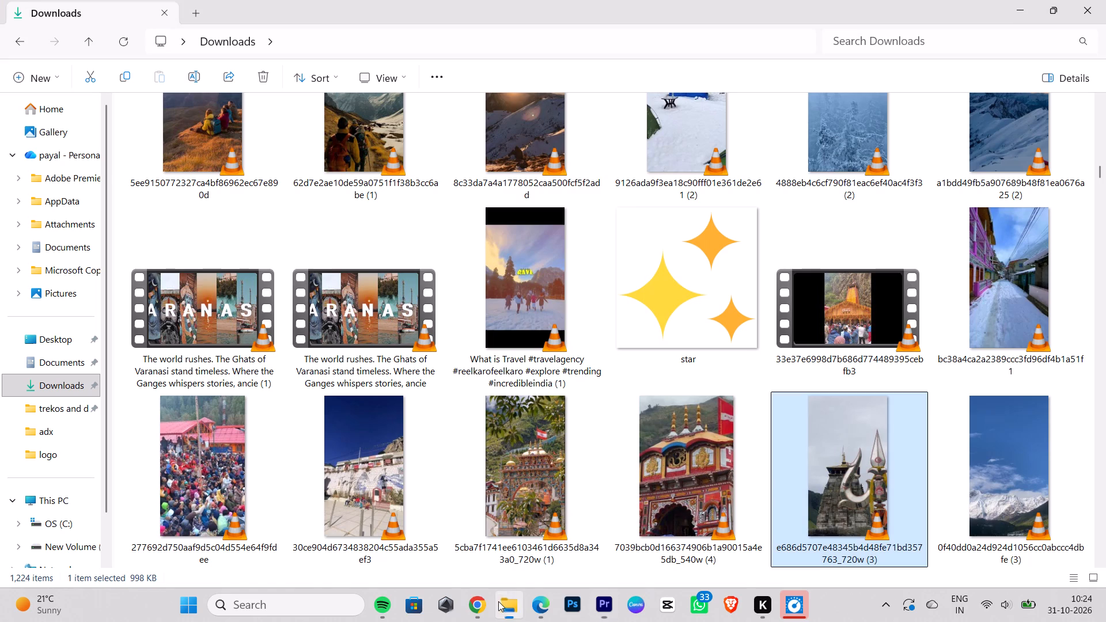
pyautogui.moveTo(851, 465); pyautogui.dragTo(778, 510)
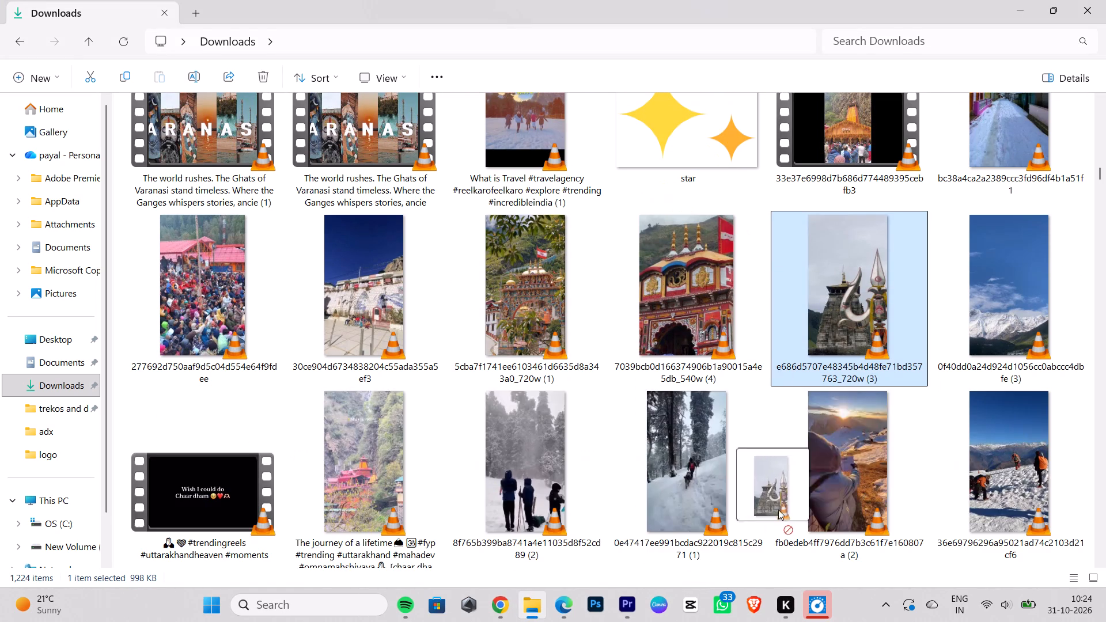
pyautogui.moveTo(778, 510); pyautogui.dragTo(440, 380)
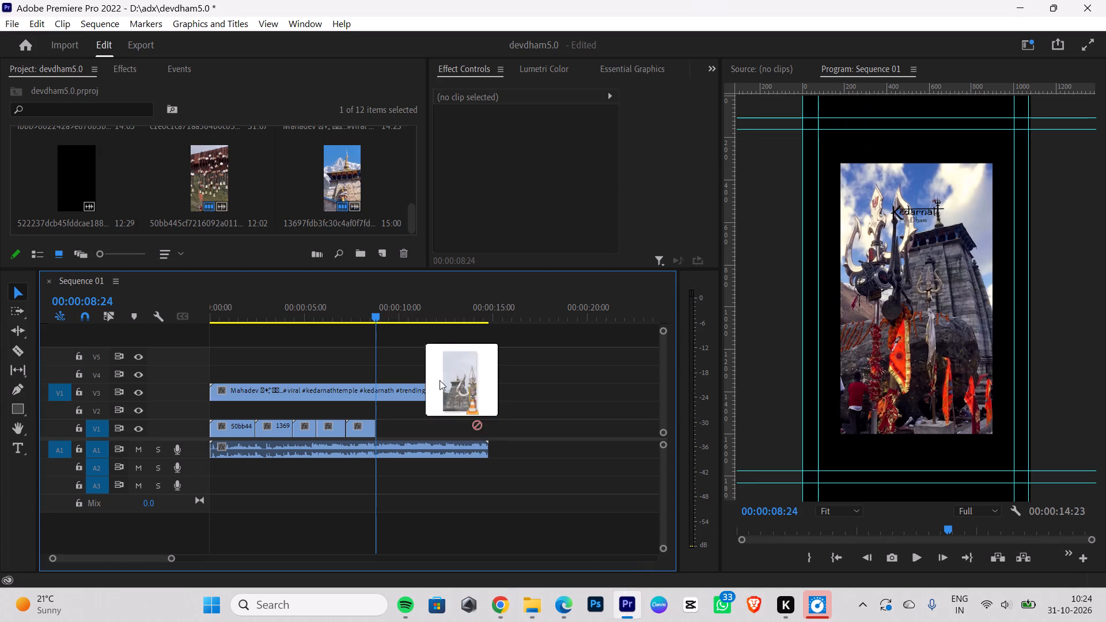
pyautogui.moveTo(440, 380); pyautogui.dragTo(315, 206)
# Add the e686d570 trident clip to the sequence in empty space after the reference clip and delete its audio.
pyautogui.moveTo(343, 195); pyautogui.dragTo(554, 436)
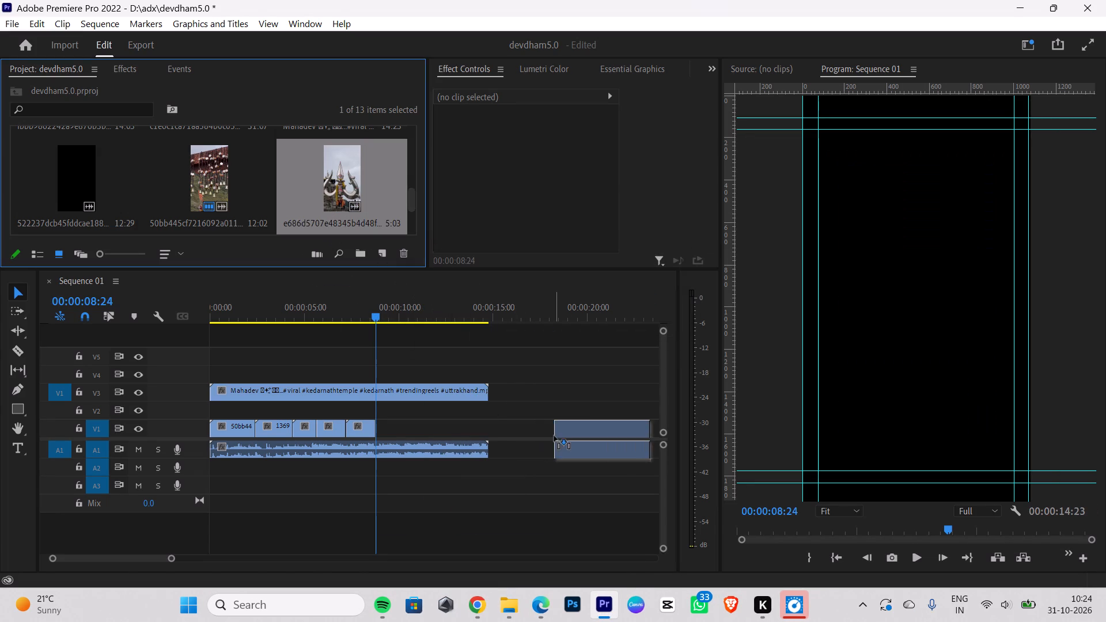
pyautogui.moveTo(554, 436); pyautogui.dragTo(554, 437)
pyautogui.click(582, 450)
pyautogui.press('BackSpace')
# Move the e686d570 clip on V1 directly after the f0e2d0c4 clip at 00:00:08:24 and scale it to the frame size.
pyautogui.moveTo(592, 426); pyautogui.dragTo(540, 426)
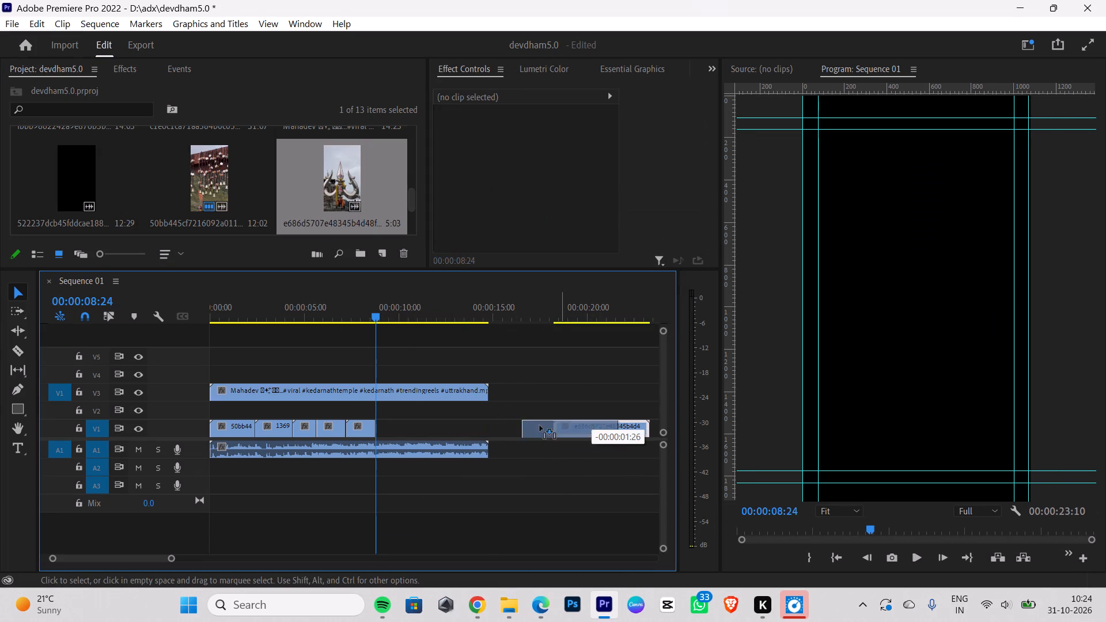
pyautogui.moveTo(540, 426); pyautogui.dragTo(414, 430)
pyautogui.rightClick(412, 430)
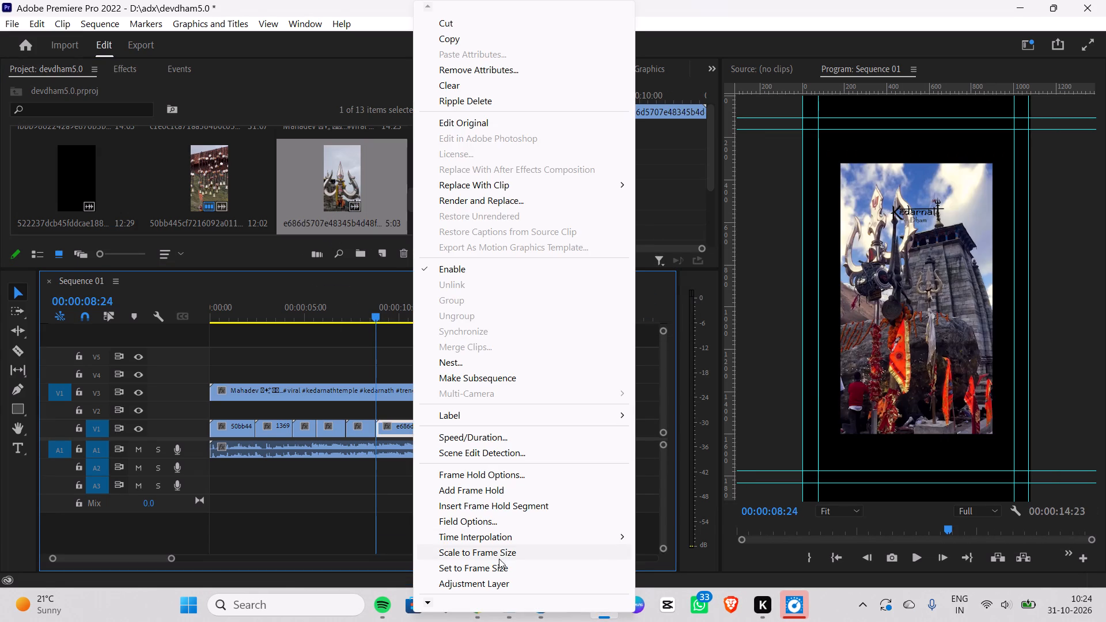
pyautogui.click(498, 557)
# Split the e686d570 clip on V1 at 00:00:10:12, just after the reference's next shot fades in, and delete the remainder.
pyautogui.press('Right')
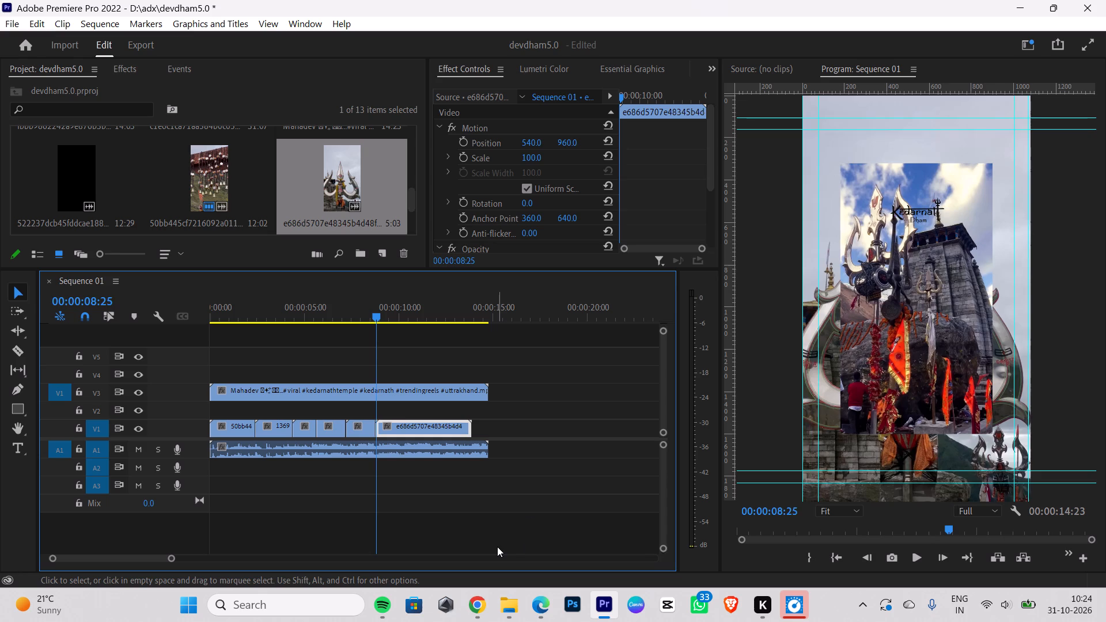
pyautogui.press('Right')
pyautogui.press('Right')
pyautogui.press('Right')
pyautogui.press('Right')
pyautogui.press('Right')
pyautogui.press('Right')
pyautogui.press('Right')
pyautogui.press('Right')
pyautogui.press('Right')
pyautogui.press('Right')
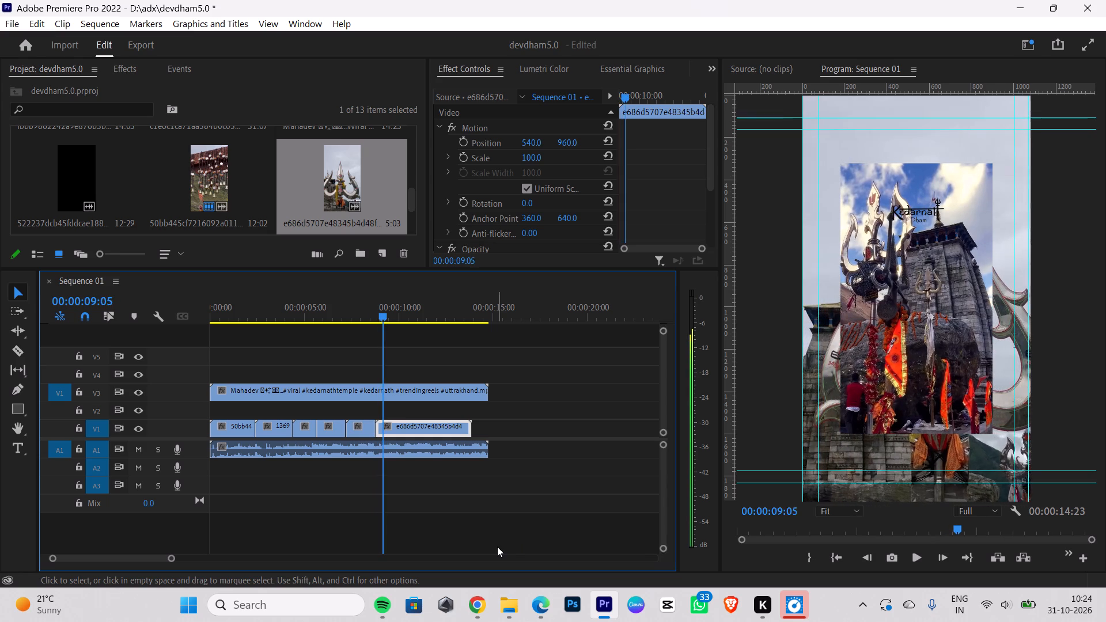
pyautogui.press('Right')
pyautogui.press('Right')
pyautogui.press('Right')
pyautogui.press('Right')
pyautogui.press('Right')
pyautogui.press('Right')
pyautogui.press('Right')
pyautogui.press('Right')
pyautogui.press('Right')
pyautogui.press('Right')
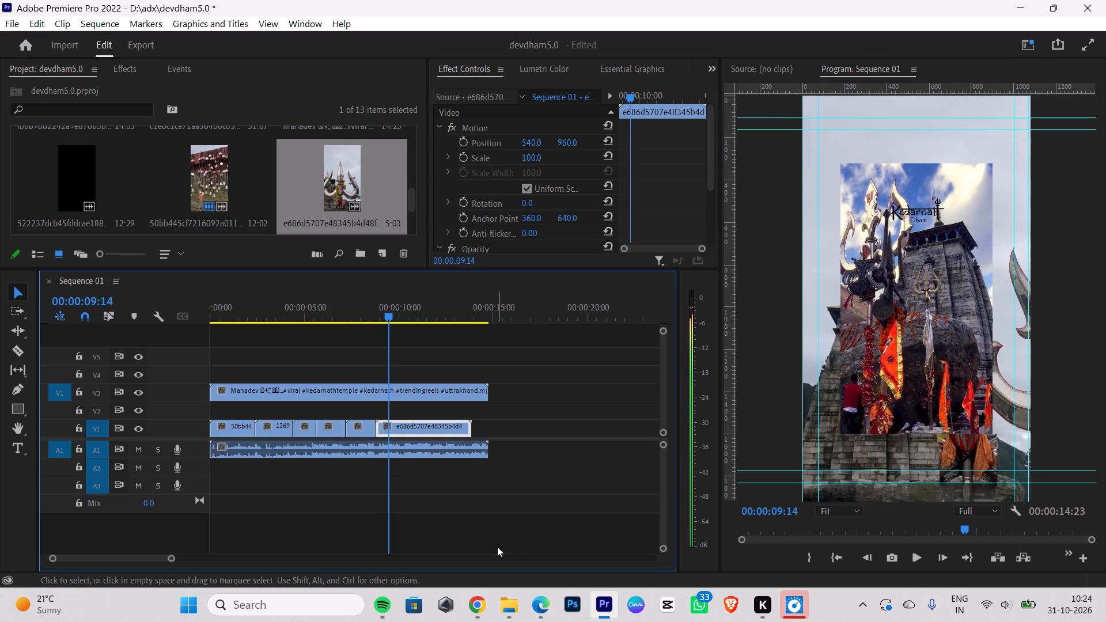
pyautogui.press('Right')
pyautogui.press('Right')
pyautogui.press('Right')
pyautogui.press('Right')
pyautogui.press('Right')
pyautogui.press('Right')
pyautogui.press('Right')
pyautogui.press('Right')
pyautogui.press('Right')
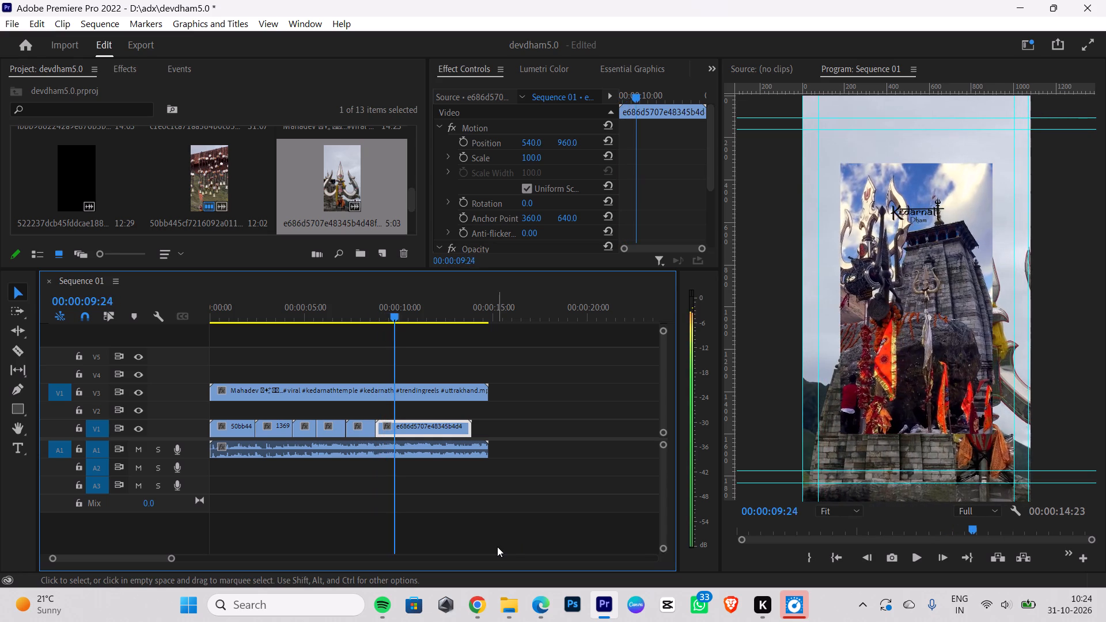
pyautogui.press('Right')
pyautogui.press('Right')
pyautogui.press('Right')
pyautogui.press('Right')
pyautogui.press('Right')
pyautogui.press('Right')
pyautogui.press('Right')
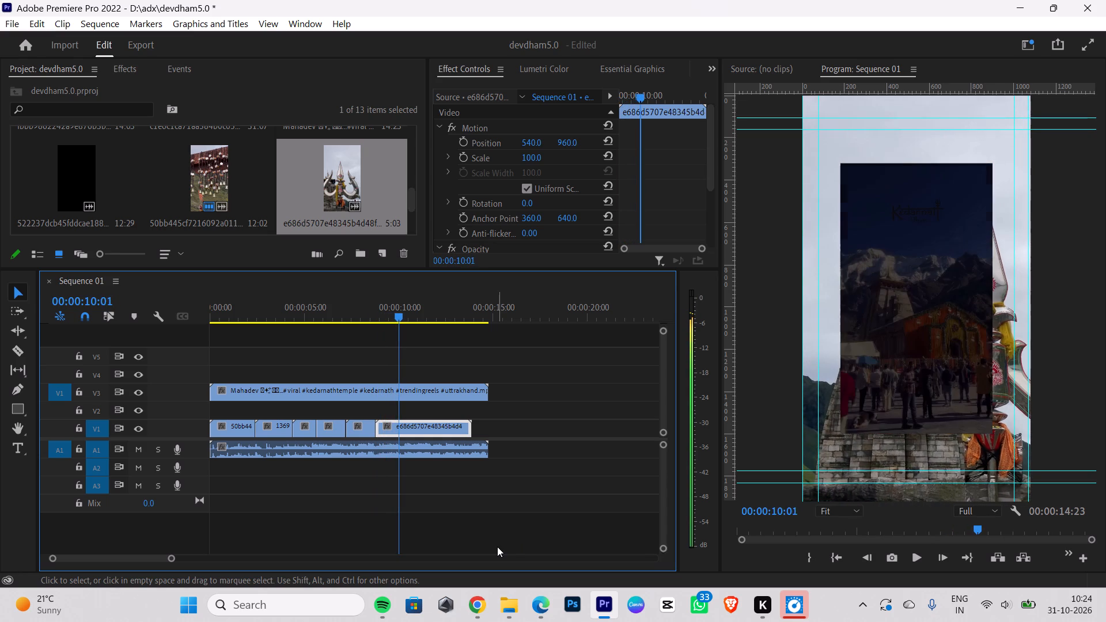
pyautogui.press('Right')
pyautogui.press('Right')
pyautogui.press('Right')
pyautogui.press('Right')
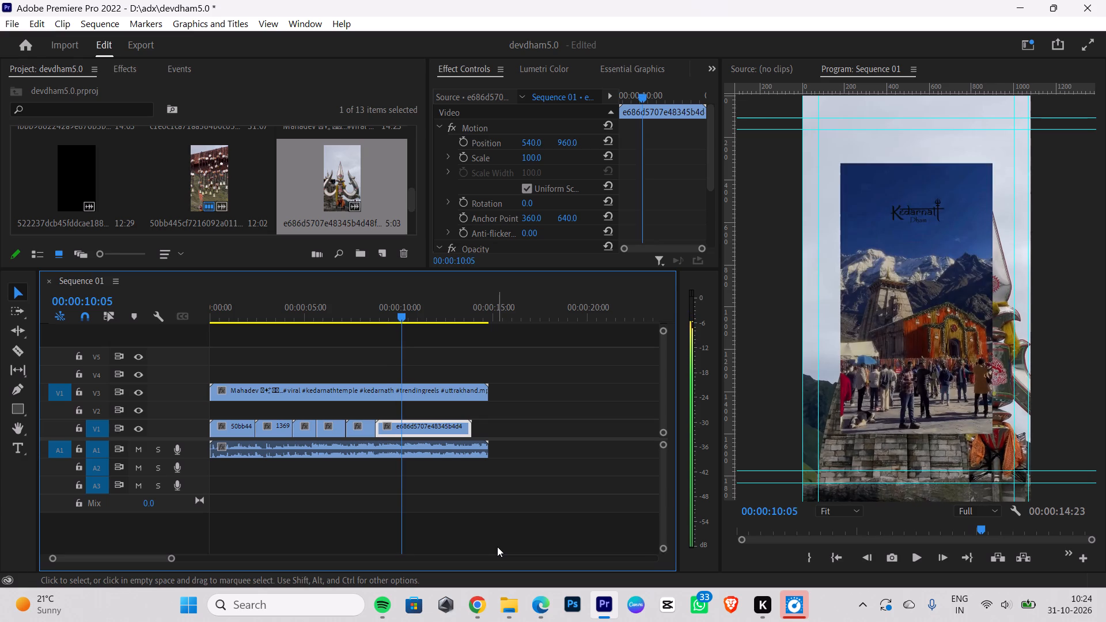
pyautogui.press('Right')
pyautogui.press('Right')
pyautogui.press('Right')
pyautogui.press('Right')
pyautogui.press('Right')
pyautogui.press('Right')
pyautogui.press('Right')
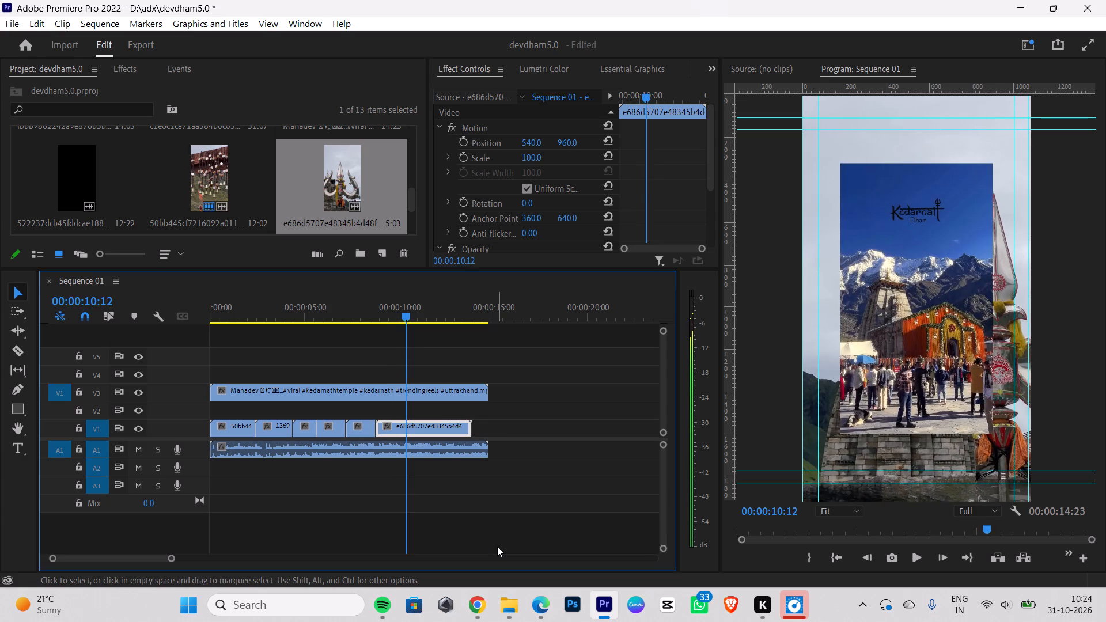
pyautogui.click(16, 347)
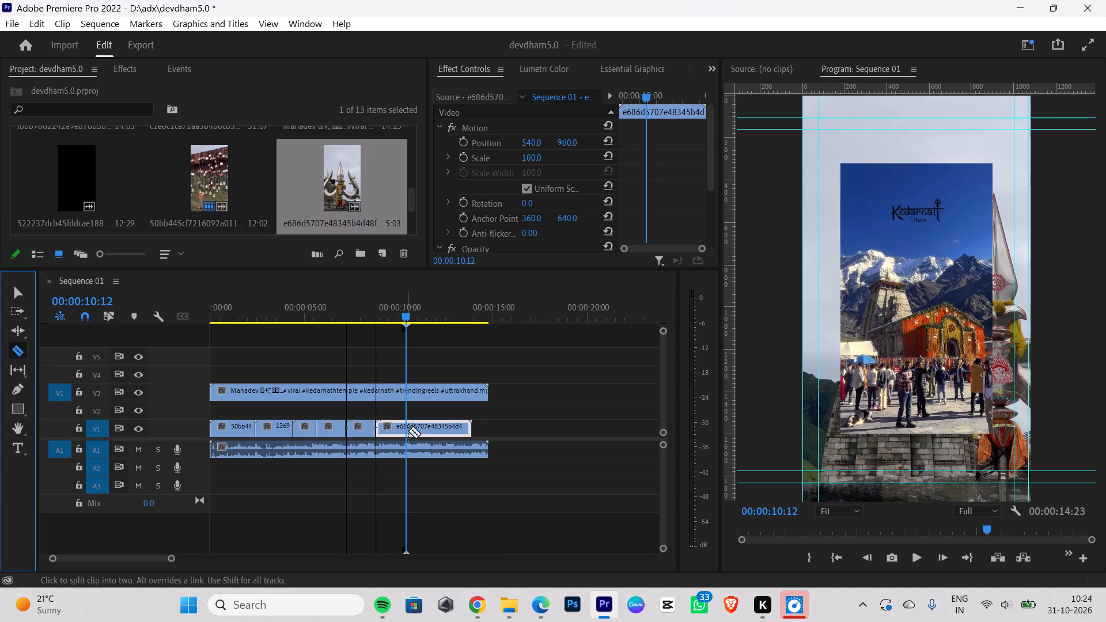
pyautogui.click(407, 426)
pyautogui.click(17, 294)
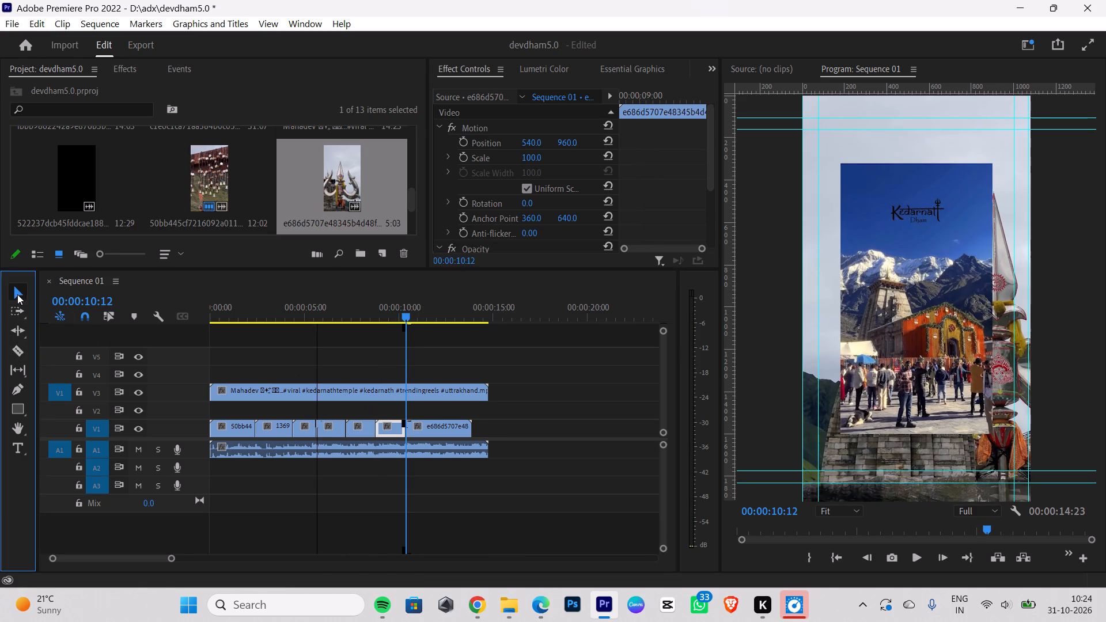
pyautogui.click(445, 424)
pyautogui.press('BackSpace')
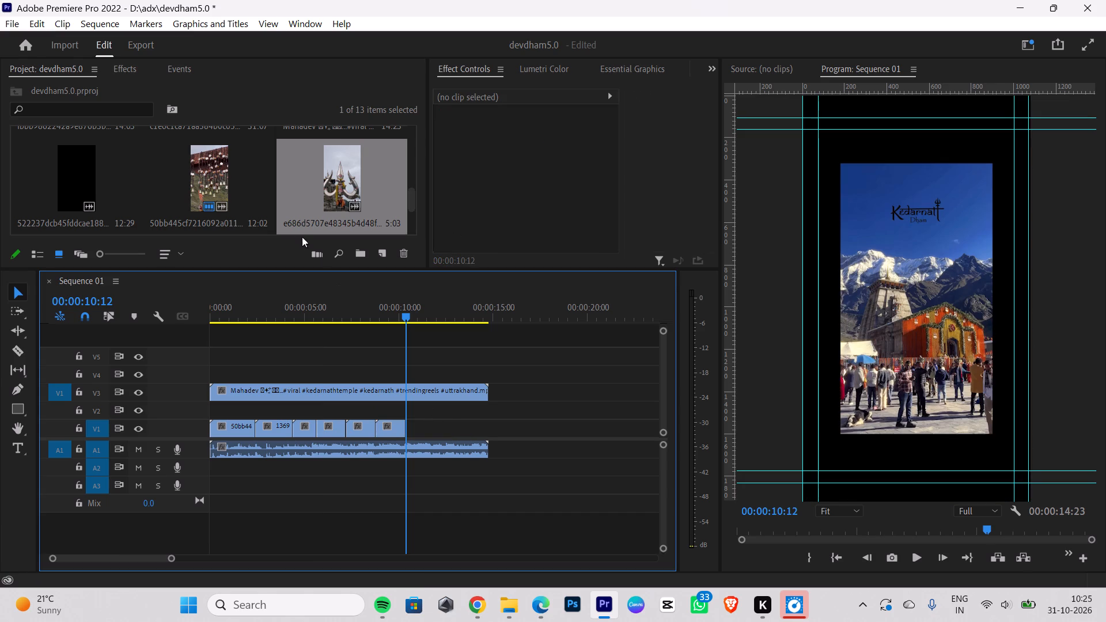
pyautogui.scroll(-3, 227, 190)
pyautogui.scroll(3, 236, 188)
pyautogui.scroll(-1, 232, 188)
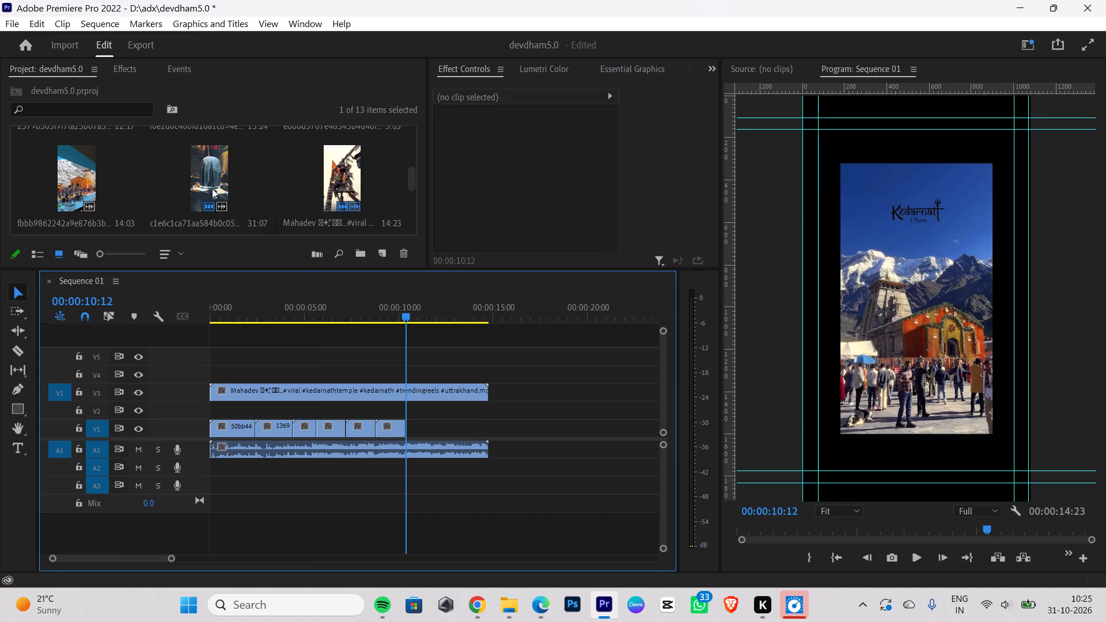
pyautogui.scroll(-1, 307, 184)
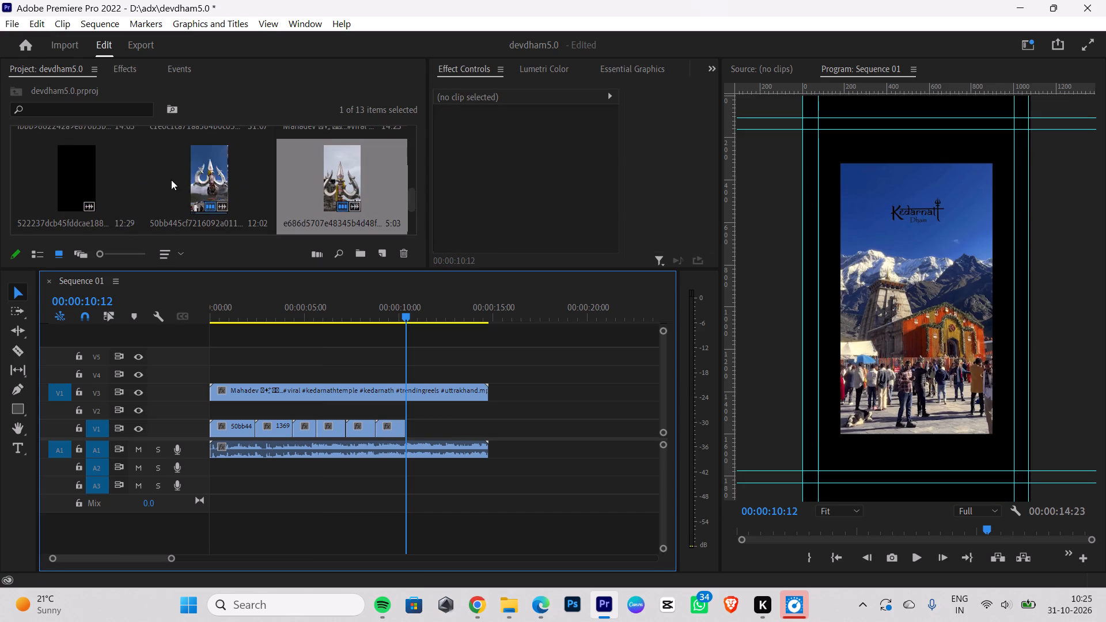
# Place the 522237dc clip's video on V1 directly after the e686d570 clip at 00:00:10:12 and scale it to the frame size.
pyautogui.moveTo(62, 170); pyautogui.dragTo(528, 402)
pyautogui.moveTo(525, 411); pyautogui.dragTo(537, 409)
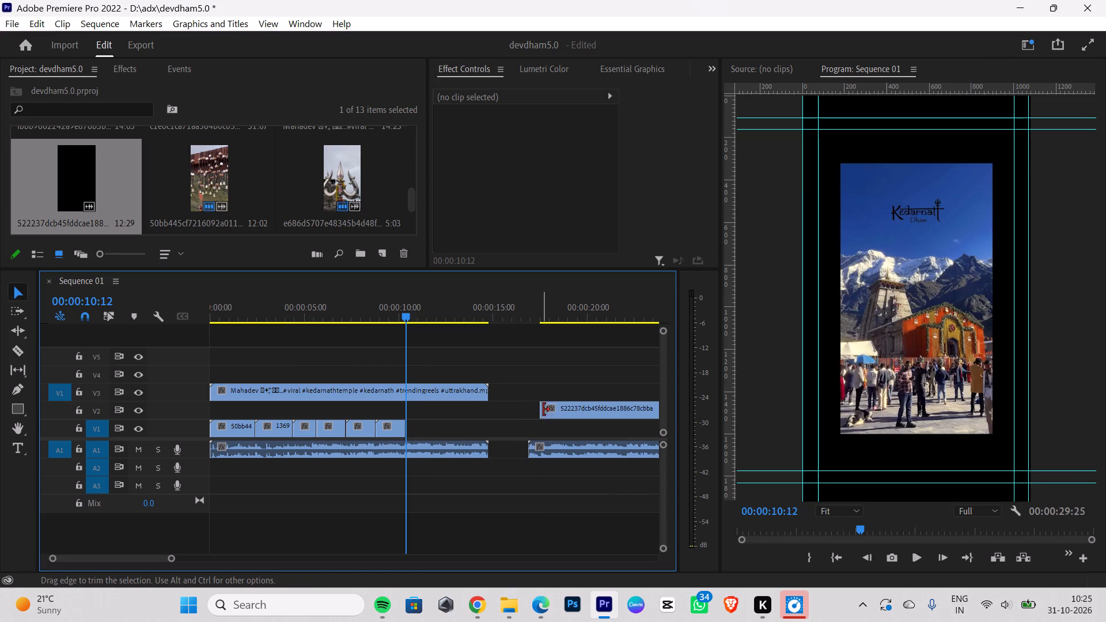
pyautogui.moveTo(566, 409); pyautogui.dragTo(433, 429)
pyautogui.rightClick(433, 429)
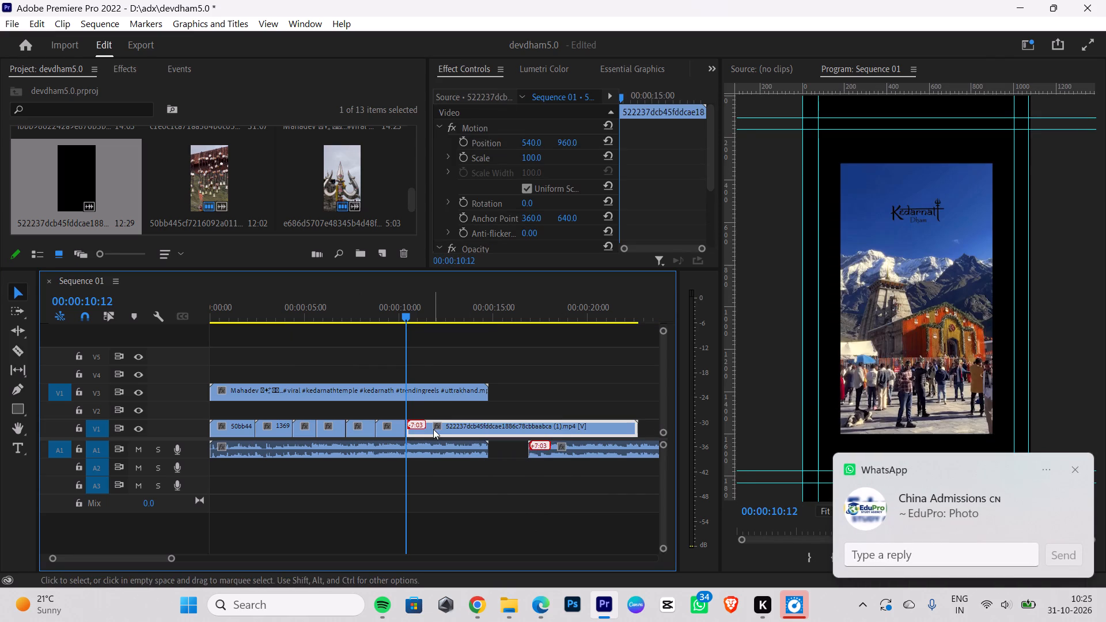
pyautogui.click(487, 524)
pyautogui.click(449, 424)
pyautogui.rightClick(449, 424)
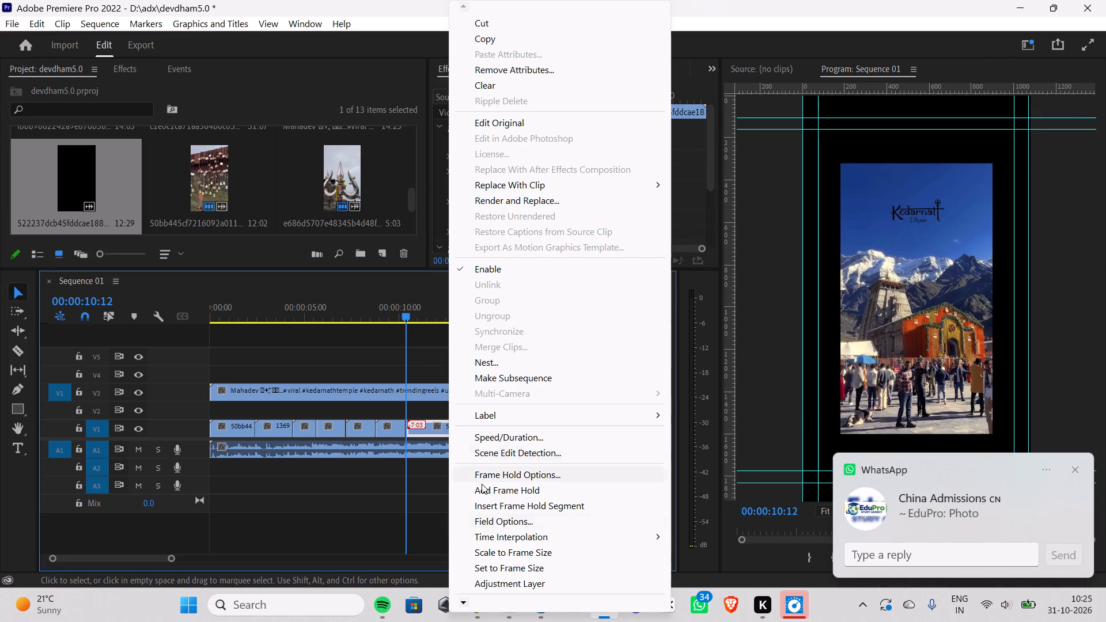
pyautogui.click(500, 553)
# Delete the 522237dc clip's audio from the sequence.
pyautogui.click(615, 456)
pyautogui.press('BackSpace')
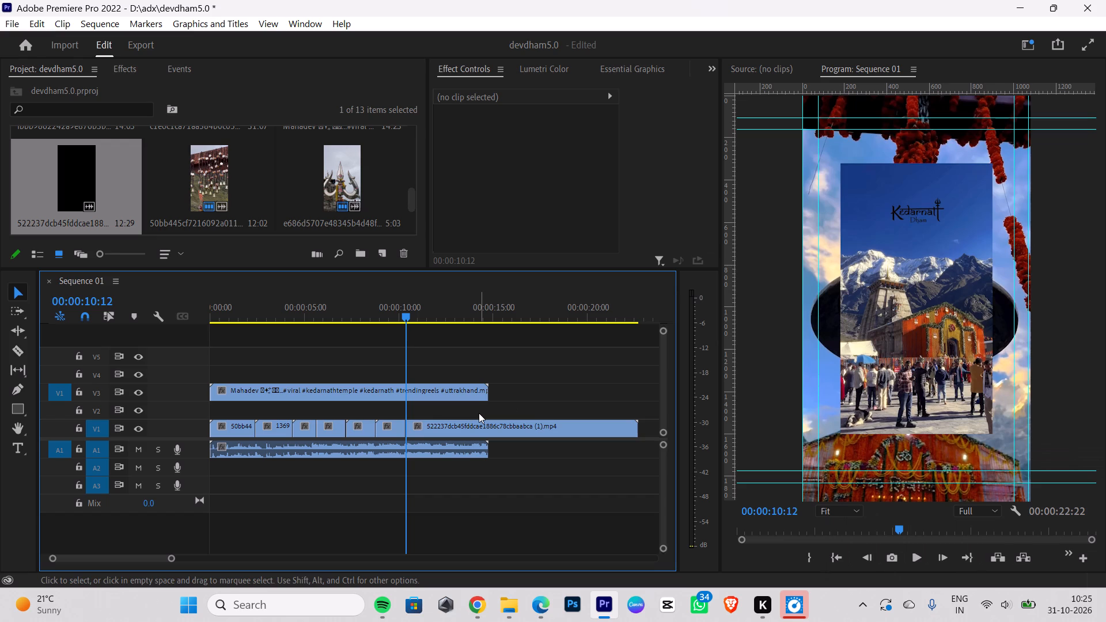
# Examine frame by frame how the reference's shot change around 00:00:10:00 lines up with the V1 cut after the e686d570 clip.
pyautogui.press('Left')
pyautogui.press('Left')
pyautogui.press('Left')
pyautogui.press('Left')
pyautogui.press('Left')
pyautogui.press('Left')
pyautogui.press('Left')
pyautogui.press('Right')
pyautogui.press('Right')
pyautogui.press('Right')
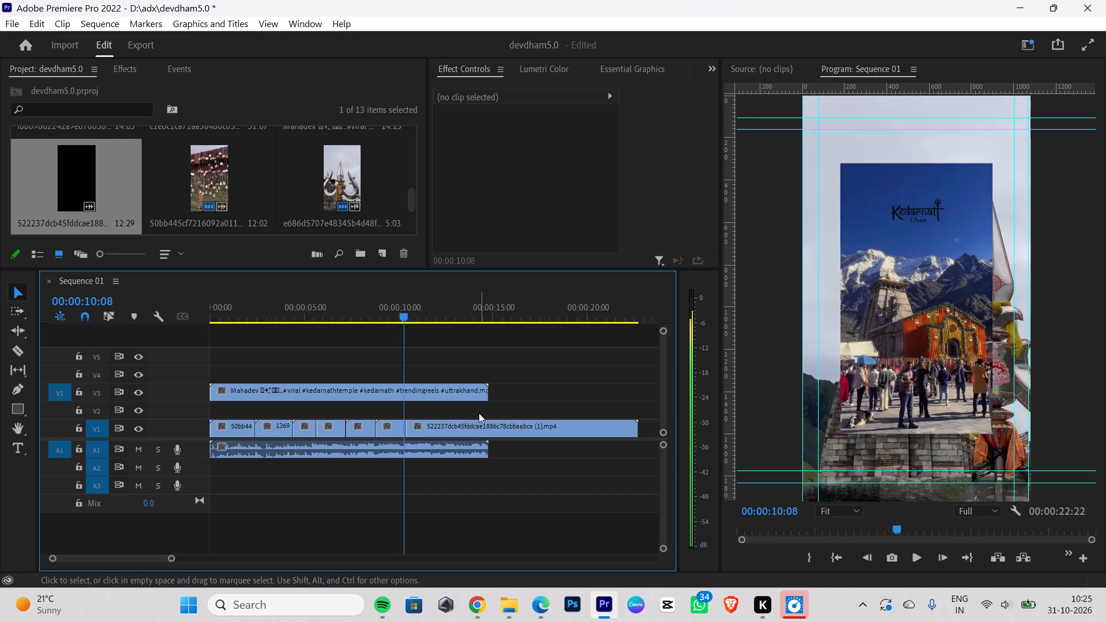
pyautogui.press('Right')
pyautogui.press('Right')
pyautogui.press('Right')
pyautogui.press('Right')
pyautogui.press('Right')
pyautogui.press('Right')
pyautogui.press('Right')
pyautogui.press('Right')
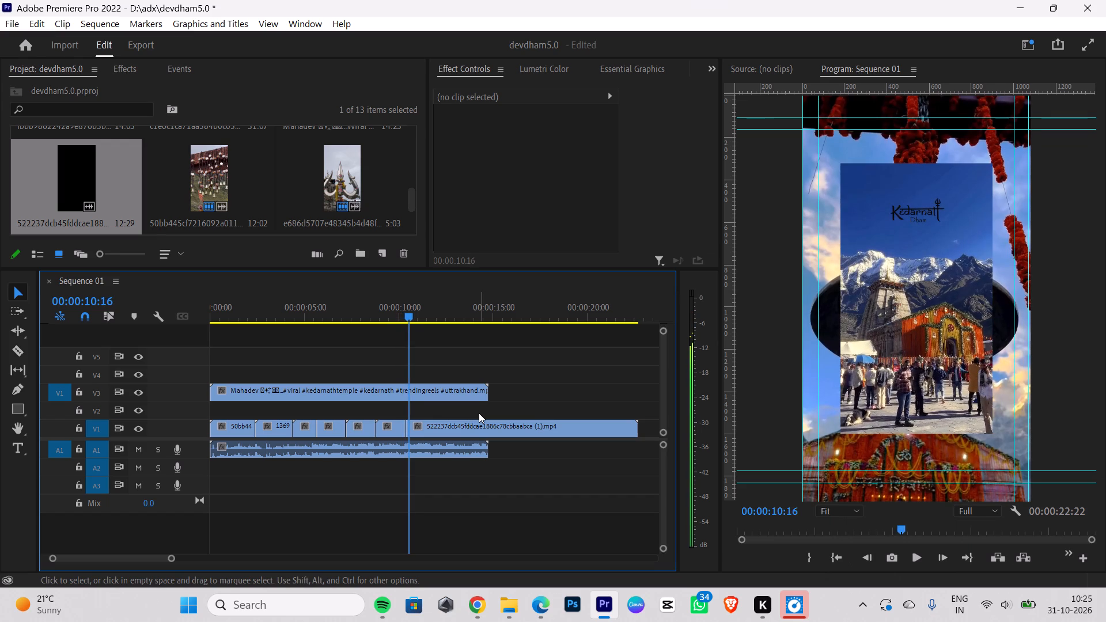
pyautogui.press('Left')
pyautogui.press('Left')
pyautogui.press('Left')
pyautogui.press('Left')
pyautogui.press('Left')
pyautogui.press('Left')
pyautogui.press('Left')
pyautogui.press('Left')
pyautogui.press('Left')
pyautogui.press('Left')
pyautogui.press('Left')
pyautogui.press('Left')
pyautogui.press('Left')
pyautogui.press('Left')
pyautogui.press('Left')
pyautogui.press('Left')
pyautogui.press('Left')
pyautogui.press('Left')
pyautogui.press('Left')
pyautogui.press('Left')
pyautogui.press('Right')
pyautogui.press('Right')
pyautogui.press('Right')
pyautogui.press('Right')
pyautogui.press('Right')
pyautogui.press('Right')
pyautogui.press('Right')
pyautogui.press('Right')
pyautogui.press('Right')
pyautogui.press('Right')
pyautogui.press('Right')
pyautogui.press('Right')
pyautogui.press('Right')
pyautogui.press('Right')
pyautogui.press('Right')
pyautogui.press('Right')
pyautogui.press('Right')
pyautogui.press('Right')
pyautogui.press('Right')
pyautogui.press('Right')
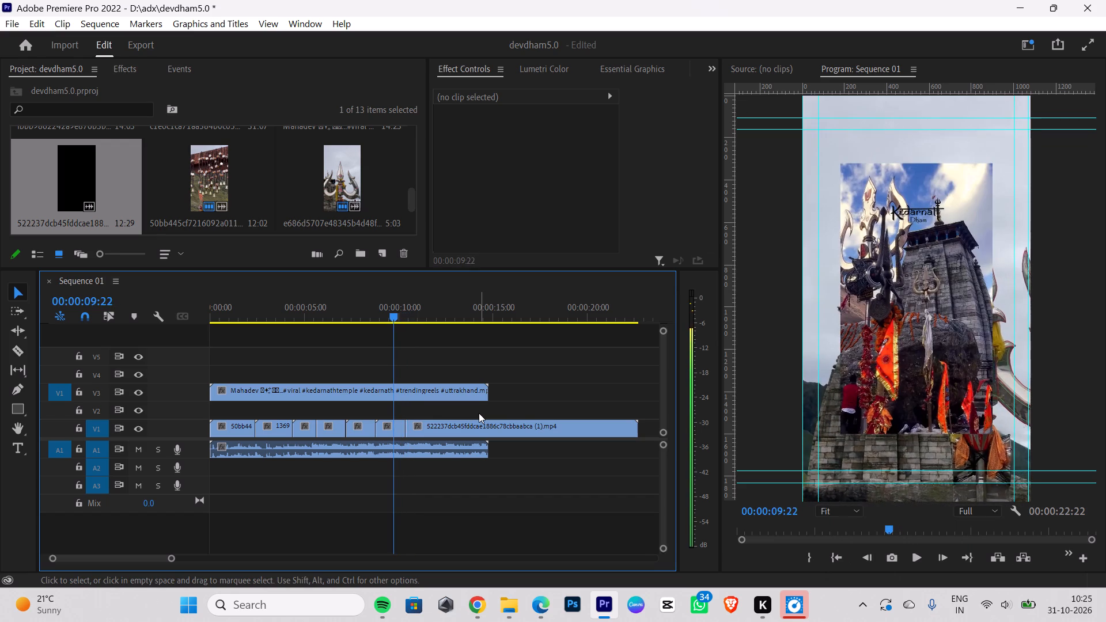
pyautogui.press('Left')
pyautogui.press('Left')
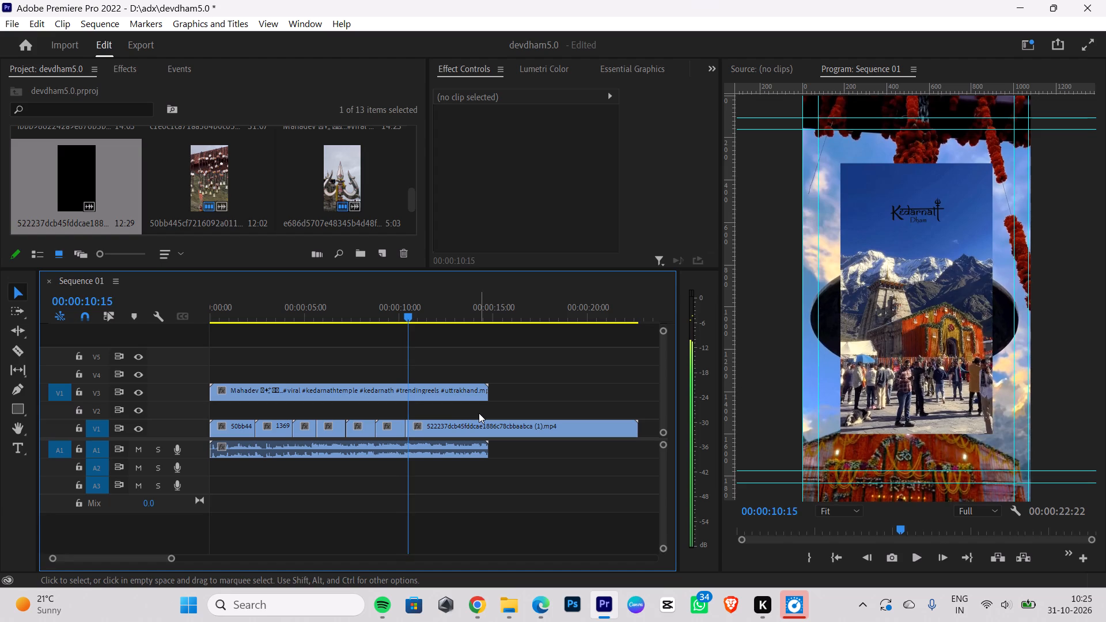
# Split the e686d570 clip on V1 at 00:00:10:00, where the reference's temple crowd shot starts fading in, and delete the remainder.
pyautogui.press('Left')
pyautogui.press('Left')
pyautogui.press('Left')
pyautogui.press('Left')
pyautogui.press('Left')
pyautogui.press('Left')
pyautogui.press('Left')
pyautogui.press('Left')
pyautogui.press('Left')
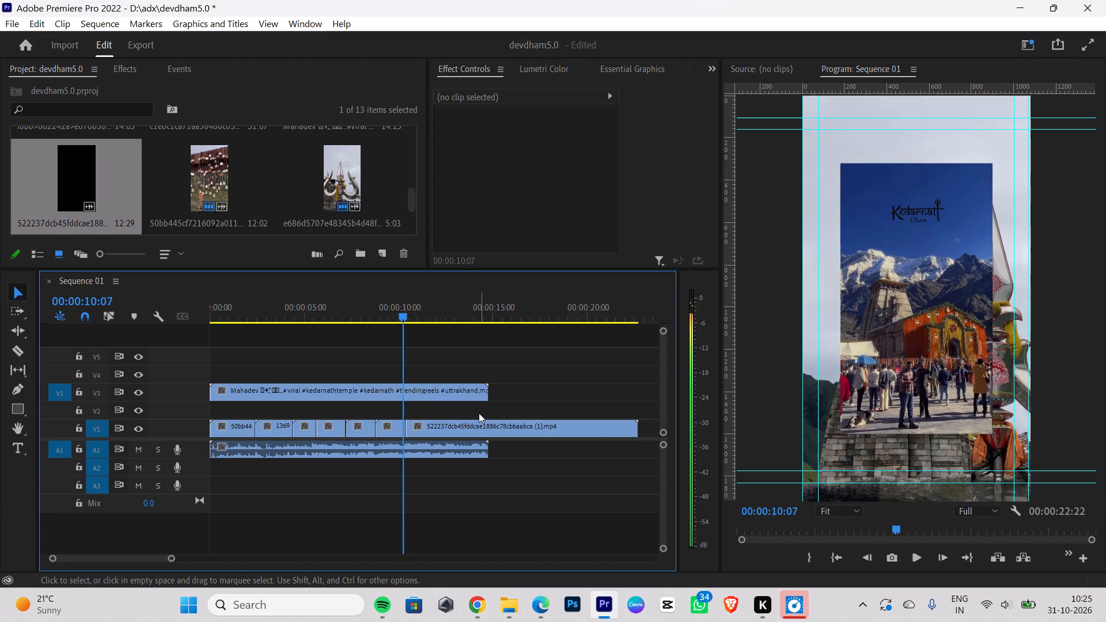
pyautogui.press('Left')
pyautogui.press('Left')
pyautogui.press('Left')
pyautogui.press('Left')
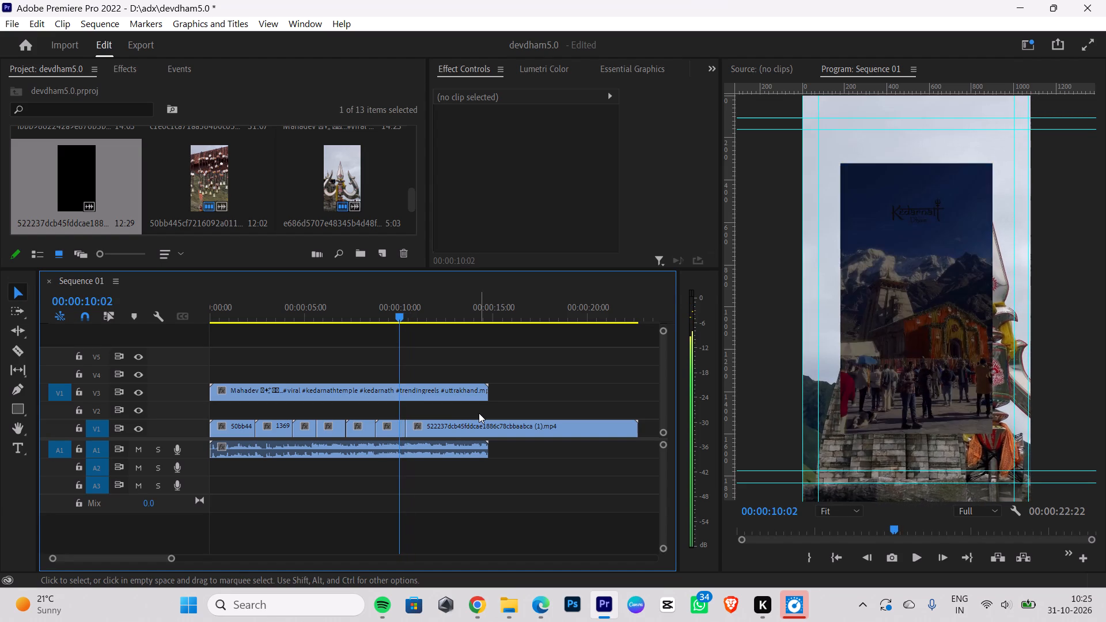
pyautogui.press('Left')
pyautogui.press('Left')
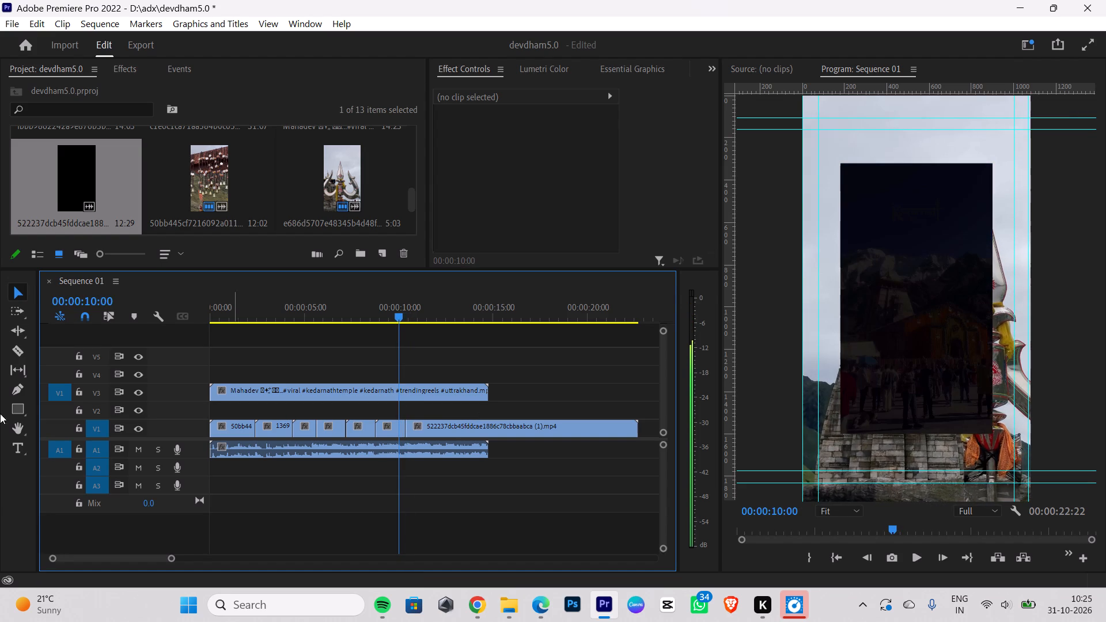
pyautogui.click(10, 349)
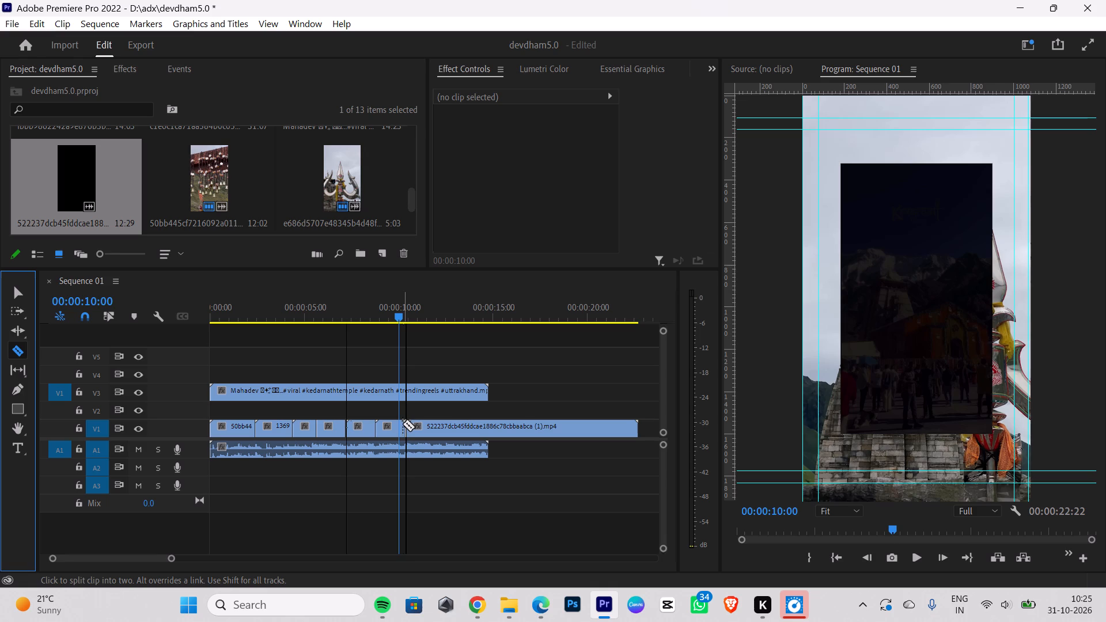
pyautogui.click(398, 423)
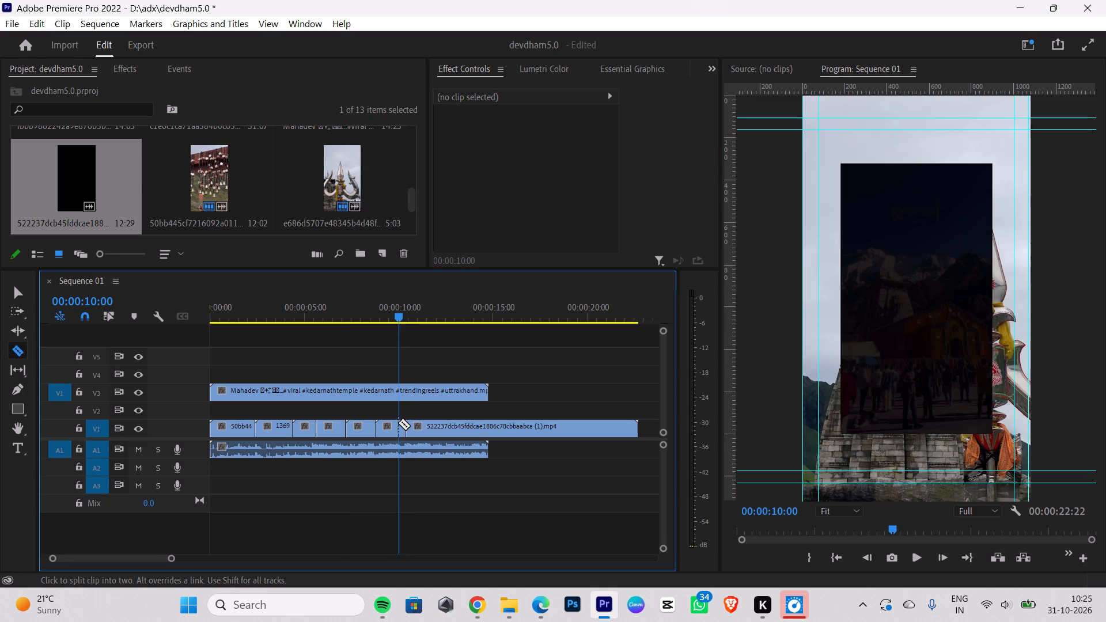
pyautogui.click(20, 289)
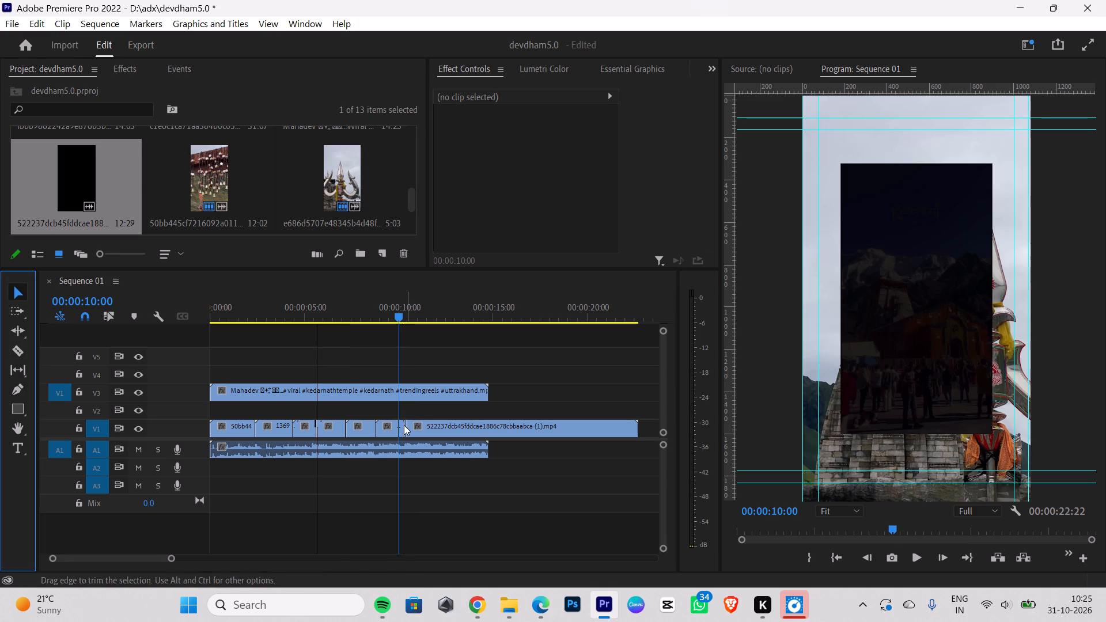
pyautogui.click(402, 426)
pyautogui.press('BackSpace')
# Move the 522237dc clip on V1 back to 00:00:10:00, directly after the e686d570 clip, and open its clip options.
pyautogui.moveTo(455, 430); pyautogui.dragTo(450, 430)
pyautogui.rightClick(449, 430)
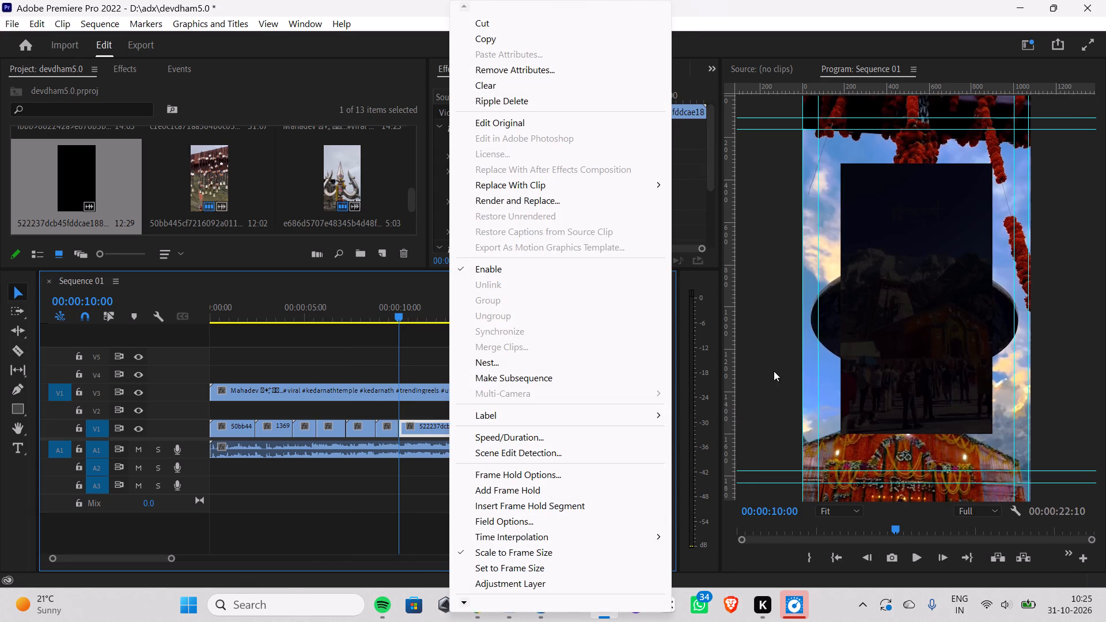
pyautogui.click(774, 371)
# Review the e686d570 clip on V1 against the reference, frame by frame from 00:00:08:21 up to the 522237dc clip.
pyautogui.moveTo(386, 313); pyautogui.dragTo(376, 316)
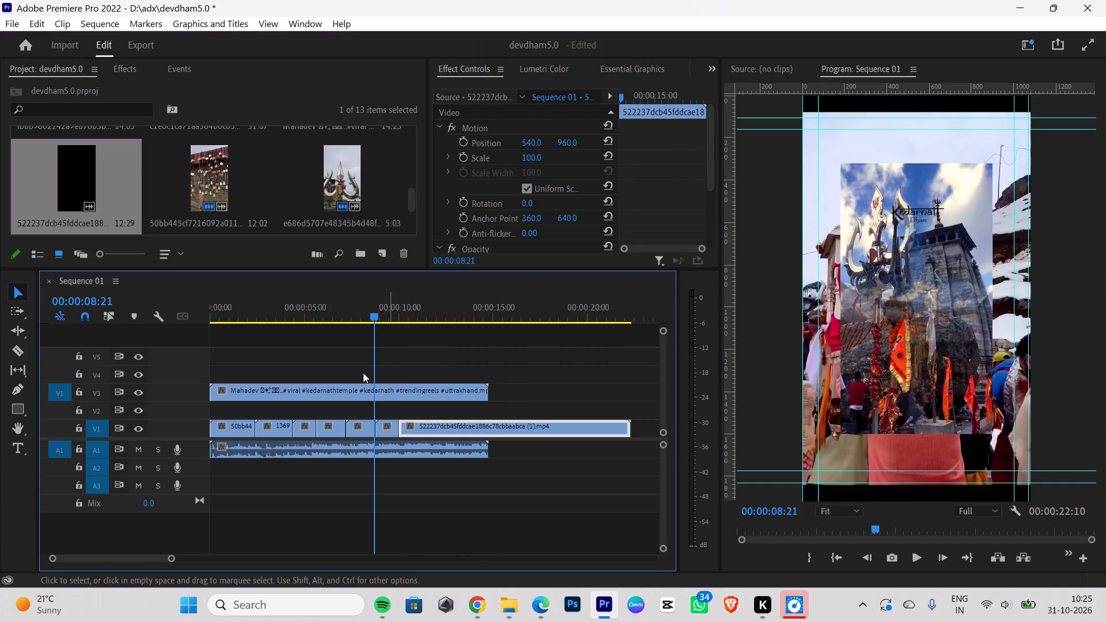
pyautogui.press('Right')
pyautogui.press('Right')
pyautogui.press('Right')
pyautogui.press('Right')
pyautogui.press('Right')
pyautogui.press('Right')
pyautogui.press('Right')
pyautogui.press('Right')
pyautogui.press('Right')
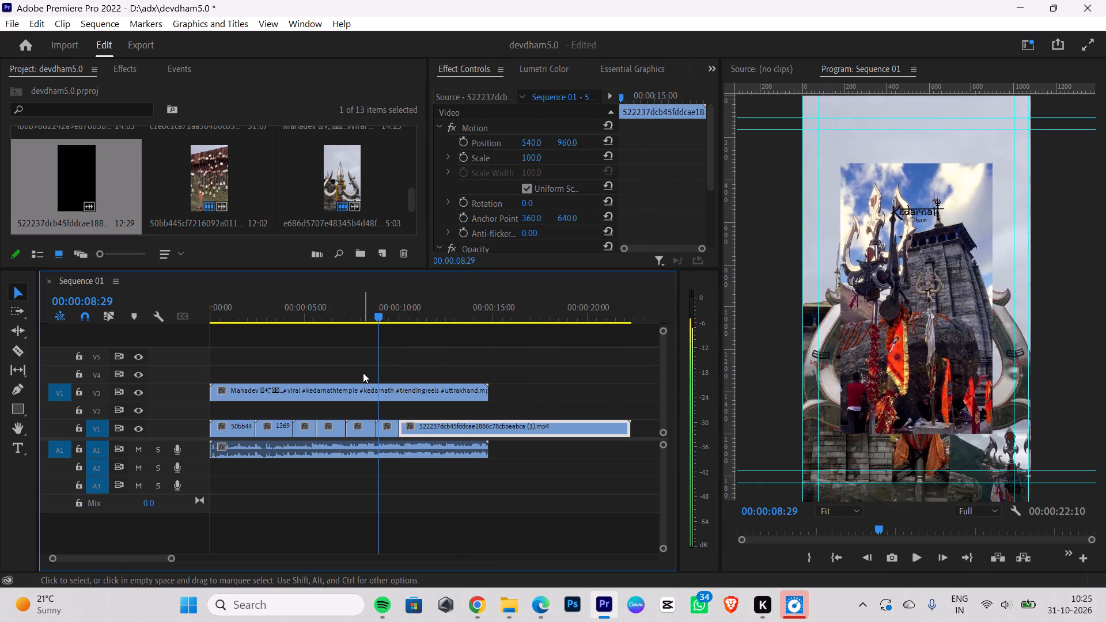
pyautogui.press('Right')
pyautogui.press('Right')
pyautogui.press('Right')
pyautogui.press('Right')
pyautogui.press('Right')
pyautogui.press('Right')
pyautogui.press('Right')
pyautogui.press('Right')
pyautogui.press('Right')
pyautogui.press('Right')
pyautogui.press('Right')
pyautogui.press('Right')
pyautogui.press('Right')
pyautogui.press('Right')
pyautogui.press('Right')
pyautogui.press('Right')
pyautogui.press('Right')
pyautogui.press('Right')
pyautogui.press('Right')
pyautogui.press('Right')
pyautogui.press('Right')
pyautogui.press('Right')
pyautogui.press('Right')
pyautogui.press('Right')
pyautogui.press('Right')
pyautogui.press('Right')
pyautogui.press('Right')
pyautogui.press('Right')
pyautogui.press('Right')
pyautogui.press('Right')
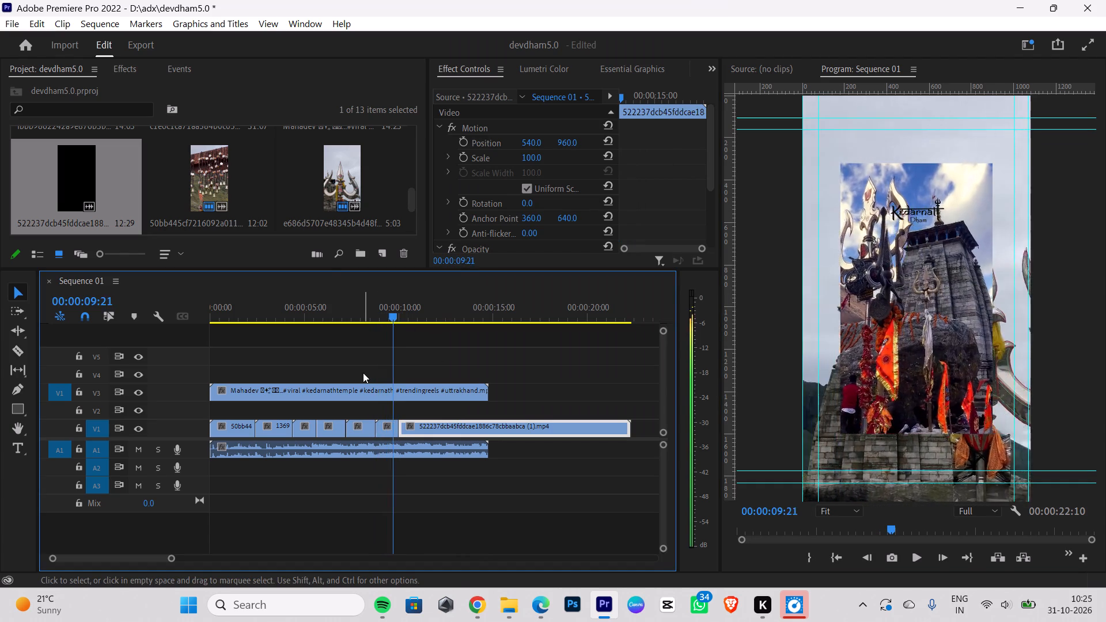
# Split the 522237dc clip on V1 at 00:00:11:16, where the reference's next shot flashes in, and delete the remainder.
pyautogui.press('Right')
pyautogui.press('Right')
pyautogui.press('Right')
pyautogui.press('Right')
pyautogui.press('Right')
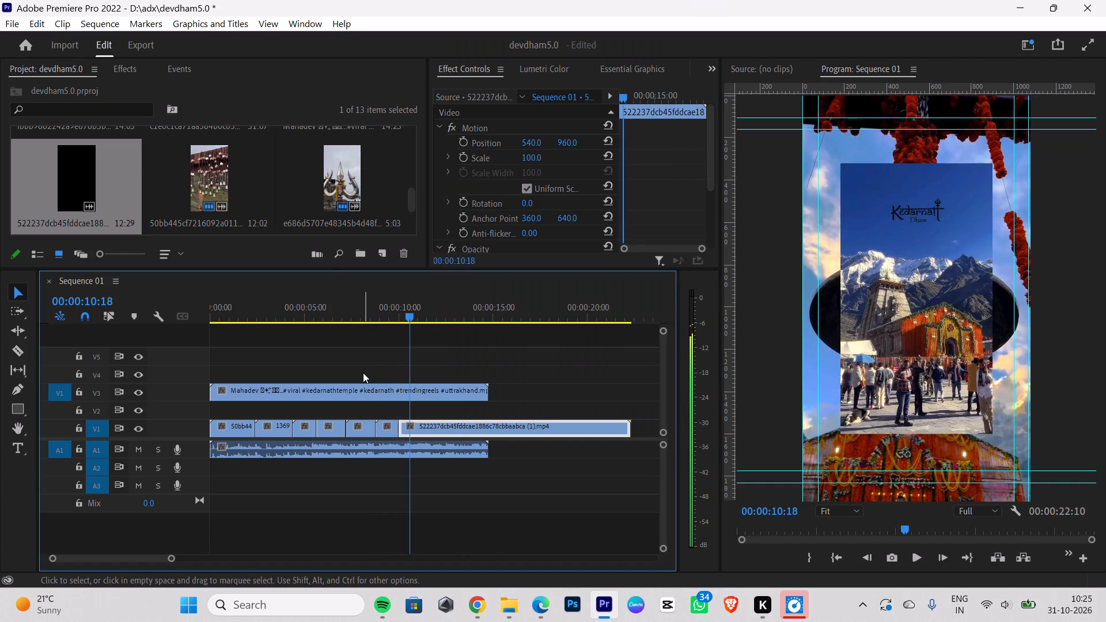
pyautogui.press('Right')
pyautogui.press('Right')
pyautogui.press('Right')
pyautogui.press('Right')
pyautogui.press('Right')
pyautogui.press('Right')
pyautogui.press('Right')
pyautogui.press('Right')
pyautogui.press('Right')
pyautogui.press('Right')
pyautogui.press('Right')
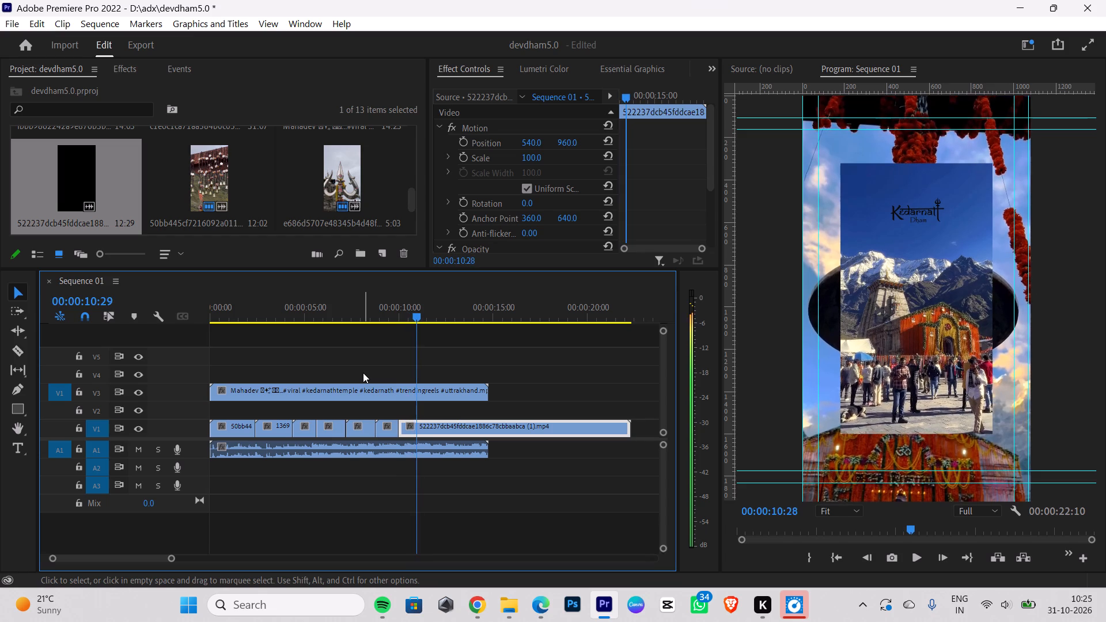
pyautogui.press('Right')
pyautogui.press('Right')
pyautogui.press('Right')
pyautogui.press('Right')
pyautogui.press('Right')
pyautogui.press('Right')
pyautogui.press('Right')
pyautogui.press('Right')
pyautogui.press('Right')
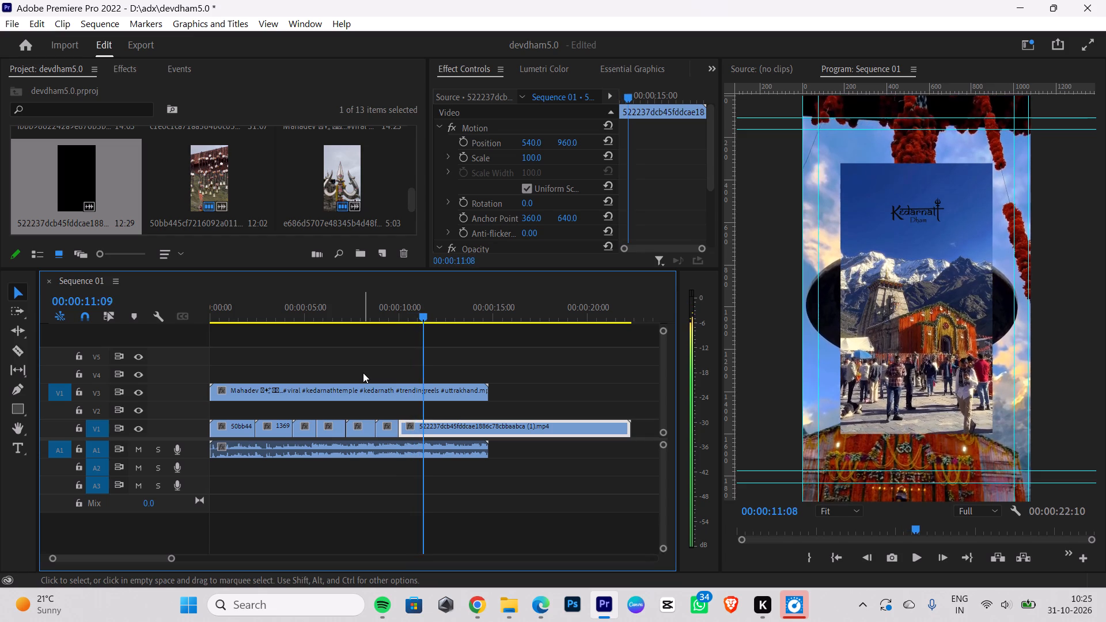
pyautogui.press('Right')
pyautogui.press('Right')
pyautogui.press('Right')
pyautogui.press('Right')
pyautogui.press('Right')
pyautogui.press('Right')
pyautogui.press('Right')
pyautogui.press('Right')
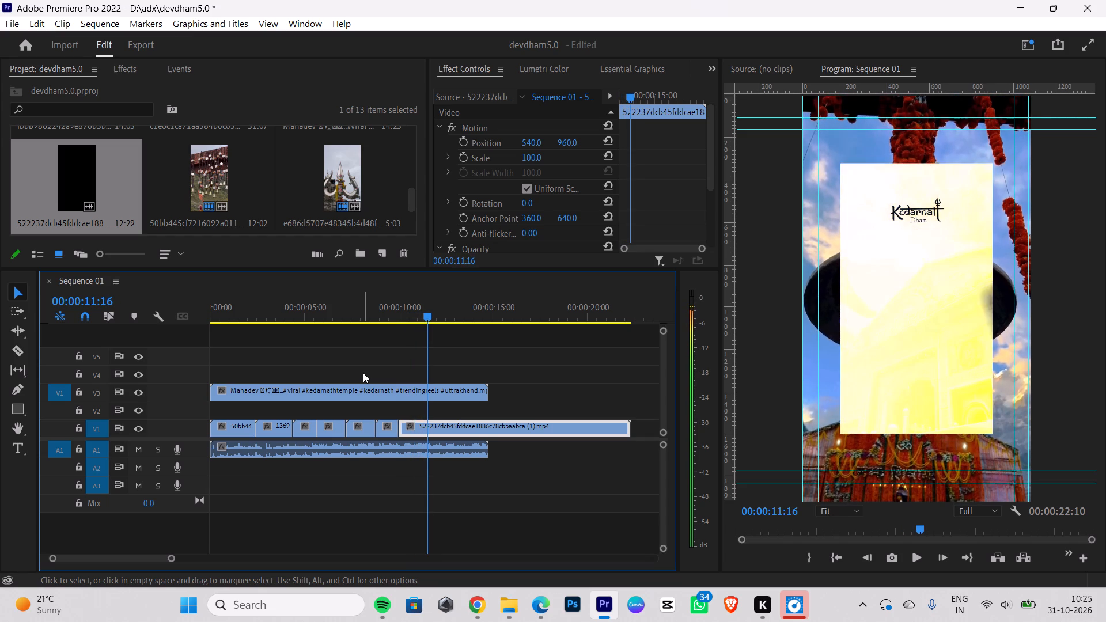
pyautogui.press('Right')
pyautogui.press('Right')
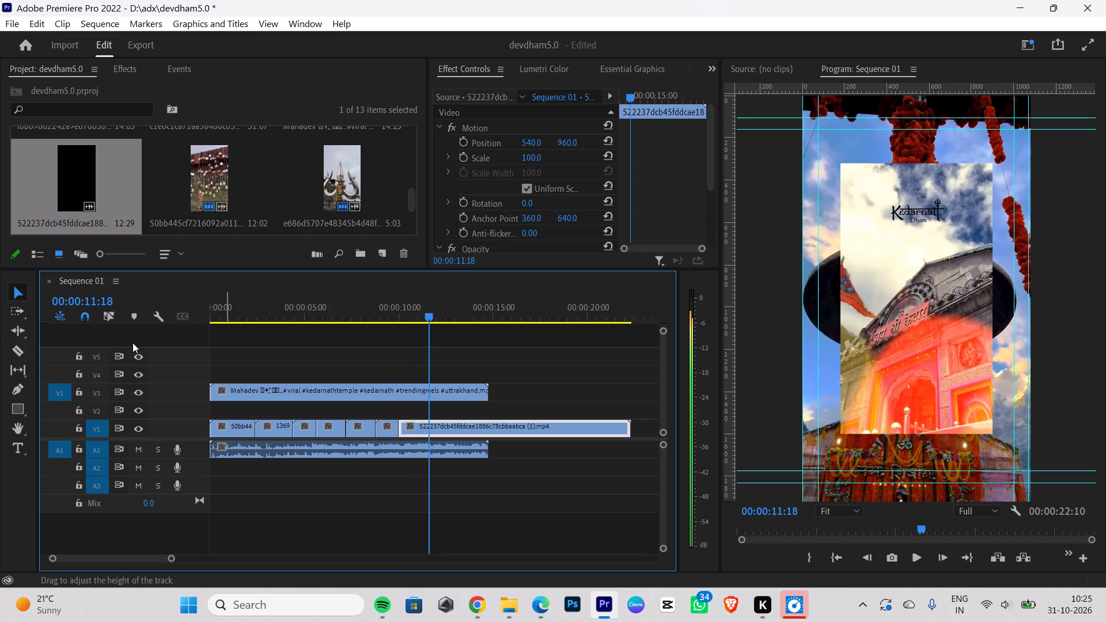
pyautogui.press('Left')
pyautogui.press('Left')
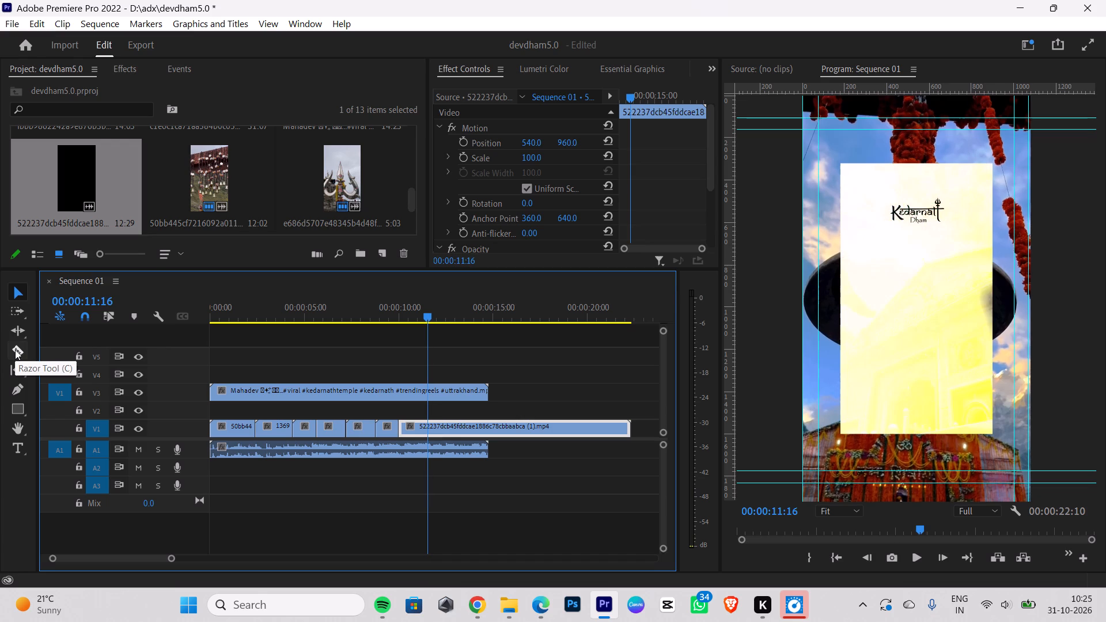
pyautogui.click(12, 351)
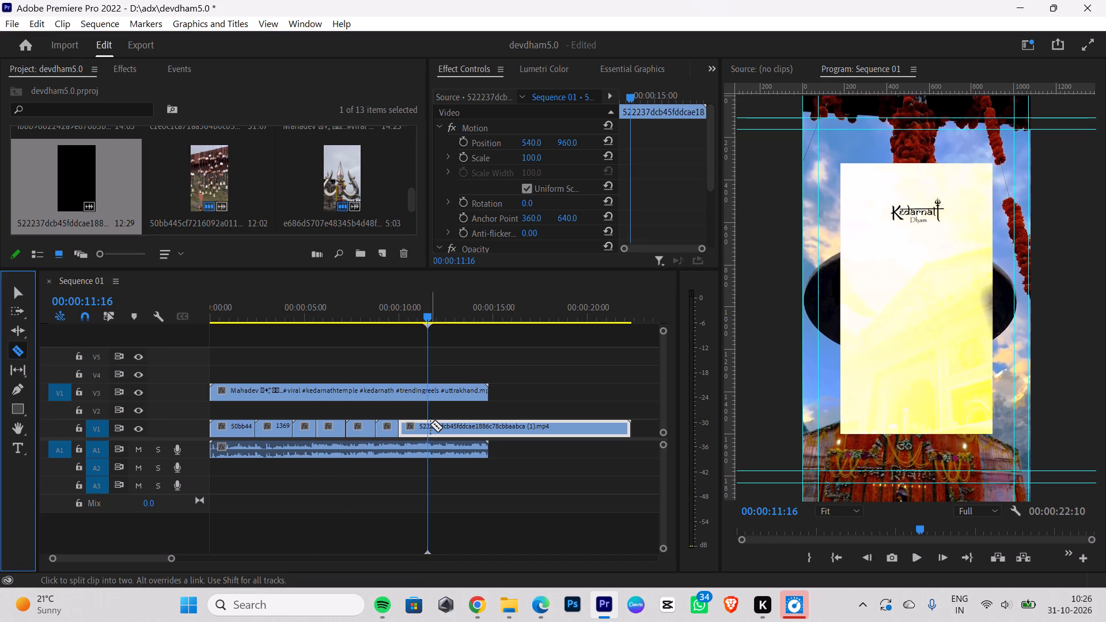
pyautogui.click(428, 426)
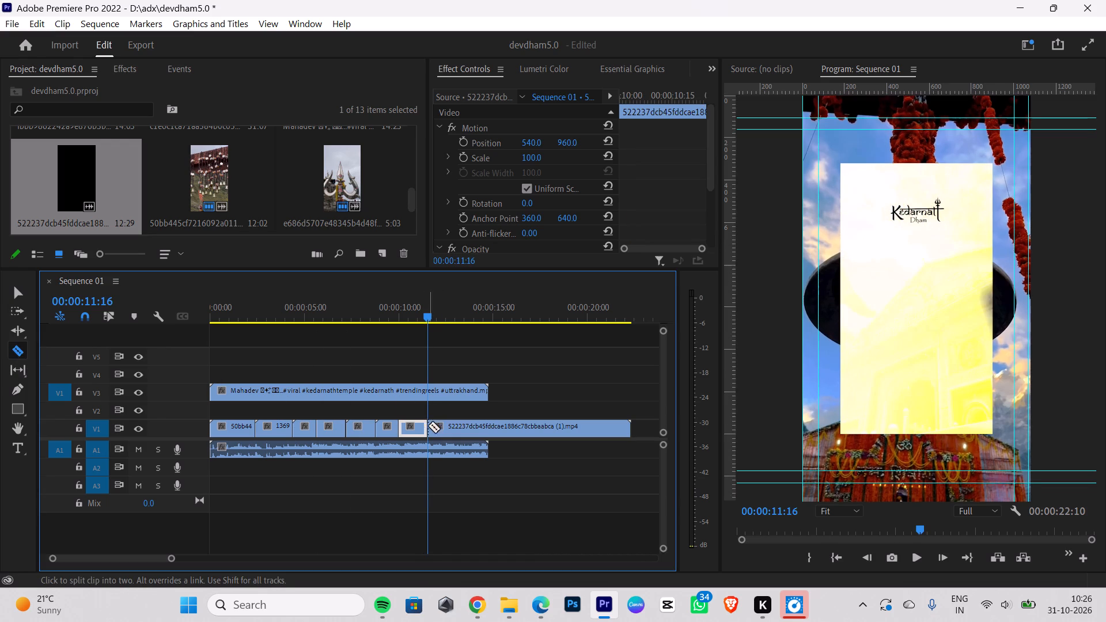
pyautogui.click(15, 296)
pyautogui.click(499, 429)
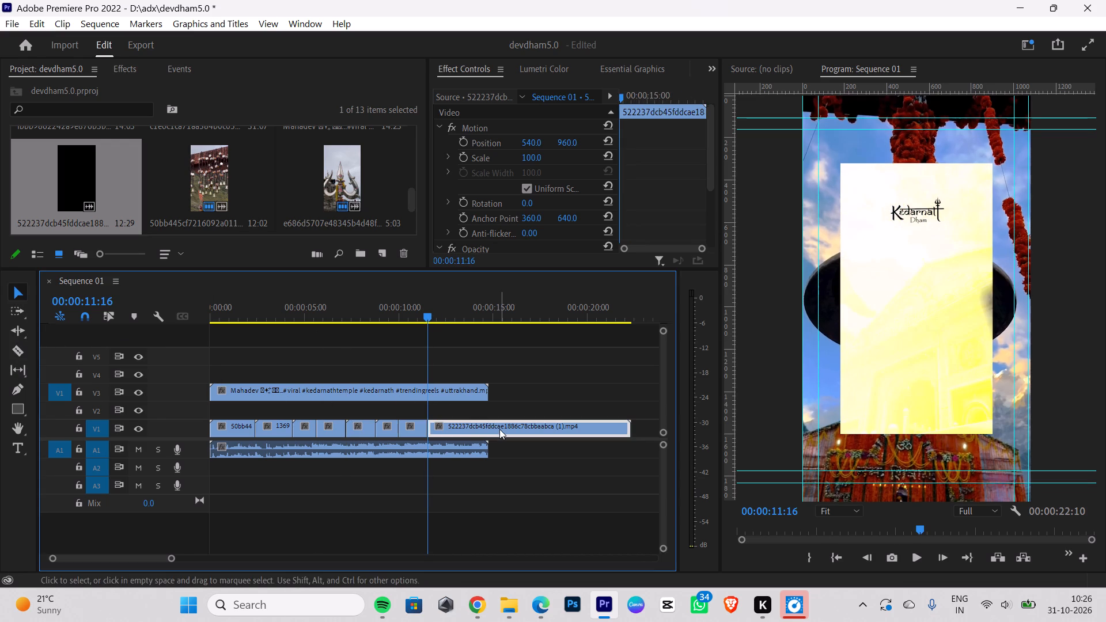
pyautogui.press('BackSpace')
# Add the 23796505 temple entrance clip to the sequence in empty space after the reference clip and delete its audio.
pyautogui.scroll(1, 180, 198)
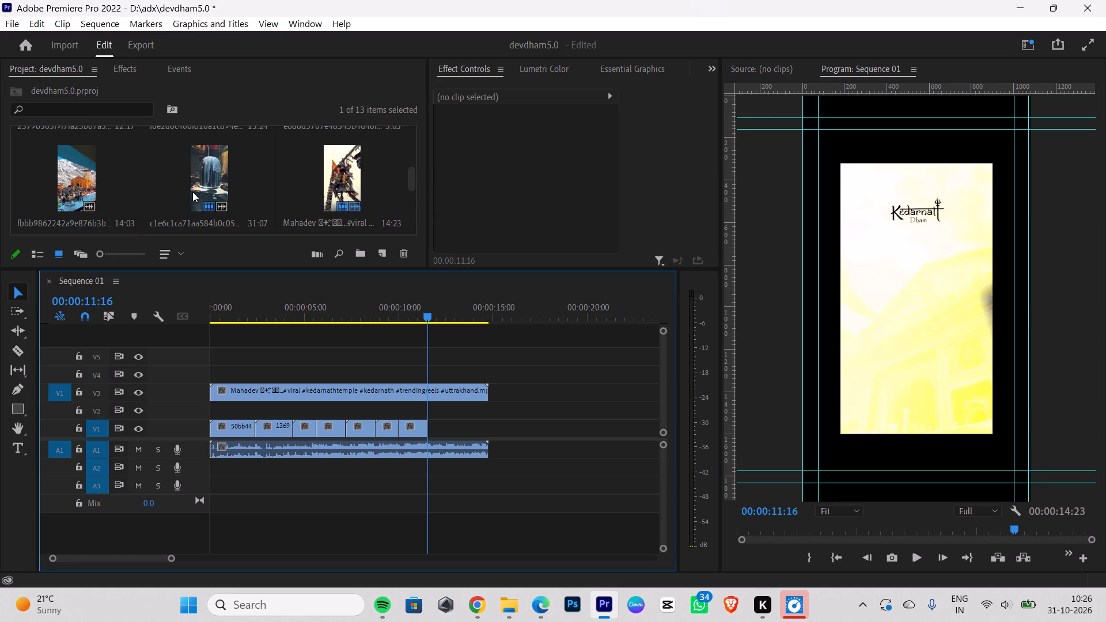
pyautogui.scroll(1, 89, 180)
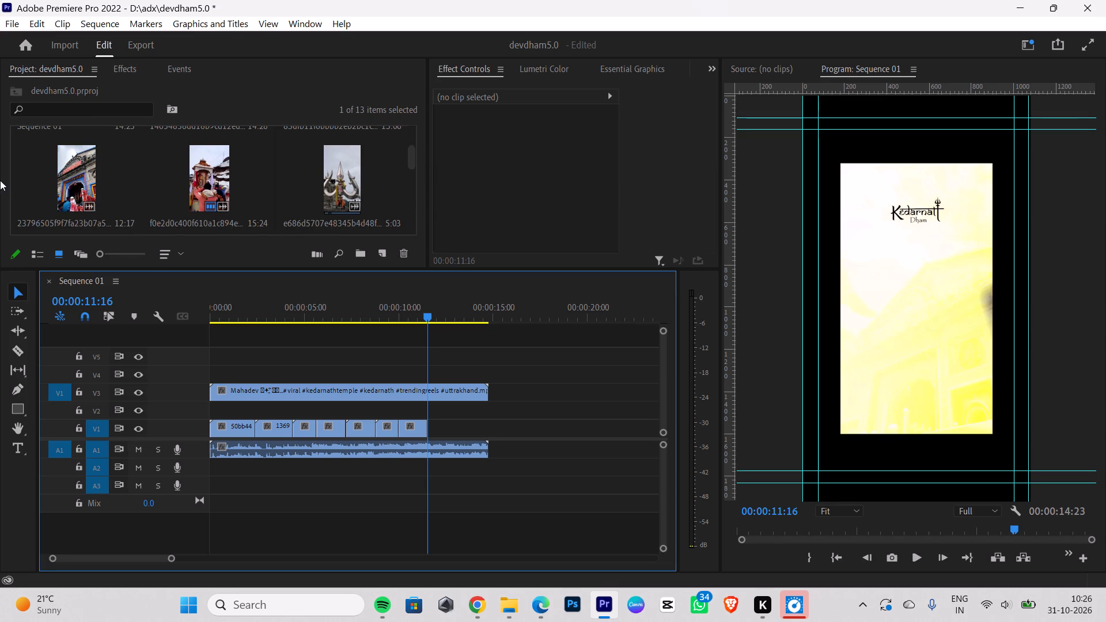
pyautogui.moveTo(76, 172); pyautogui.dragTo(506, 346)
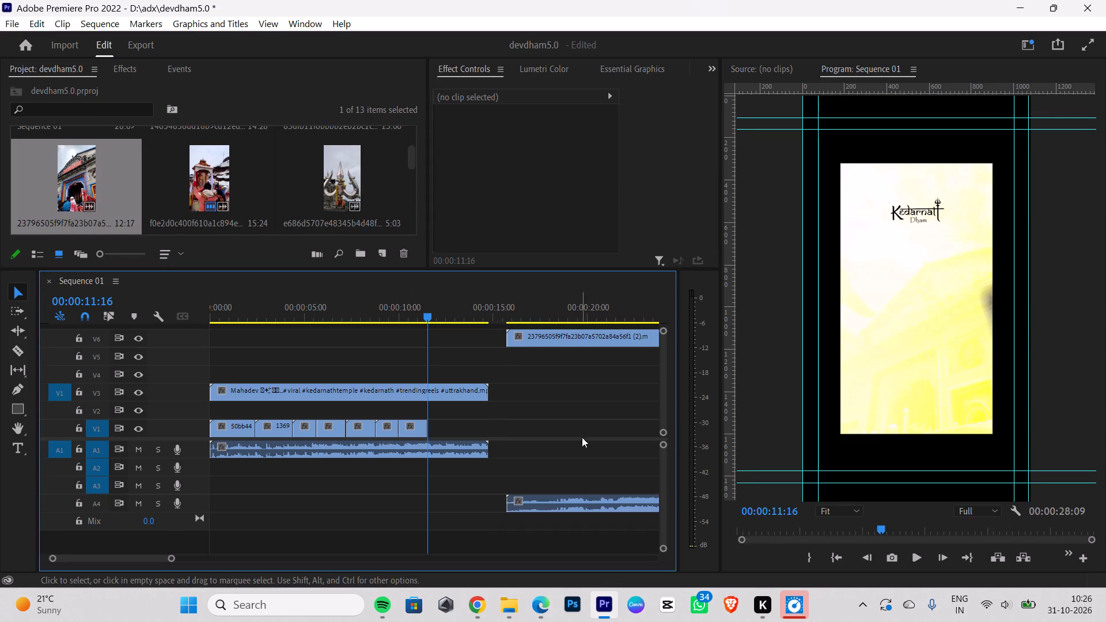
pyautogui.click(587, 496)
pyautogui.press('BackSpace')
# Move the 23796505 clip on V1 directly after the 522237dc clip at 00:00:11:16 and scale it to the frame size.
pyautogui.moveTo(527, 333); pyautogui.dragTo(478, 424)
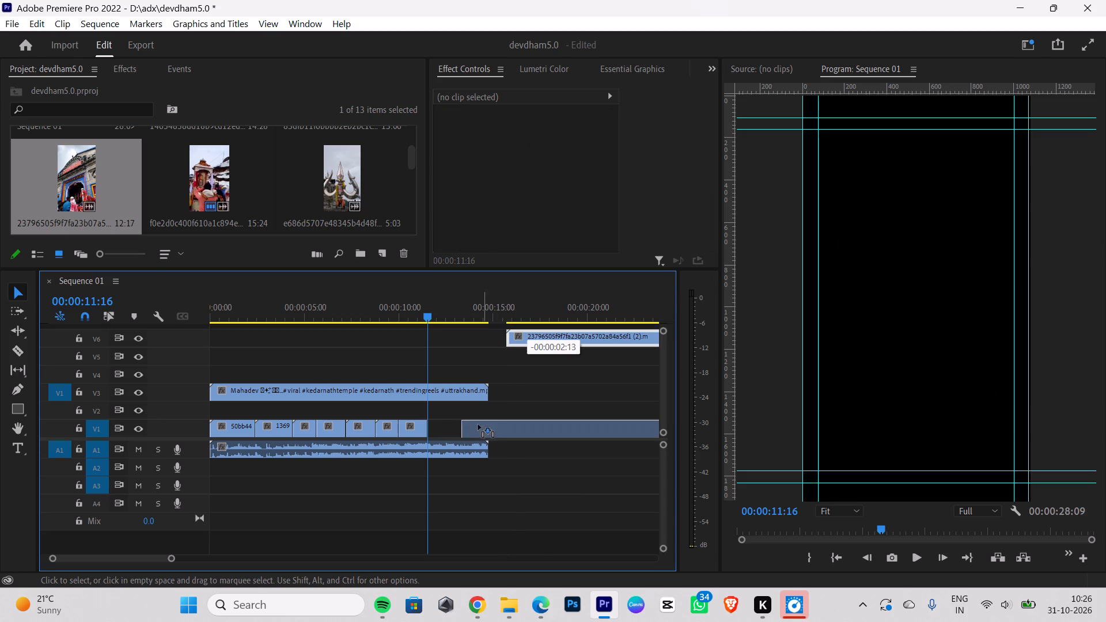
pyautogui.moveTo(478, 424); pyautogui.dragTo(453, 428)
pyautogui.rightClick(453, 428)
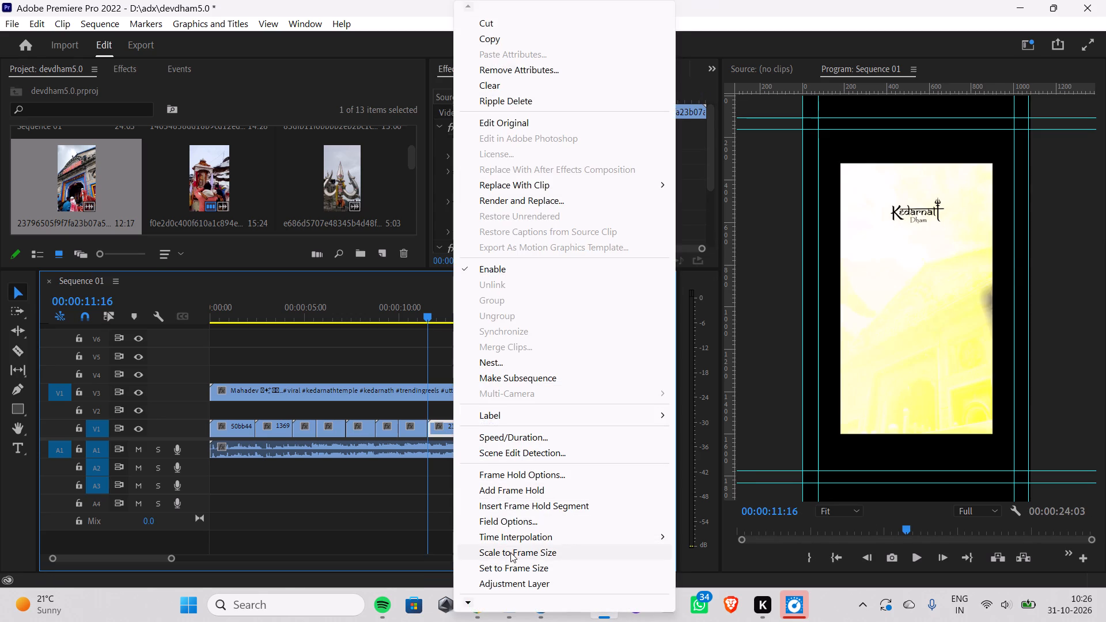
pyautogui.click(510, 552)
# Examine the 23796505 clip on V1 against the reference frame by frame from 00:00:11:16 until the reference shot goes dark.
pyautogui.press('Right')
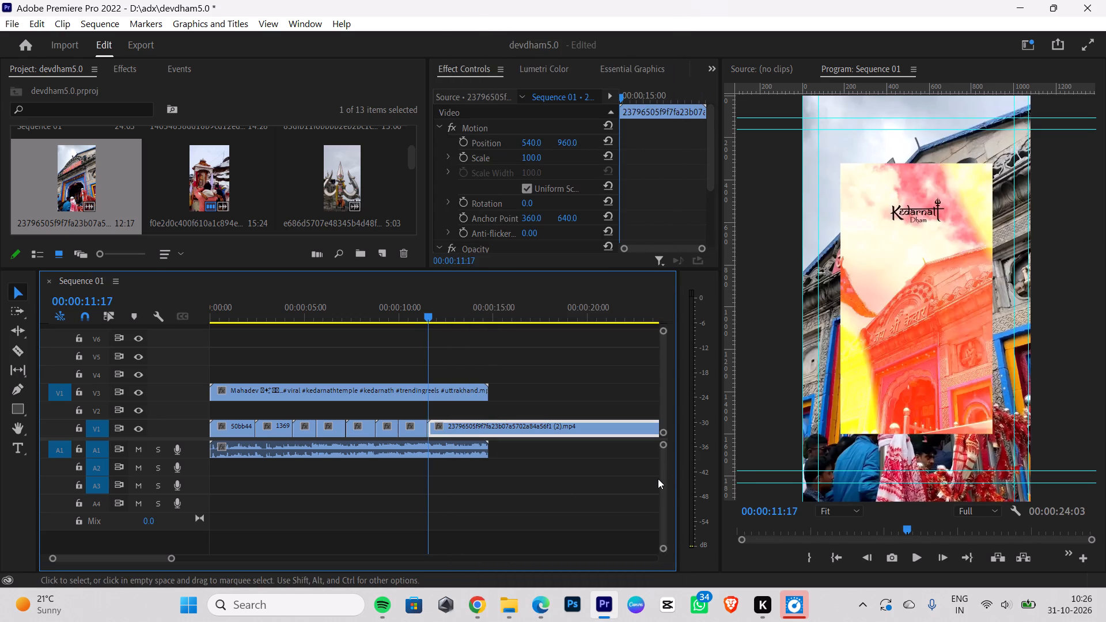
pyautogui.press('Right')
pyautogui.press('Right')
pyautogui.press('Right')
pyautogui.press('Right')
pyautogui.press('Right')
pyautogui.press('Right')
pyautogui.press('Right')
pyautogui.press('Right')
pyautogui.press('Right')
pyautogui.press('Right')
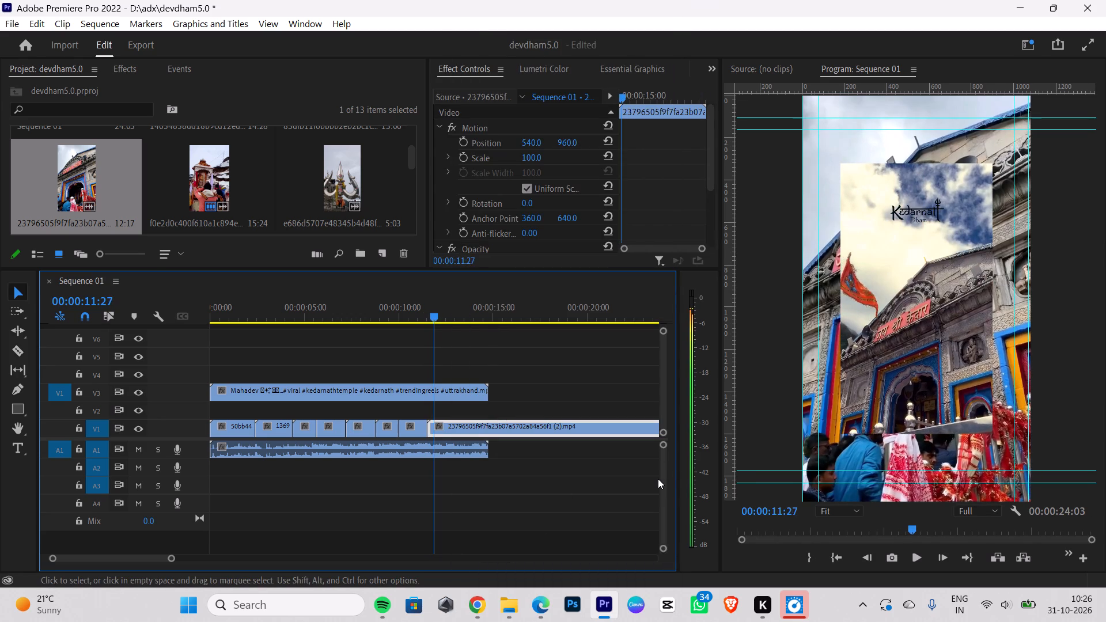
pyautogui.press('Right')
pyautogui.press('Right')
pyautogui.press('Right')
pyautogui.press('Right')
pyautogui.press('Right')
pyautogui.press('Right')
pyautogui.press('Right')
pyautogui.press('Right')
pyautogui.press('Right')
pyautogui.press('Right')
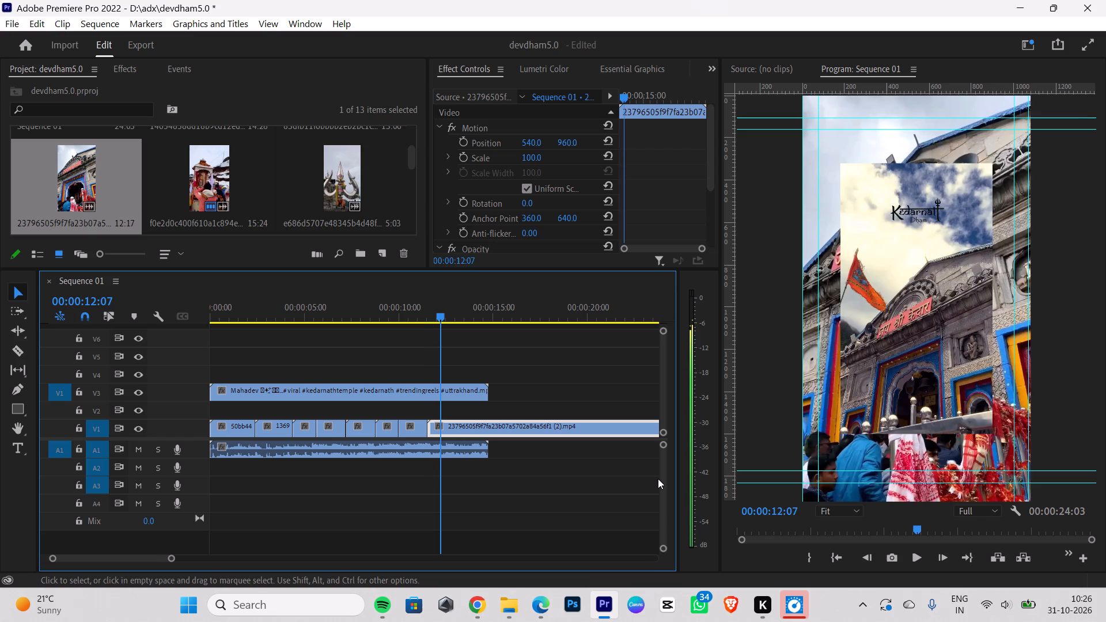
pyautogui.press('Right')
pyautogui.press('Right')
pyautogui.press('Right')
pyautogui.press('Right')
pyautogui.press('Right')
pyautogui.press('Right')
pyautogui.press('Right')
pyautogui.press('Right')
pyautogui.press('Right')
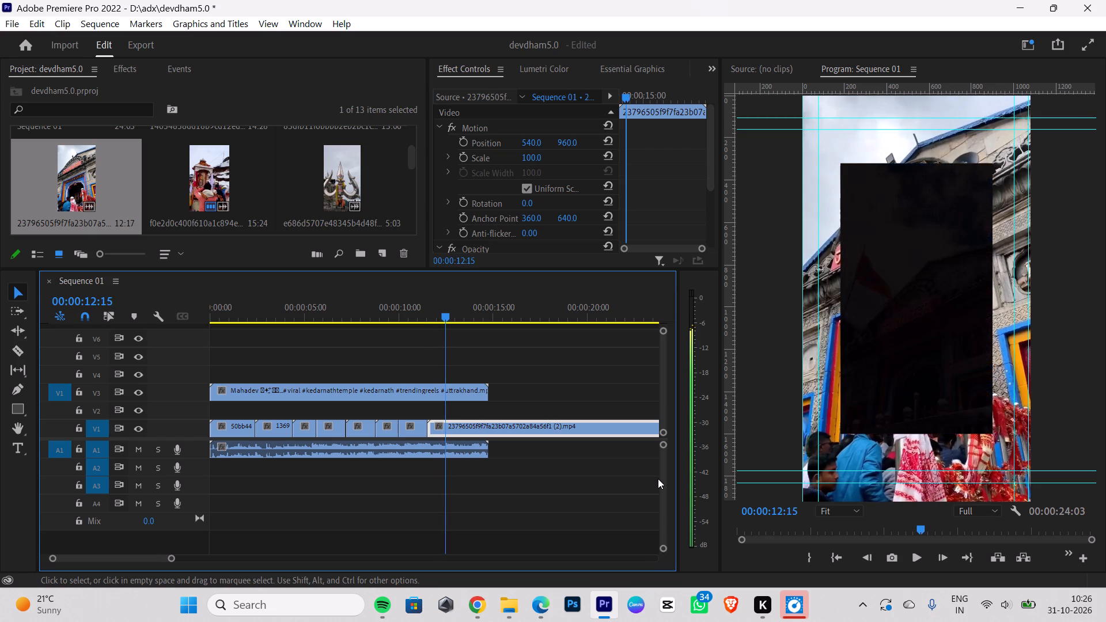
# Recheck the reference shot over the 23796505 clip frame by frame, from its trident shot back to about 00:00:11:06 and forward again.
pyautogui.press('Down')
pyautogui.press('Left')
pyautogui.press('Left')
pyautogui.press('Left')
pyautogui.press('Left')
pyautogui.press('Left')
pyautogui.press('Left')
pyautogui.press('Left')
pyautogui.press('Left')
pyautogui.press('Left')
pyautogui.press('Left')
pyautogui.press('Left')
pyautogui.press('Left')
pyautogui.press('Left')
pyautogui.press('Left')
pyautogui.press('Left')
pyautogui.press('Left')
pyautogui.press('Left')
pyautogui.press('Left')
pyautogui.press('Left')
pyautogui.press('Left')
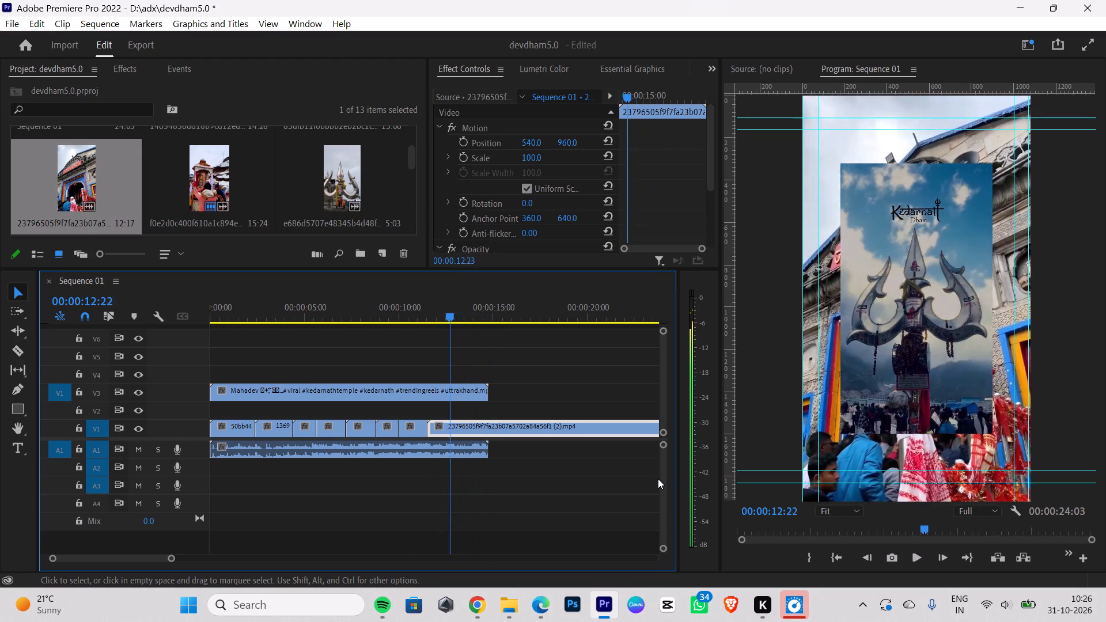
pyautogui.press('Right')
pyautogui.press('Right')
pyautogui.press('Right')
pyautogui.press('Right')
pyautogui.press('Right')
pyautogui.press('Right')
pyautogui.press('Right')
pyautogui.press('Right')
pyautogui.press('Right')
pyautogui.press('Right')
pyautogui.press('Right')
pyautogui.press('Right')
pyautogui.press('Right')
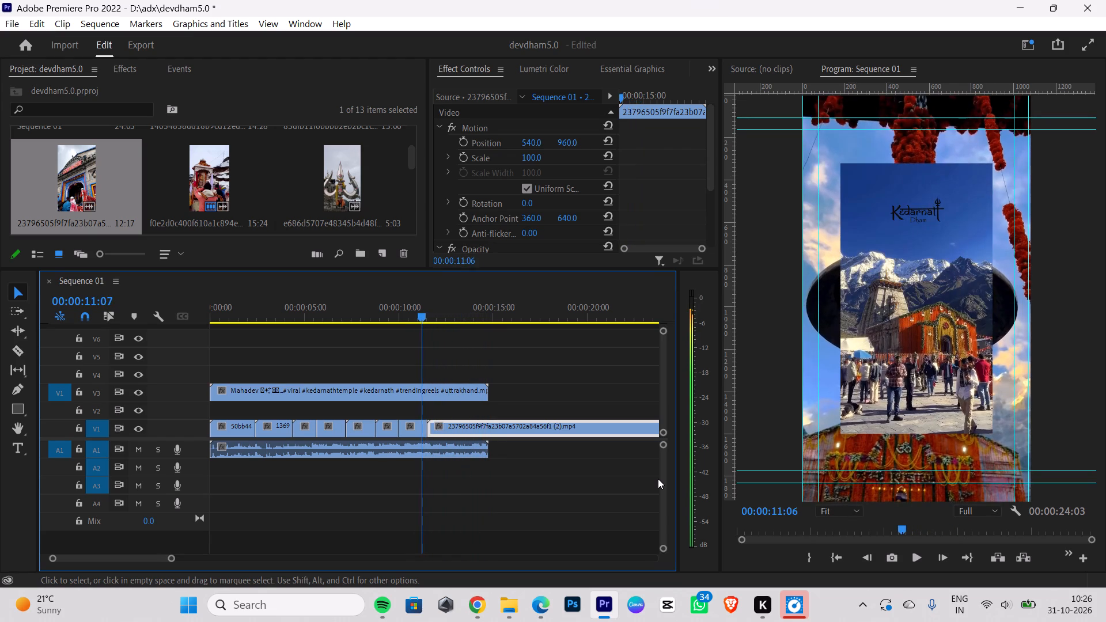
pyautogui.press('Right')
pyautogui.press('Right')
pyautogui.press('Right')
pyautogui.press('Right')
pyautogui.press('Right')
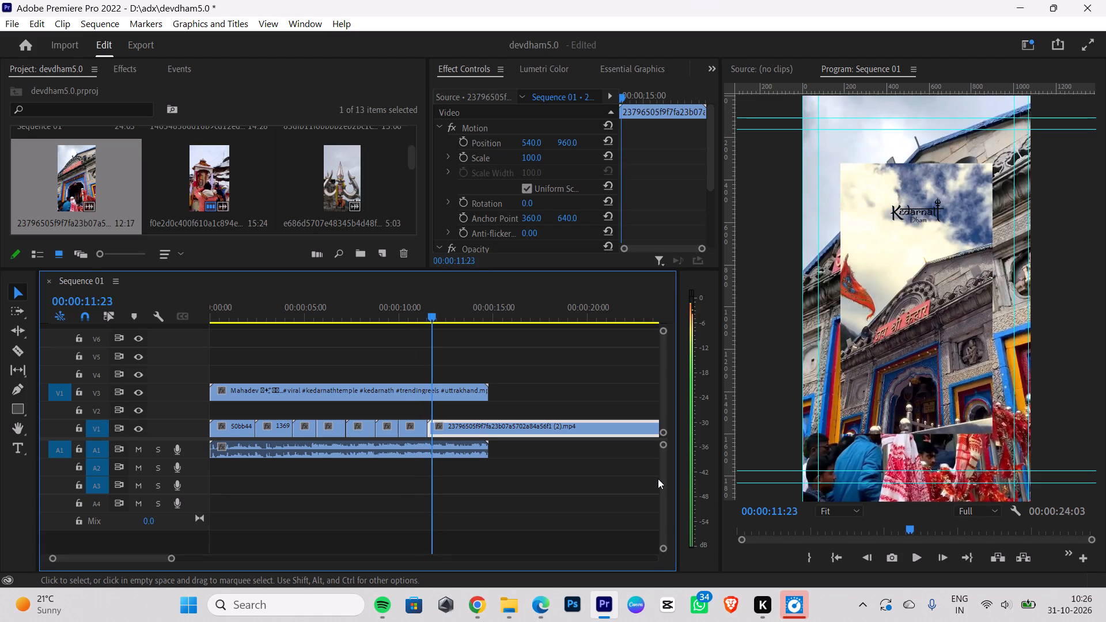
pyautogui.press('Right')
pyautogui.press('Right')
pyautogui.press('Right')
pyautogui.press('Right')
pyautogui.press('Right')
pyautogui.press('Right')
pyautogui.press('Right')
pyautogui.press('Right')
pyautogui.press('Right')
pyautogui.press('Right')
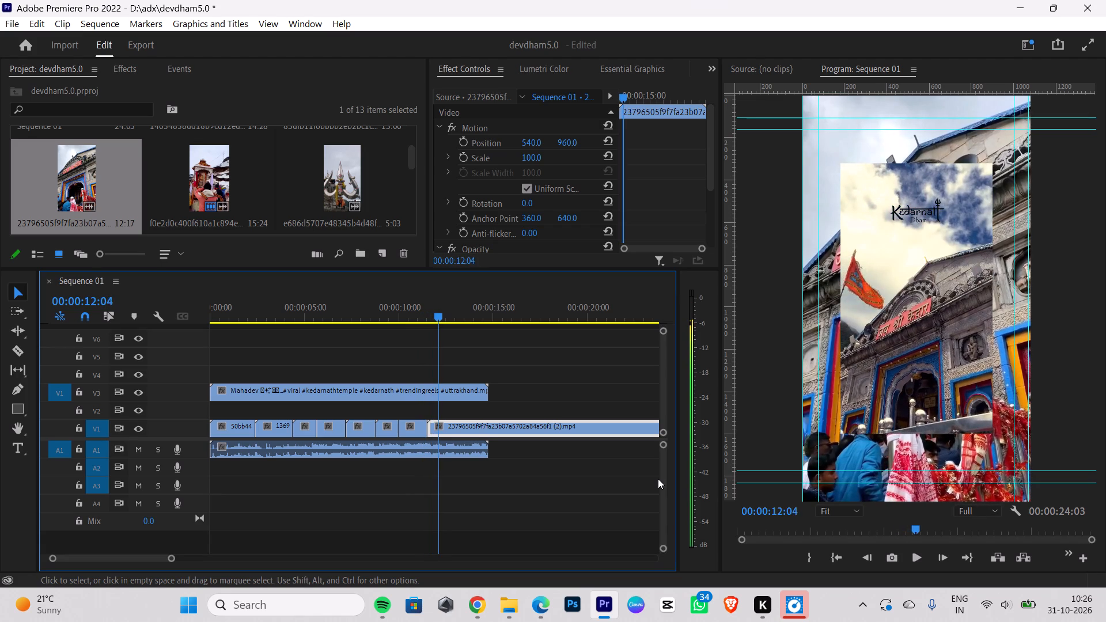
pyautogui.press('Right')
pyautogui.press('Right')
pyautogui.press('Right')
pyautogui.press('Right')
pyautogui.press('Right')
pyautogui.press('Right')
pyautogui.press('Right')
pyautogui.press('Right')
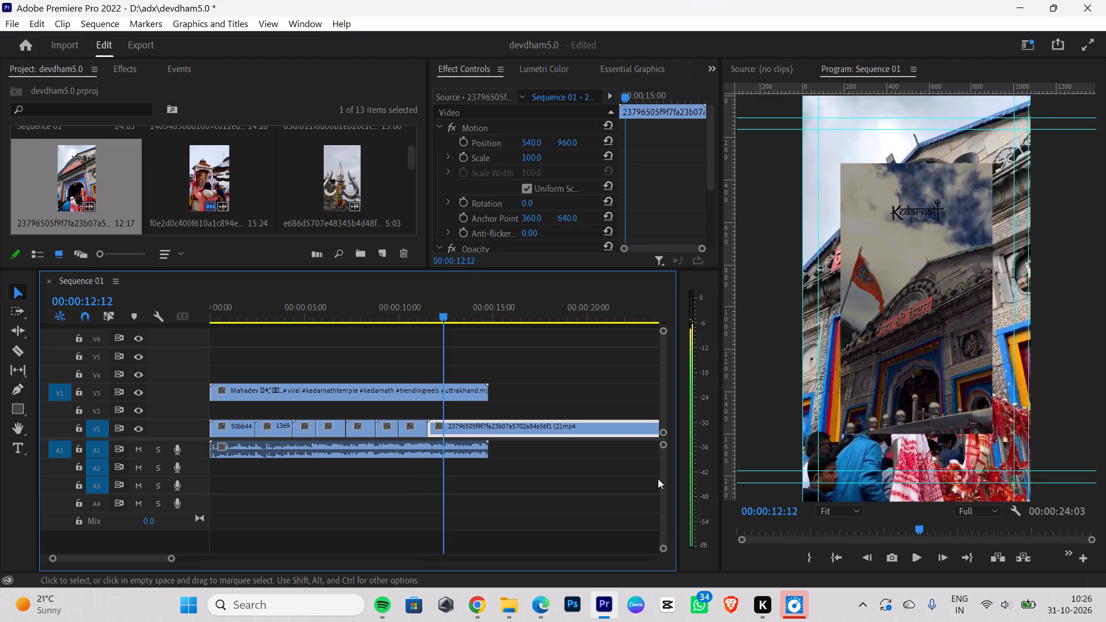
# Split the 23796505 clip on V1 at 00:00:12:16, where the reference shot is dark, and delete the remainder.
pyautogui.press('Right')
pyautogui.press('Right')
pyautogui.press('Right')
pyautogui.press('Right')
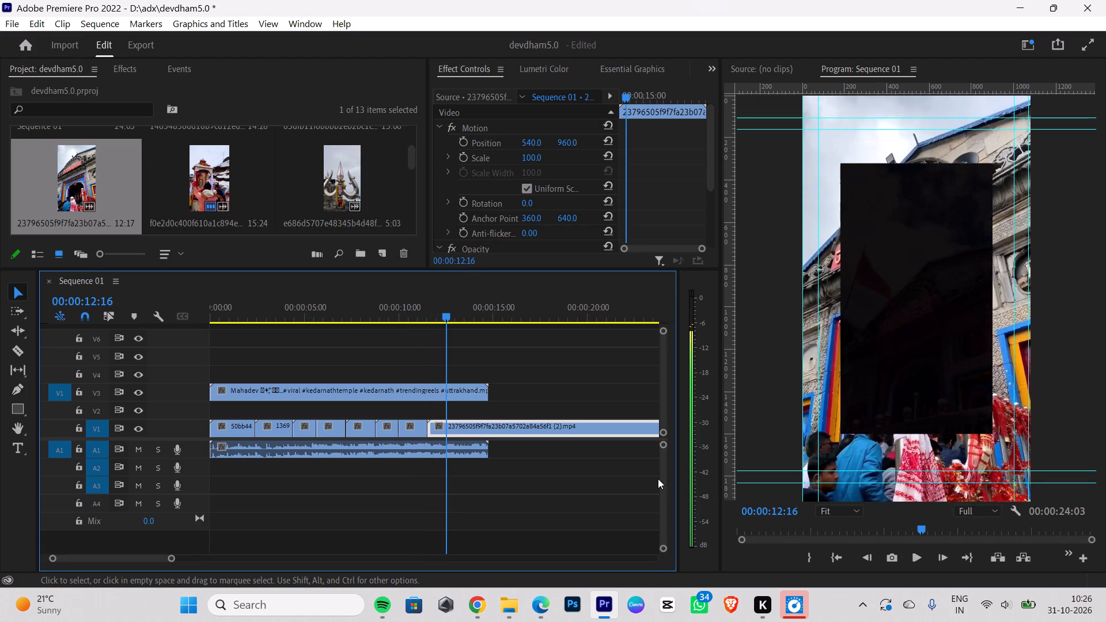
pyautogui.click(12, 344)
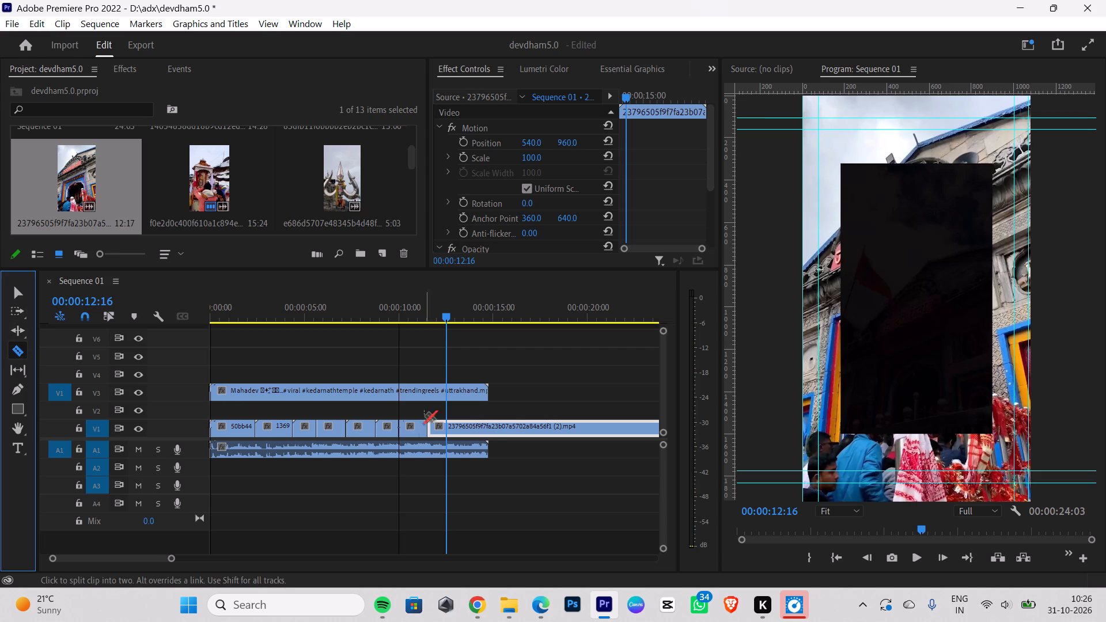
pyautogui.click(446, 426)
pyautogui.click(16, 297)
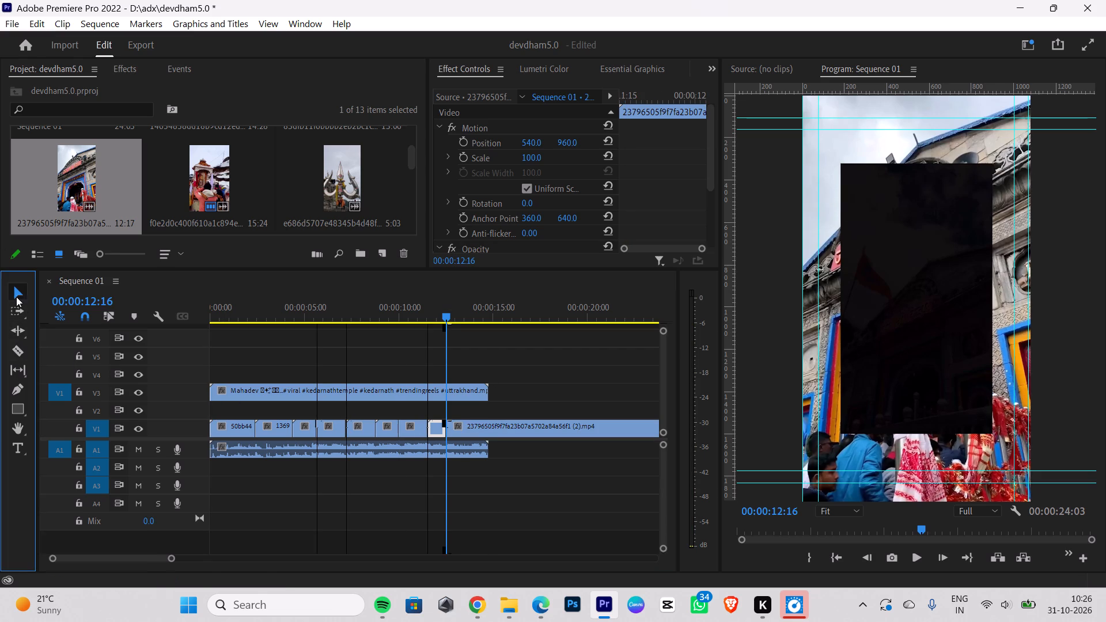
pyautogui.click(539, 417)
pyautogui.click(540, 431)
pyautogui.press('BackSpace')
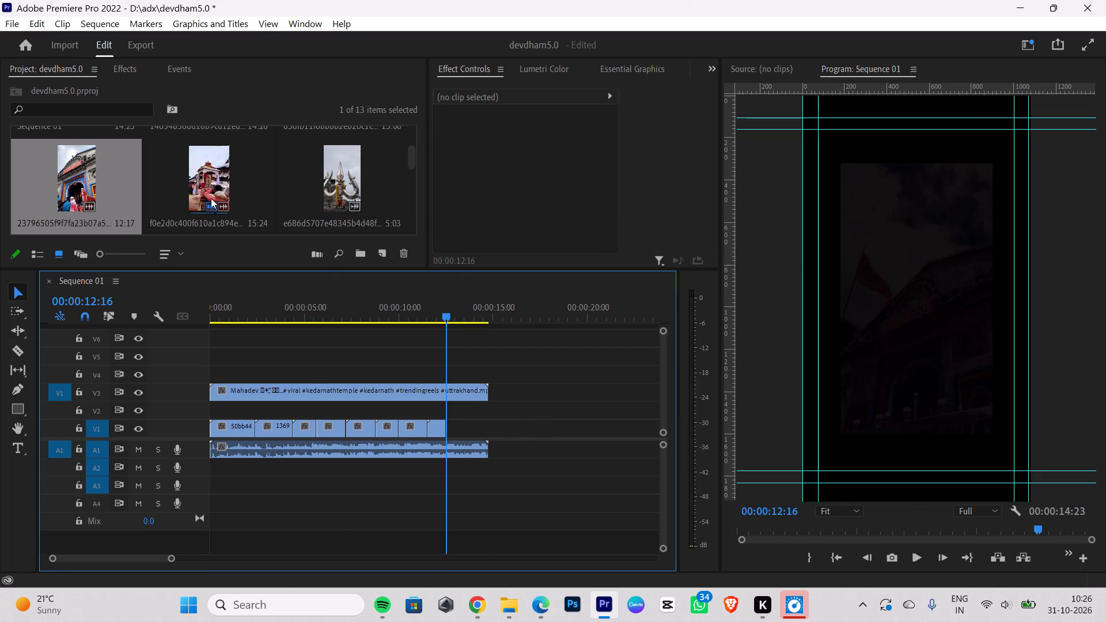
# Browse the Downloads folder for the next temple shot, preview the fbbb9862 video, and look through the project's imported media.
pyautogui.click(515, 614)
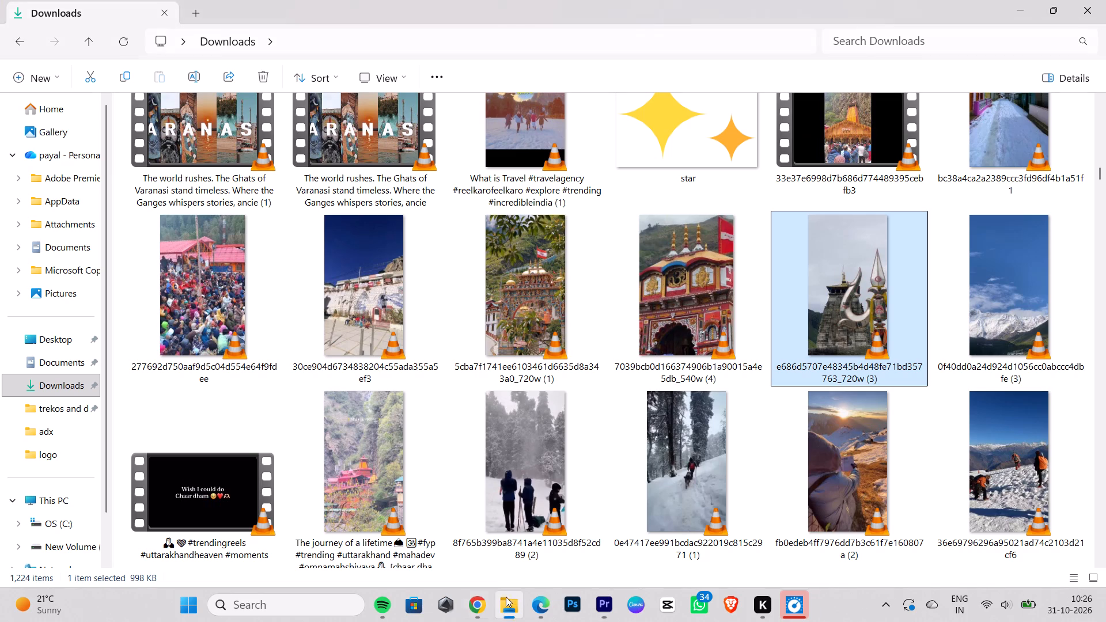
pyautogui.scroll(1, 622, 366)
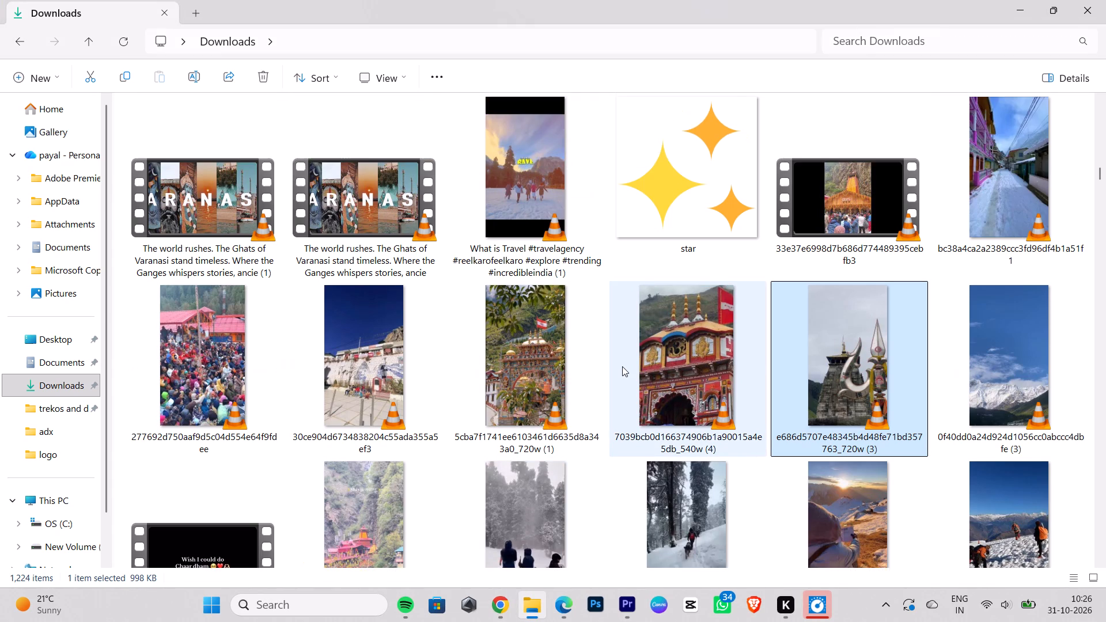
pyautogui.scroll(12, 622, 366)
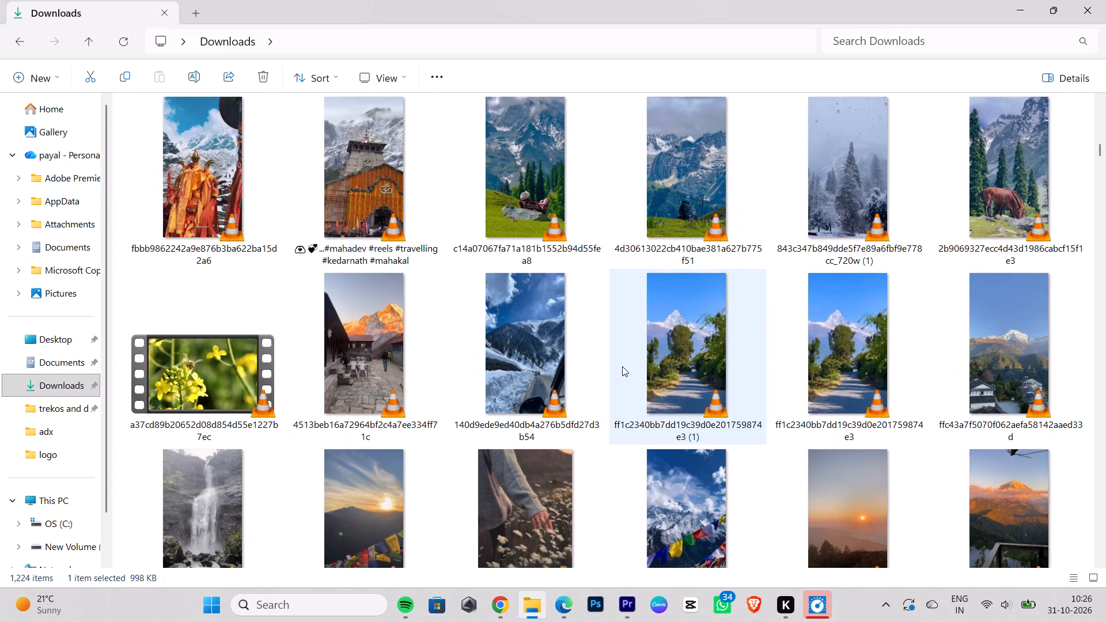
pyautogui.doubleClick(225, 160)
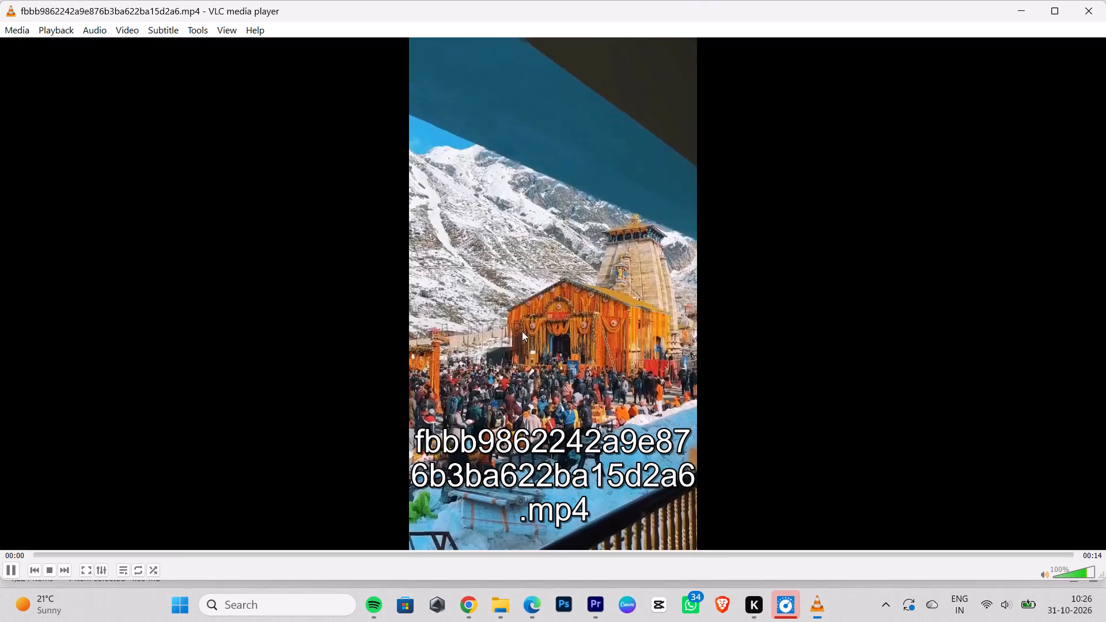
pyautogui.click(1094, 5)
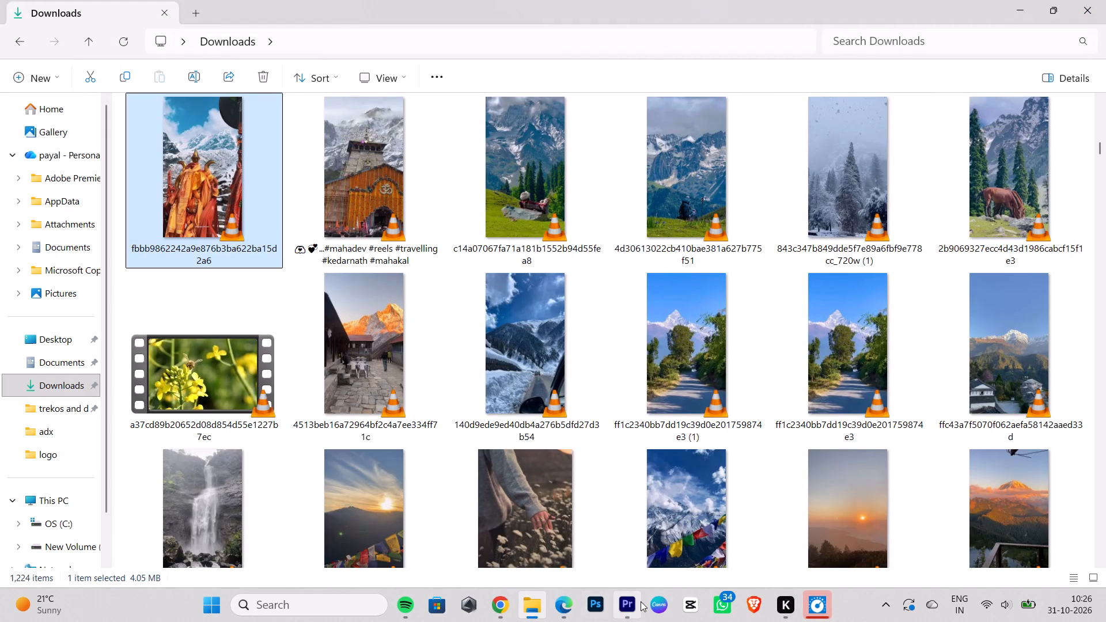
pyautogui.click(639, 606)
pyautogui.scroll(3, 272, 232)
pyautogui.scroll(-1, 274, 85)
pyautogui.scroll(-1, 283, 131)
pyautogui.scroll(-6, 290, 183)
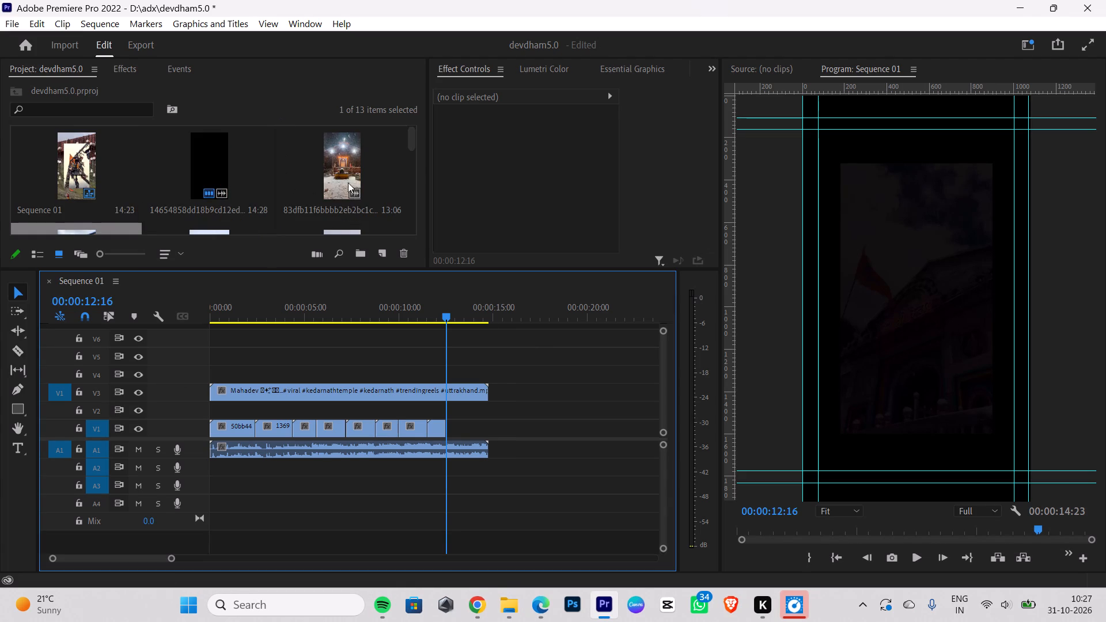
# Save the devdham5.0 project.
pyautogui.click(484, 168)
pyautogui.hotkey('ctrl', 's')
pyautogui.hotkey('ctrl', 's')
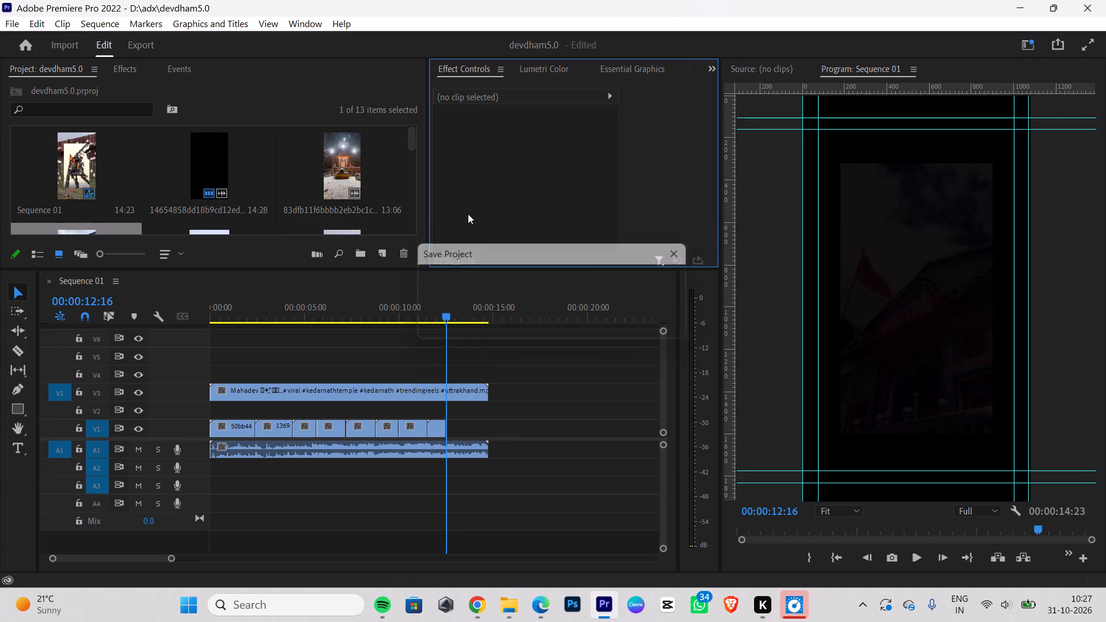
pyautogui.hotkey('ctrl', 's')
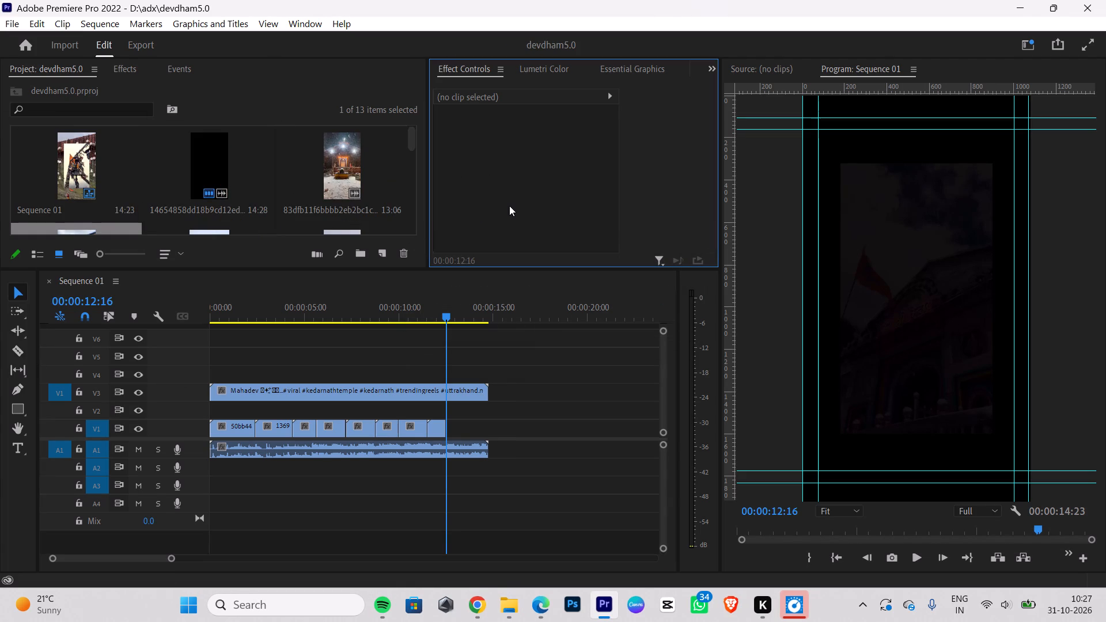
# Add the fbbb9862 temple clip to the sequence on V4 in empty space after the reference clip and delete its audio.
pyautogui.scroll(-2, 257, 179)
pyautogui.scroll(1, 257, 179)
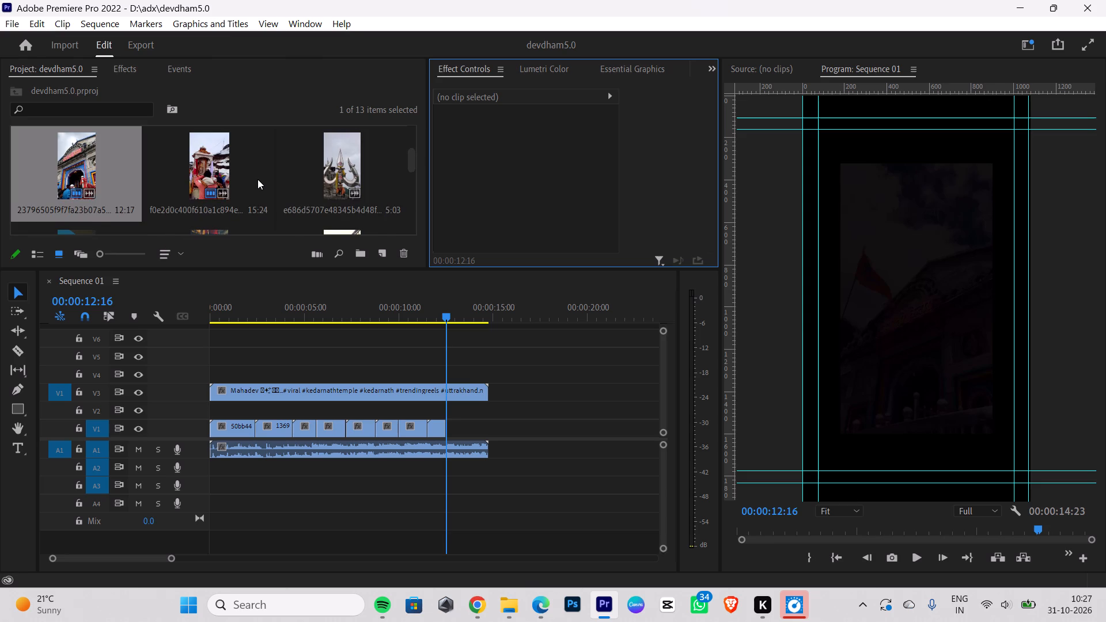
pyautogui.scroll(-1, 254, 179)
pyautogui.moveTo(58, 166); pyautogui.dragTo(416, 294)
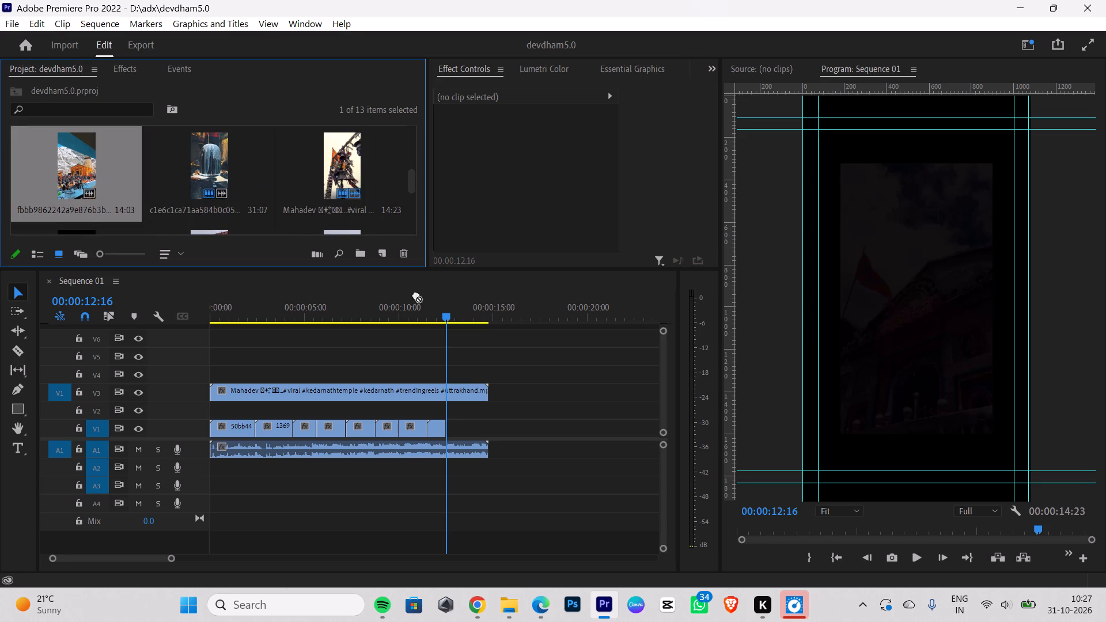
pyautogui.moveTo(416, 294); pyautogui.dragTo(494, 377)
pyautogui.click(544, 473)
pyautogui.press('BackSpace')
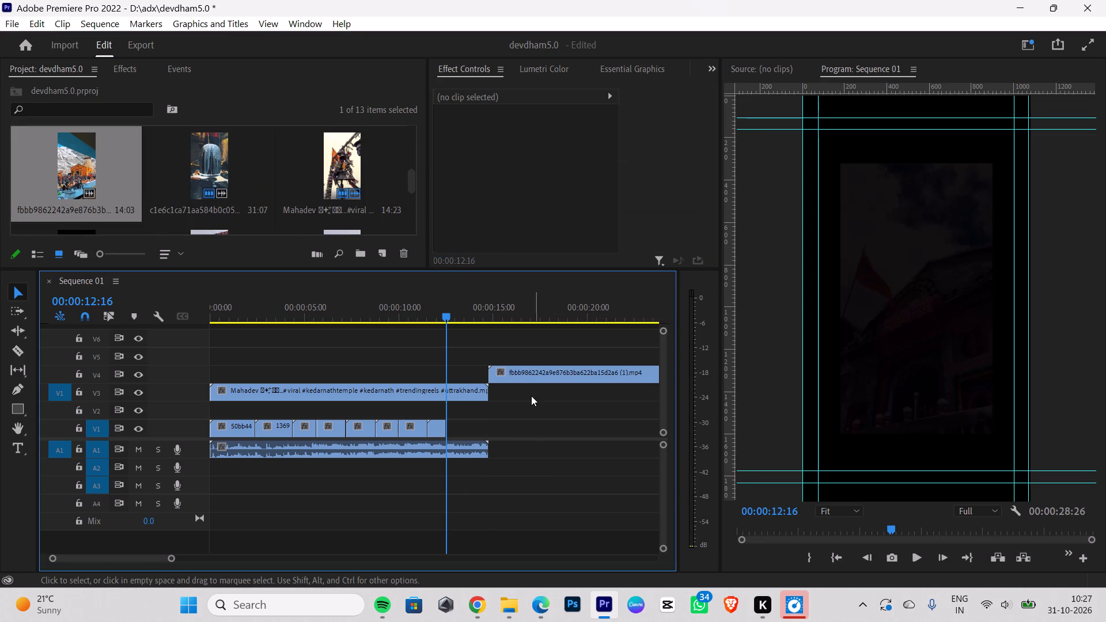
# Trim about 3 seconds off the start of the fbbb9862 clip on V4.
pyautogui.moveTo(491, 372); pyautogui.dragTo(533, 374)
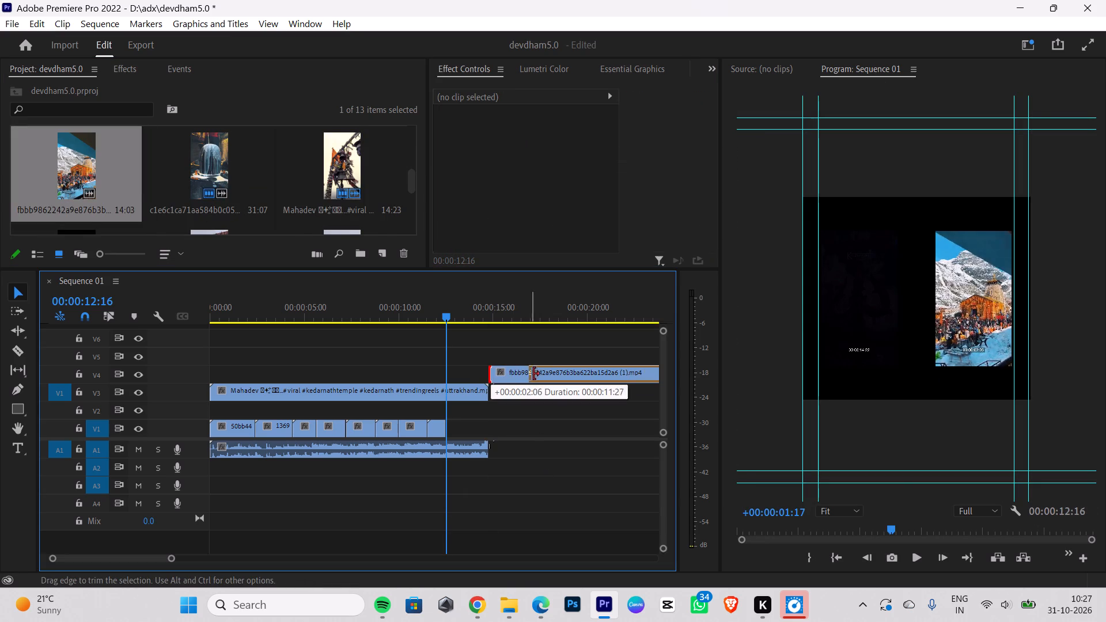
pyautogui.moveTo(533, 374); pyautogui.dragTo(546, 376)
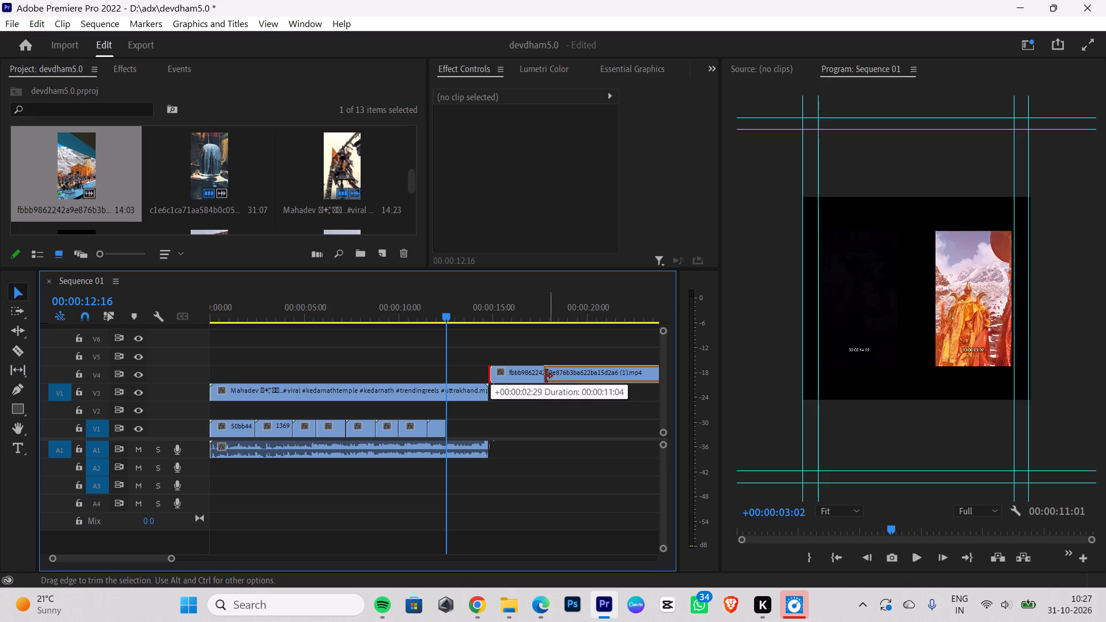
pyautogui.moveTo(546, 376); pyautogui.dragTo(543, 377)
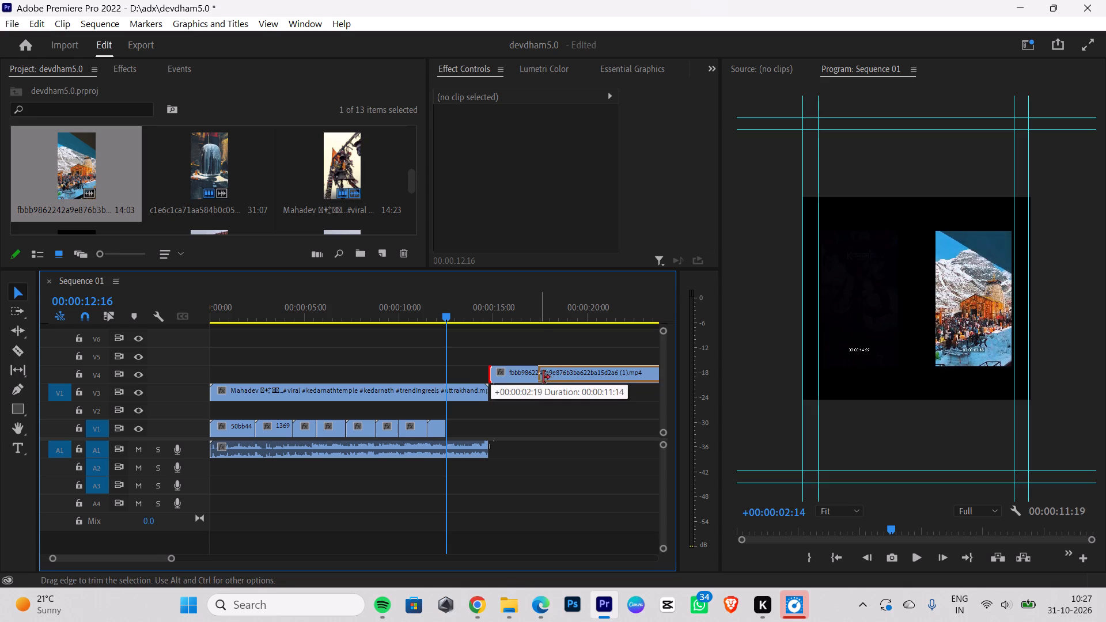
pyautogui.moveTo(543, 377); pyautogui.dragTo(545, 377)
# Move the trimmed fbbb9862 clip onto V1 directly after the 23796505 clip at 00:00:12:16.
pyautogui.moveTo(592, 366); pyautogui.dragTo(498, 423)
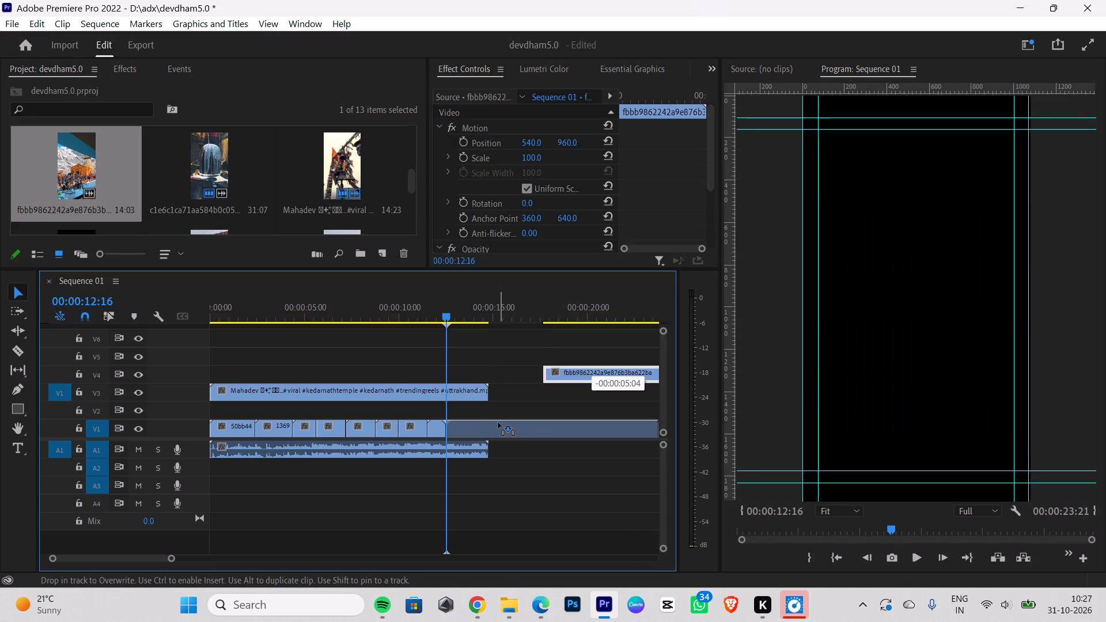
pyautogui.moveTo(498, 423); pyautogui.dragTo(497, 423)
# Examine the frames around the cut between the 23796505 and fbbb9862 clips on V1 against the reference clip's shot change.
pyautogui.moveTo(448, 333); pyautogui.dragTo(433, 346)
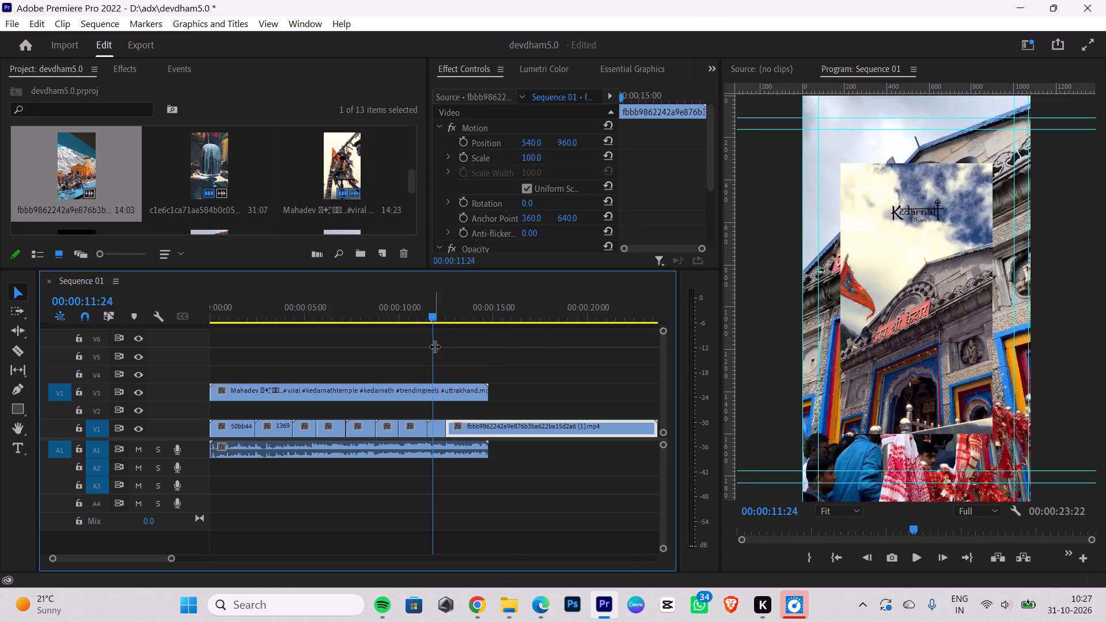
pyautogui.press('Right')
pyautogui.press('Right')
pyautogui.press('Right')
pyautogui.press('Right')
pyautogui.press('Right')
pyautogui.press('Right')
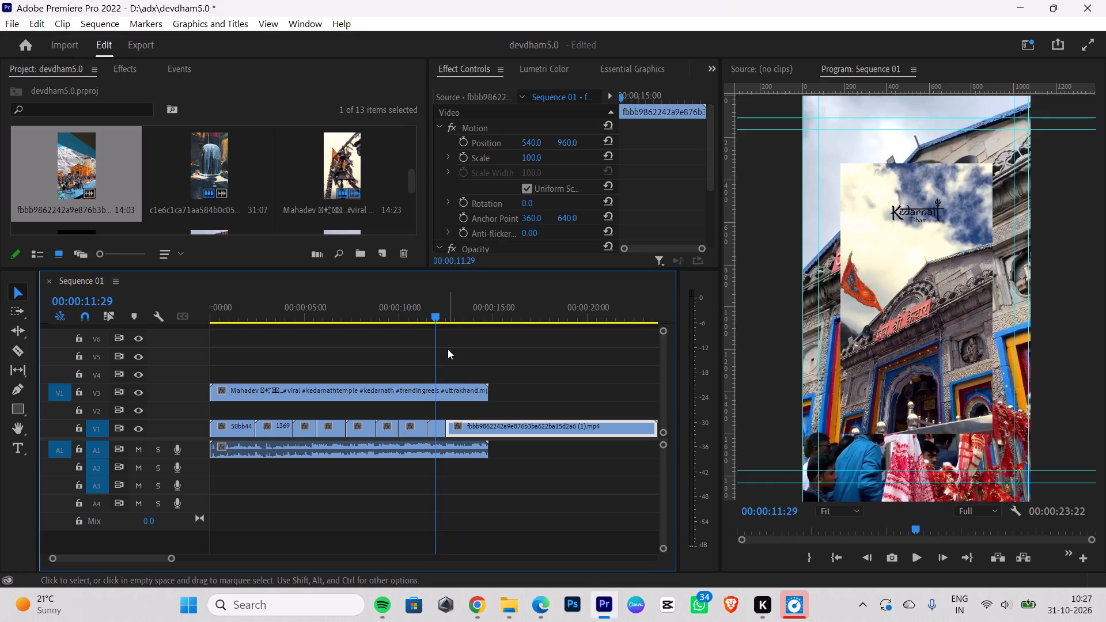
pyautogui.press('Right')
pyautogui.press('Right')
pyautogui.press('Right')
pyautogui.press('Right')
pyautogui.press('Right')
pyautogui.press('Right')
pyautogui.press('Right')
pyautogui.press('Right')
pyautogui.press('Right')
pyautogui.press('Right')
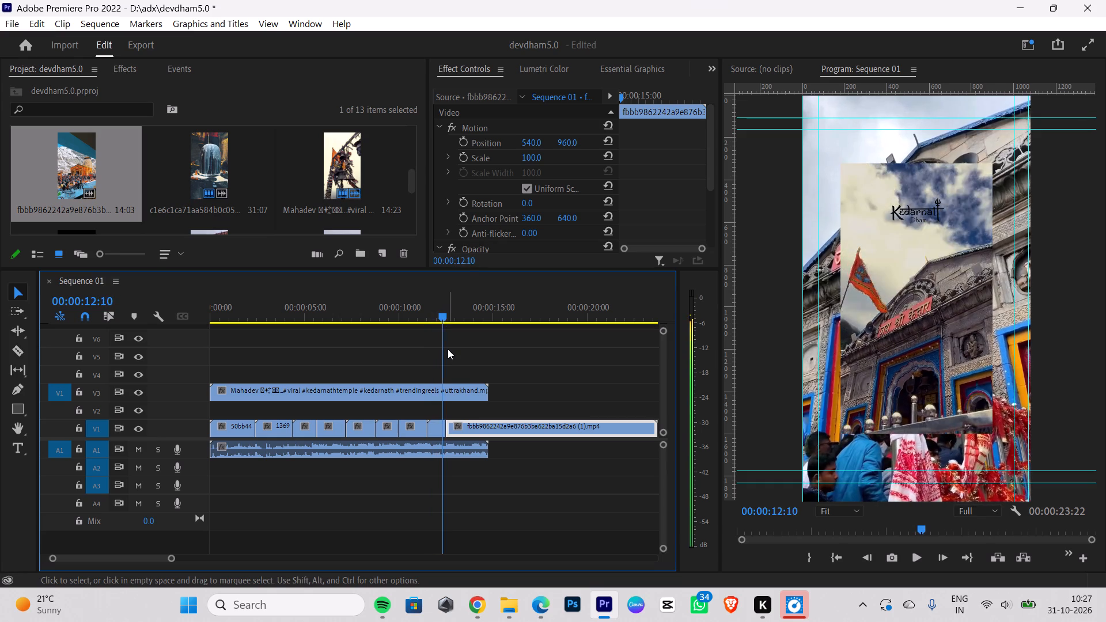
pyautogui.press('Right')
pyautogui.press('Right')
pyautogui.press('Right')
pyautogui.press('Right')
pyautogui.press('Right')
pyautogui.press('Right')
pyautogui.press('Right')
pyautogui.press('Right')
pyautogui.press('Right')
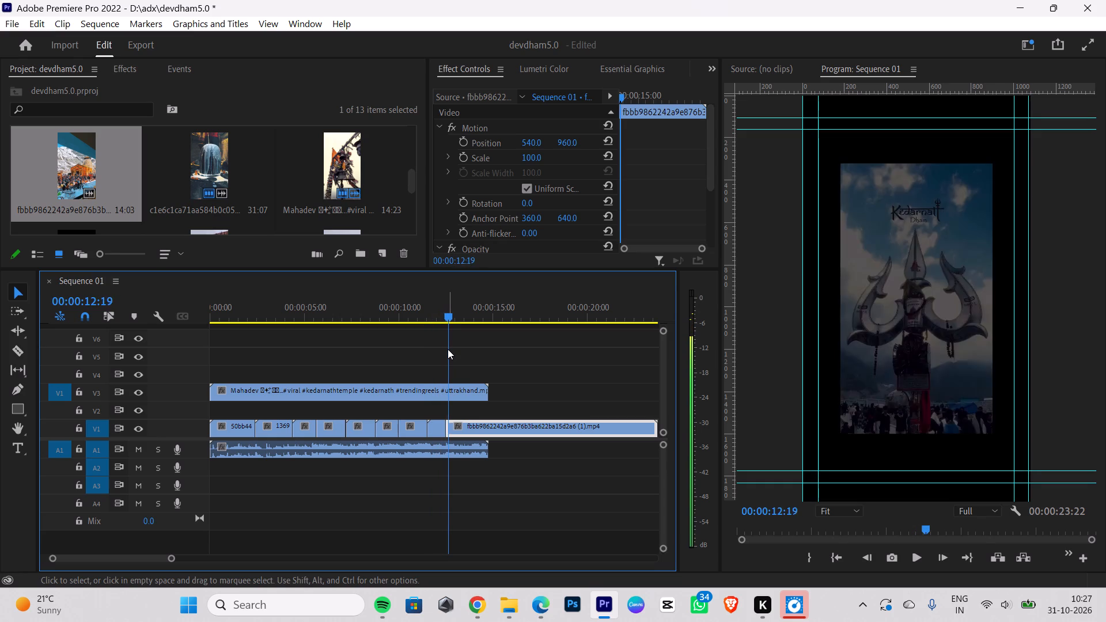
pyautogui.press('Right')
pyautogui.press('Right')
pyautogui.press('Right')
pyautogui.press('Right')
pyautogui.press('Right')
pyautogui.press('Right')
pyautogui.press('Right')
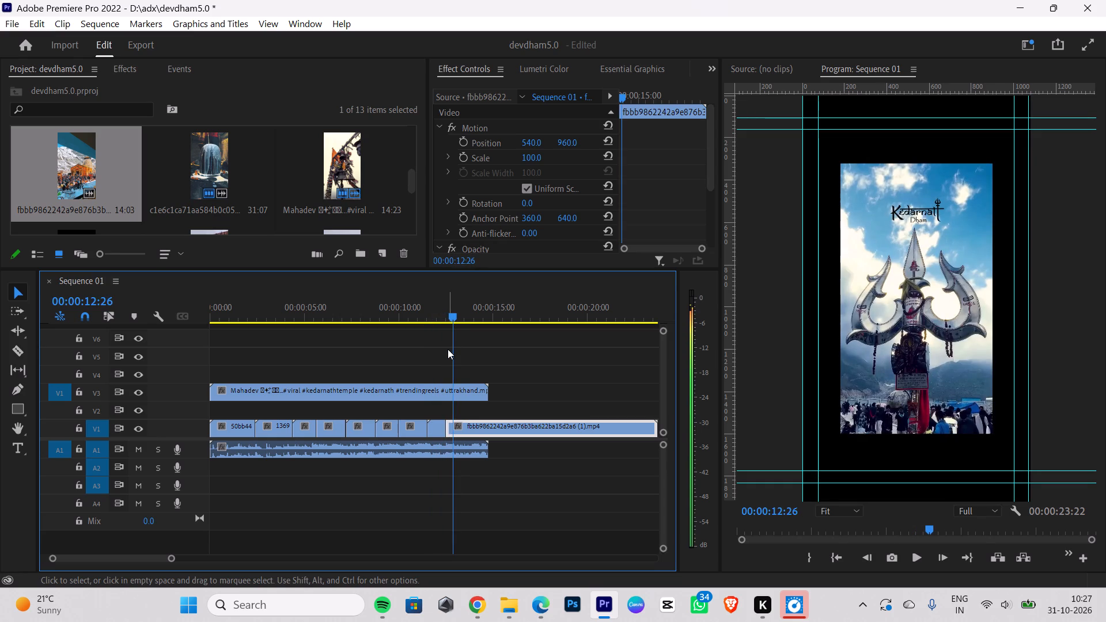
# Trim about 2 more seconds off the start of the fbbb9862 clip on V1 and move it back against the 23796505 clip.
pyautogui.moveTo(449, 430); pyautogui.dragTo(449, 431)
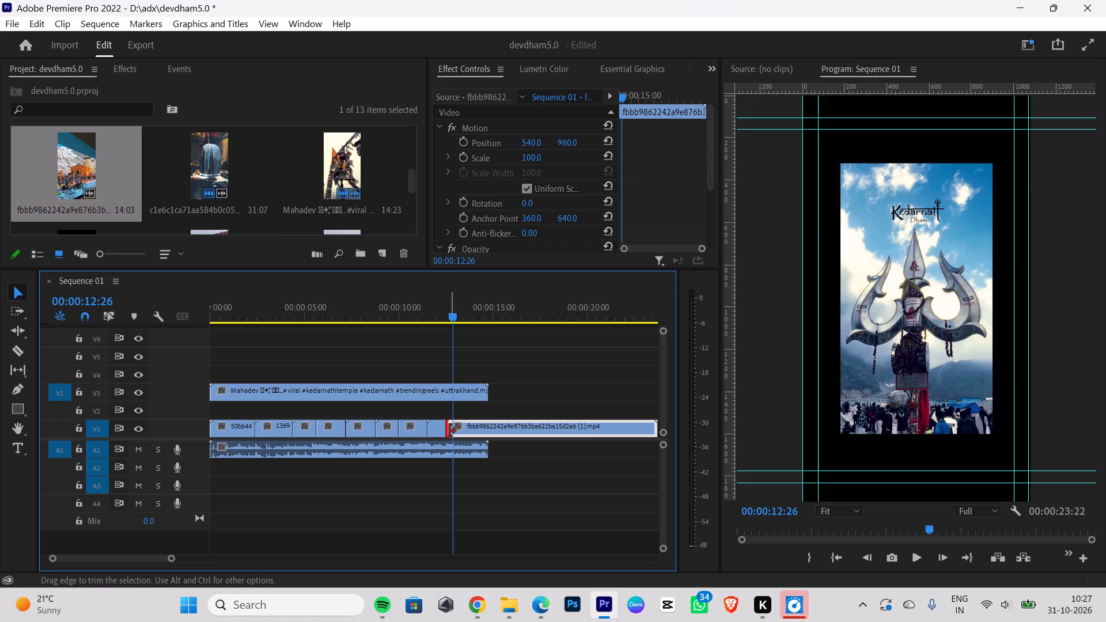
pyautogui.moveTo(449, 431); pyautogui.dragTo(474, 424)
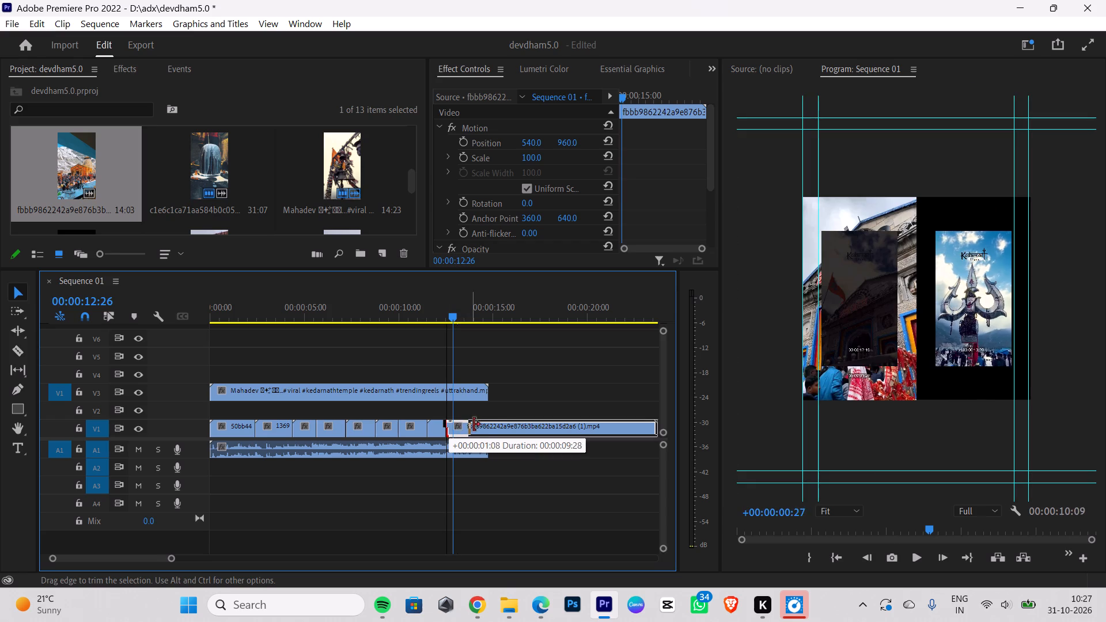
pyautogui.moveTo(474, 424); pyautogui.dragTo(496, 423)
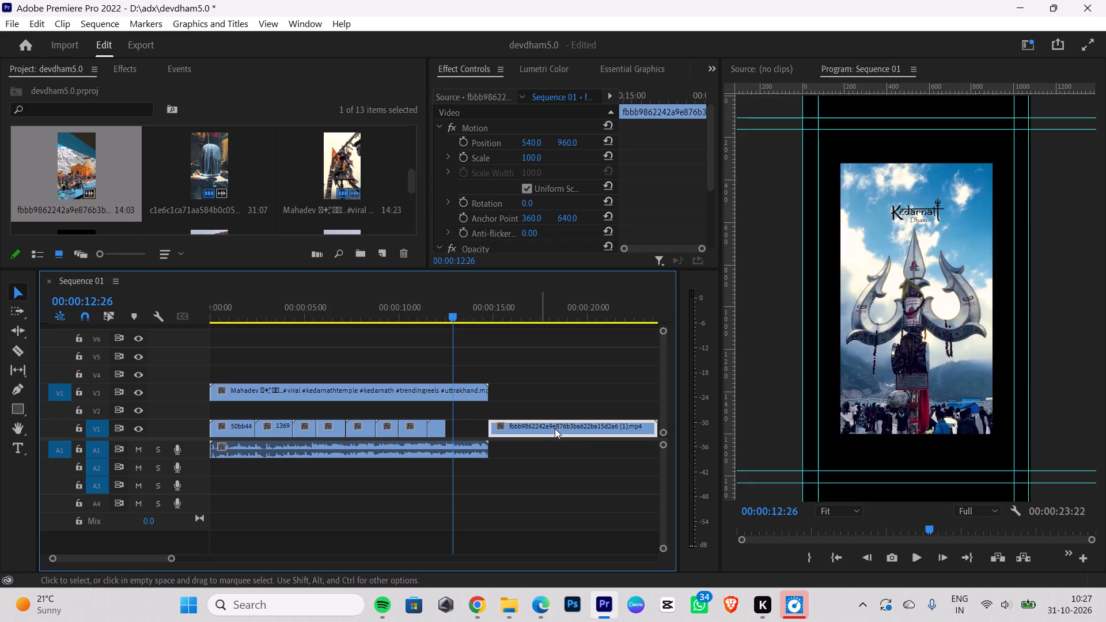
pyautogui.moveTo(555, 428); pyautogui.dragTo(510, 435)
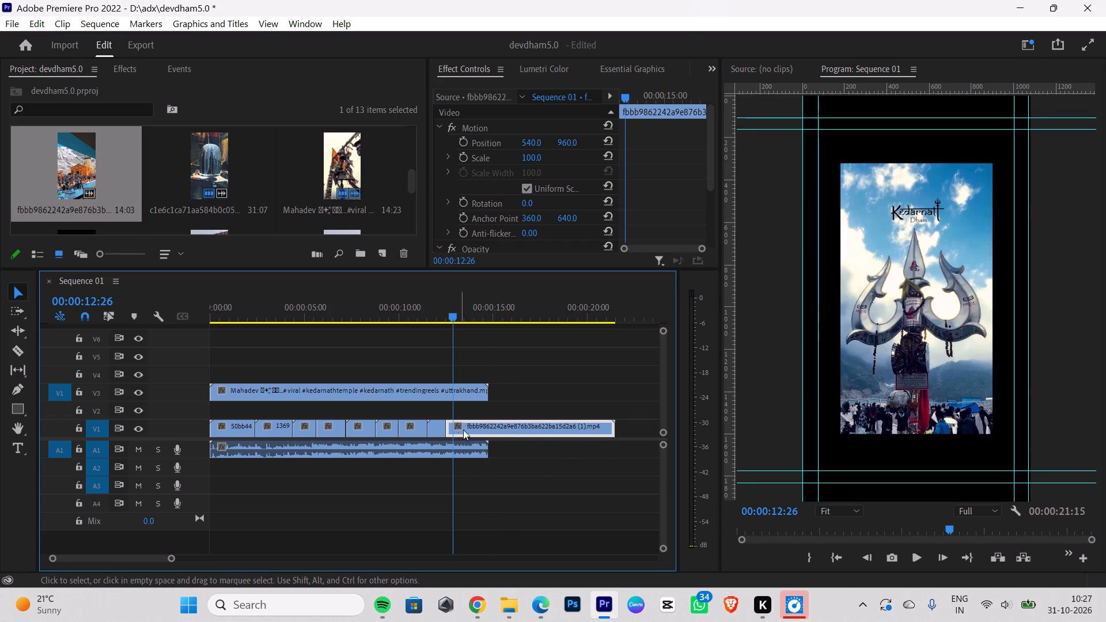
# Scale the fbbb9862 clip on V1 to the frame size.
pyautogui.rightClick(469, 427)
pyautogui.click(505, 552)
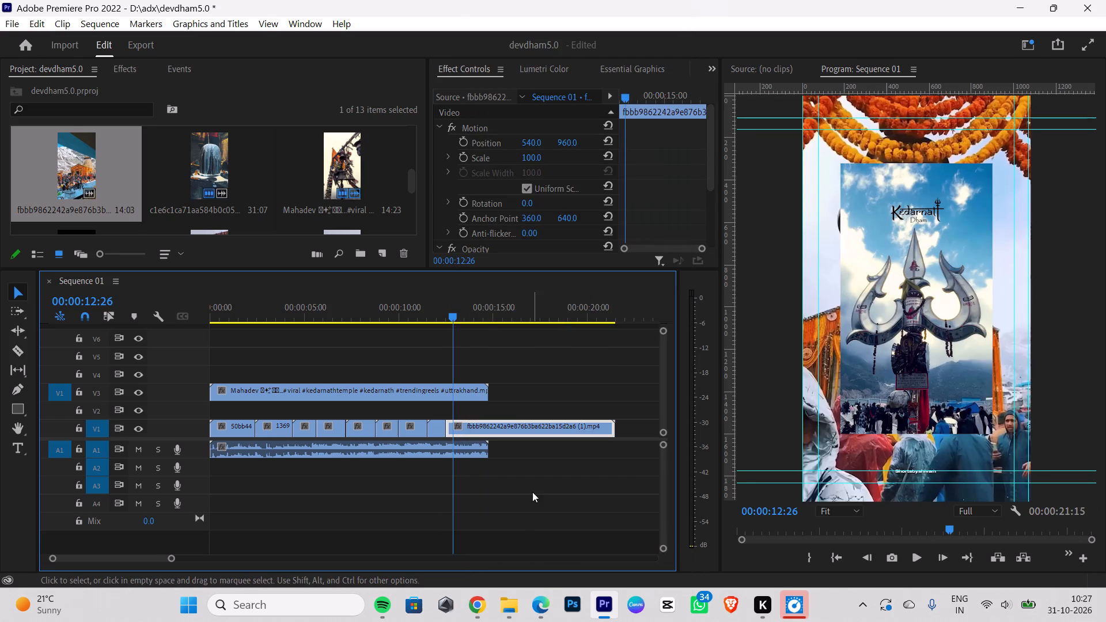
# Compare the cut into the fbbb9862 clip on V1 frame by frame with the reference clip's fade to the trident shot.
pyautogui.moveTo(452, 318); pyautogui.dragTo(436, 323)
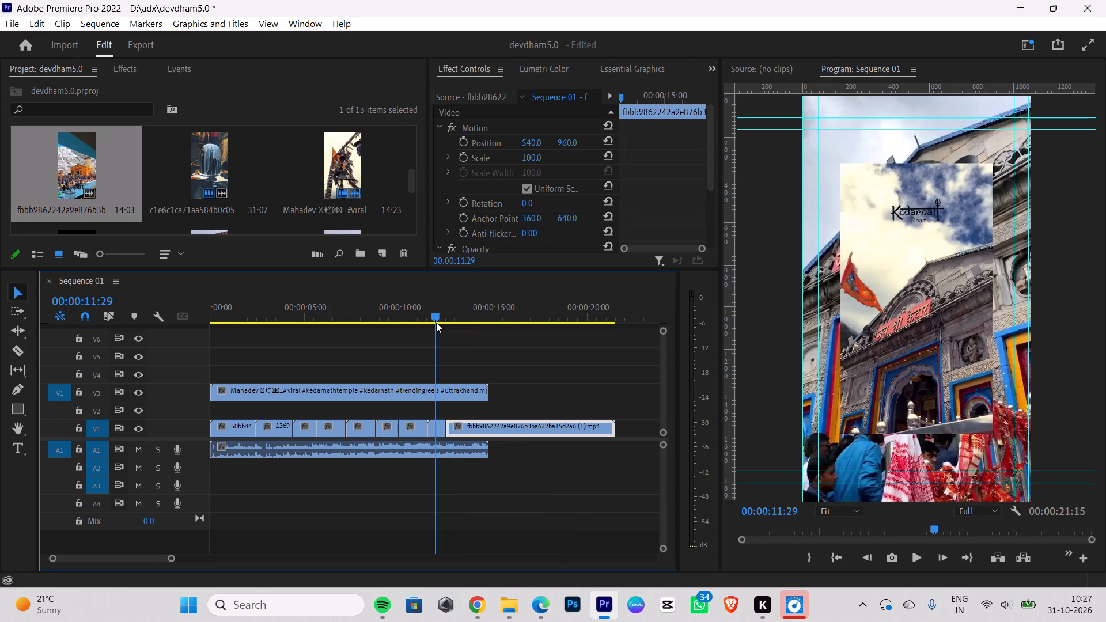
pyautogui.moveTo(436, 323); pyautogui.dragTo(435, 325)
pyautogui.press('Right')
pyautogui.press('Right')
pyautogui.press('Right')
pyautogui.press('Right')
pyautogui.press('Right')
pyautogui.press('Right')
pyautogui.press('Right')
pyautogui.press('Right')
pyautogui.press('Right')
pyautogui.press('Right')
pyautogui.press('Right')
pyautogui.press('Right')
pyautogui.press('Right')
pyautogui.press('Right')
pyautogui.press('Right')
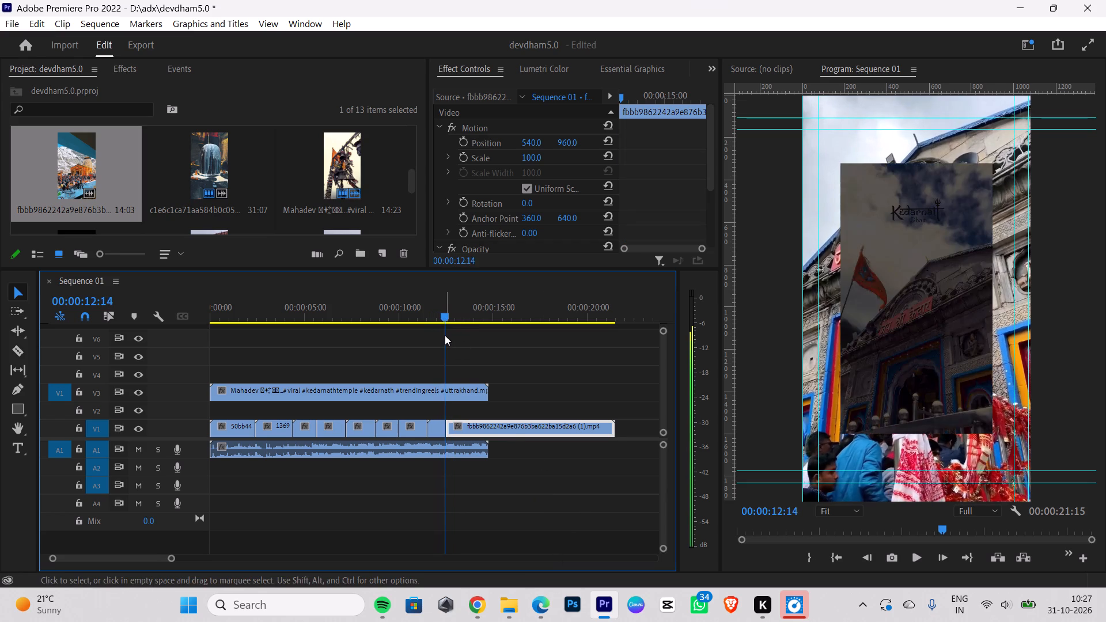
pyautogui.press('Right')
pyautogui.press('Right')
pyautogui.press('Right')
pyautogui.press('Right')
pyautogui.press('Right')
pyautogui.press('Right')
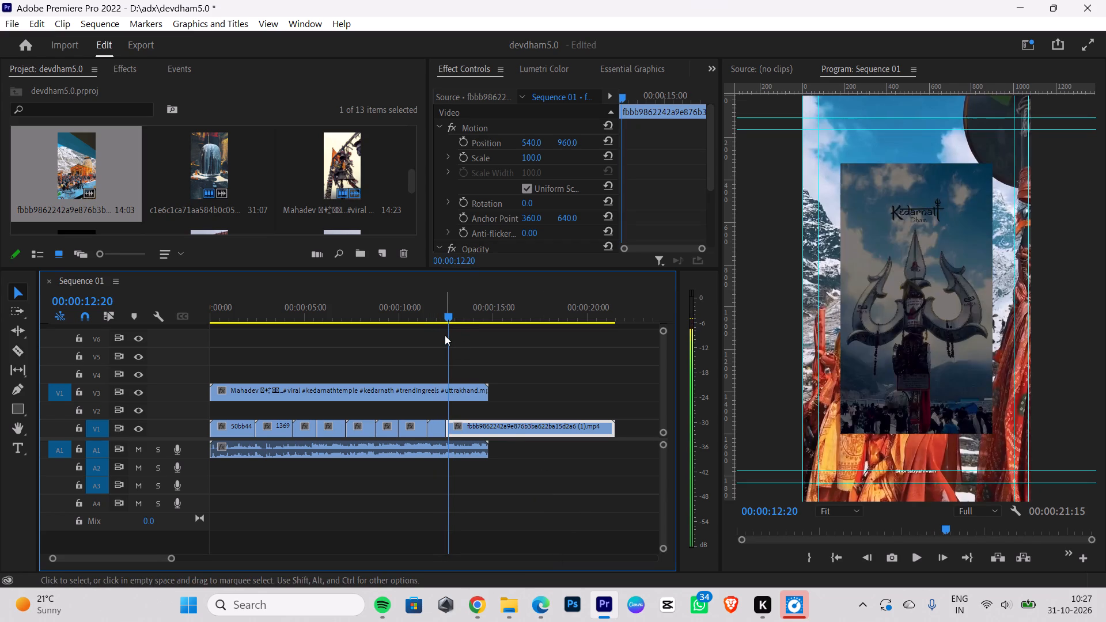
pyautogui.press('Right')
pyautogui.press('Left')
pyautogui.press('Left')
pyautogui.press('Left')
pyautogui.press('Left')
pyautogui.press('Left')
pyautogui.press('Left')
pyautogui.press('Left')
pyautogui.press('Left')
pyautogui.press('Left')
pyautogui.press('Left')
pyautogui.press('Left')
pyautogui.press('Left')
pyautogui.press('Left')
pyautogui.press('Left')
pyautogui.press('Left')
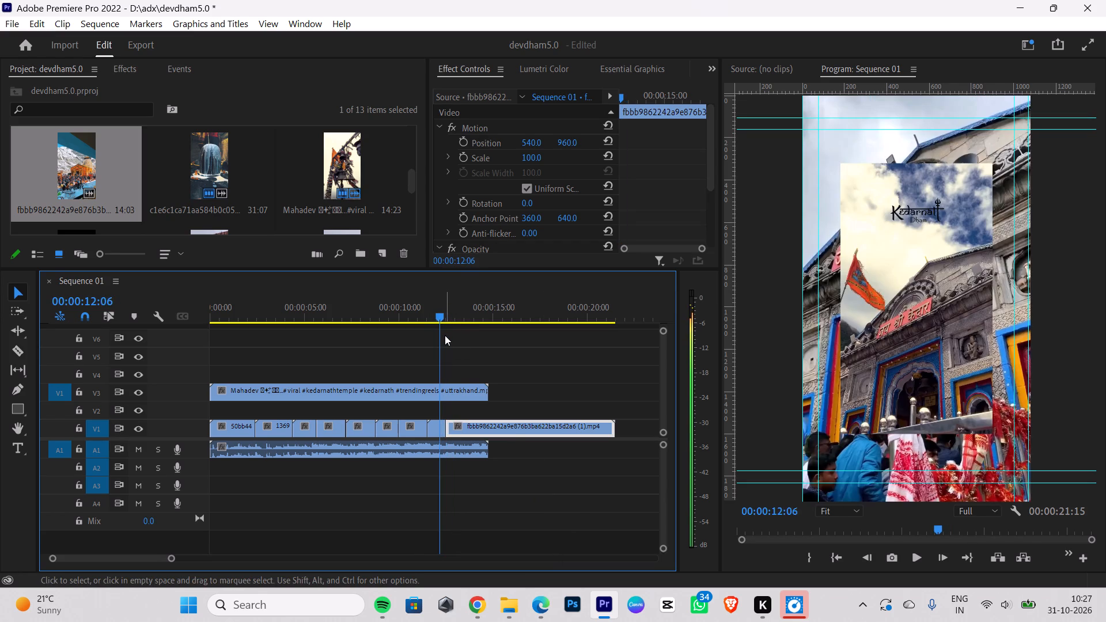
pyautogui.press('Right')
pyautogui.press('Right')
pyautogui.press('Right')
pyautogui.press('Right')
pyautogui.press('Right')
pyautogui.press('Right')
pyautogui.press('Right')
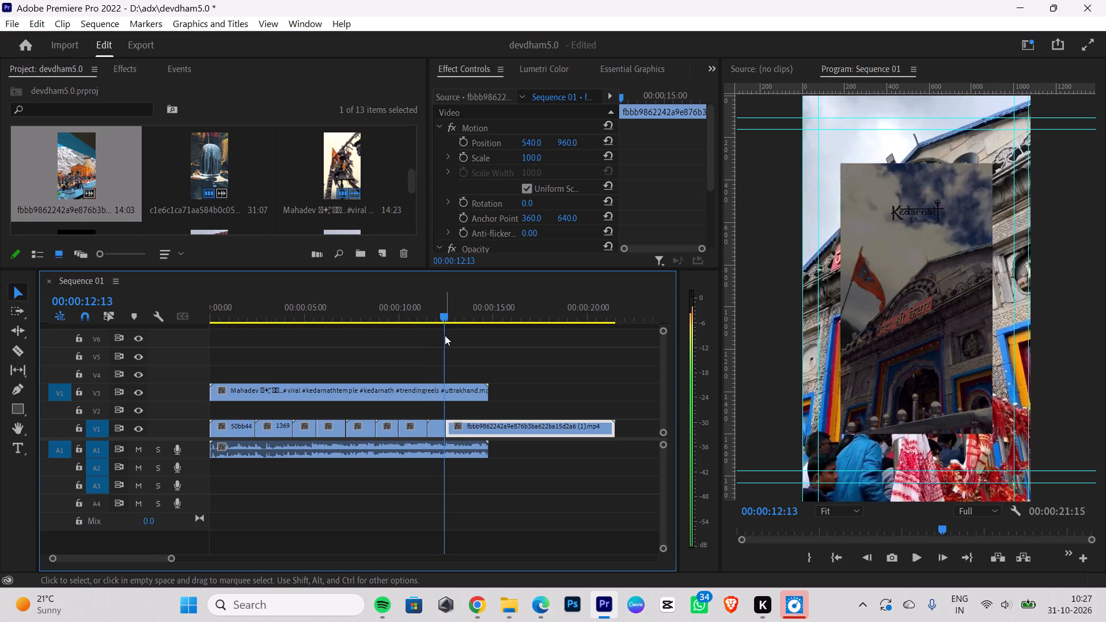
pyautogui.press('Right')
pyautogui.press('Right')
pyautogui.press('Right')
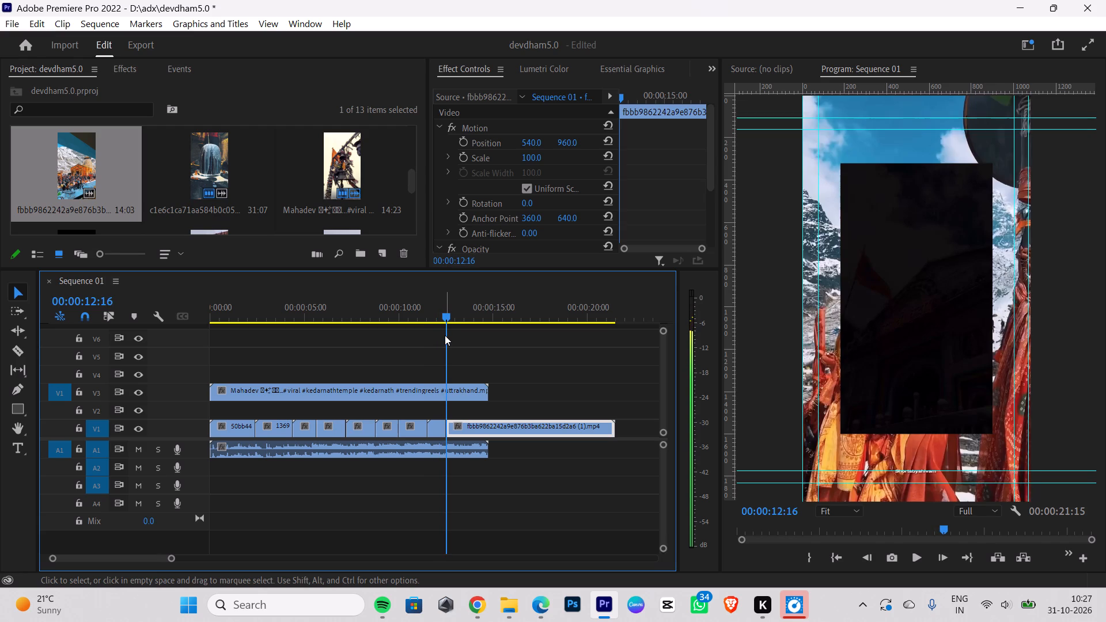
pyautogui.click(474, 422)
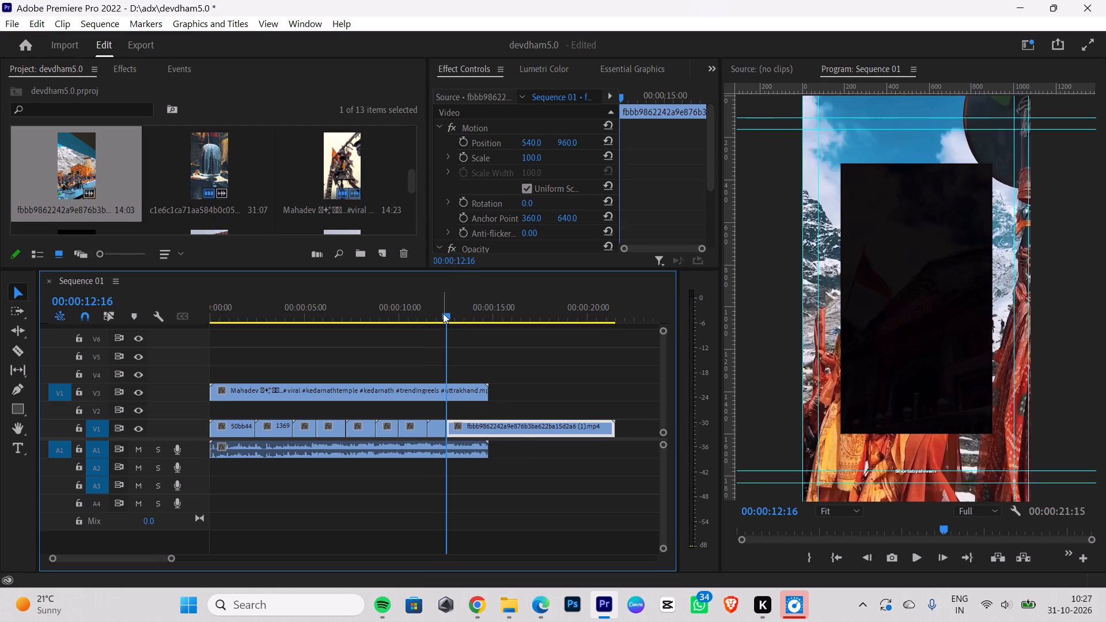
# Split the fbbb9862 clip on V1 at 00:00:12:27 and delete the short piece before the cut.
pyautogui.moveTo(443, 313); pyautogui.dragTo(450, 316)
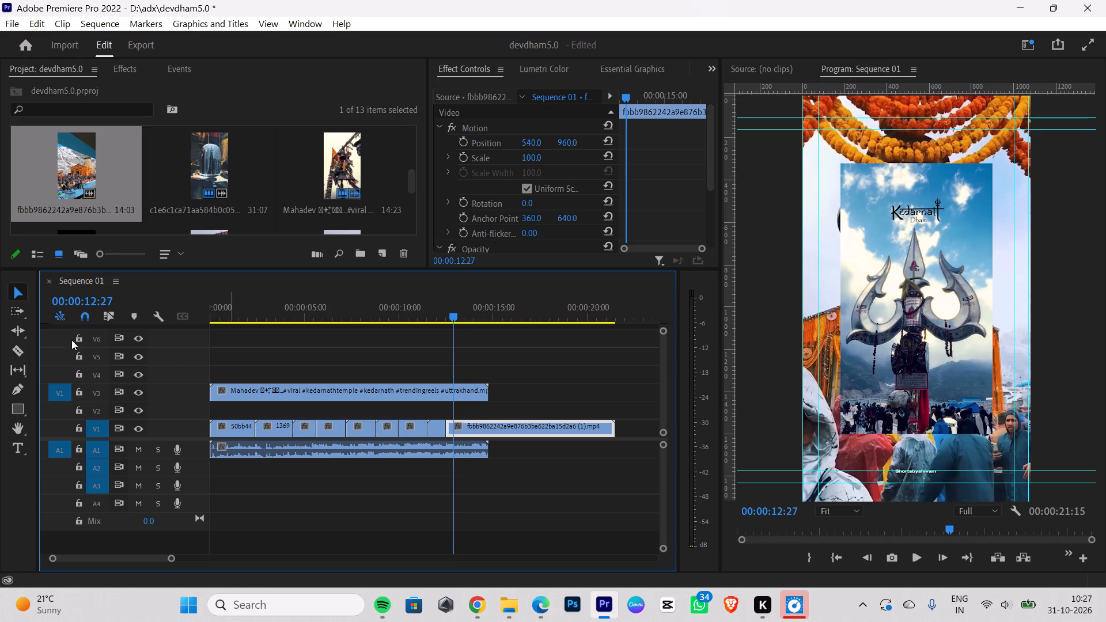
pyautogui.click(21, 351)
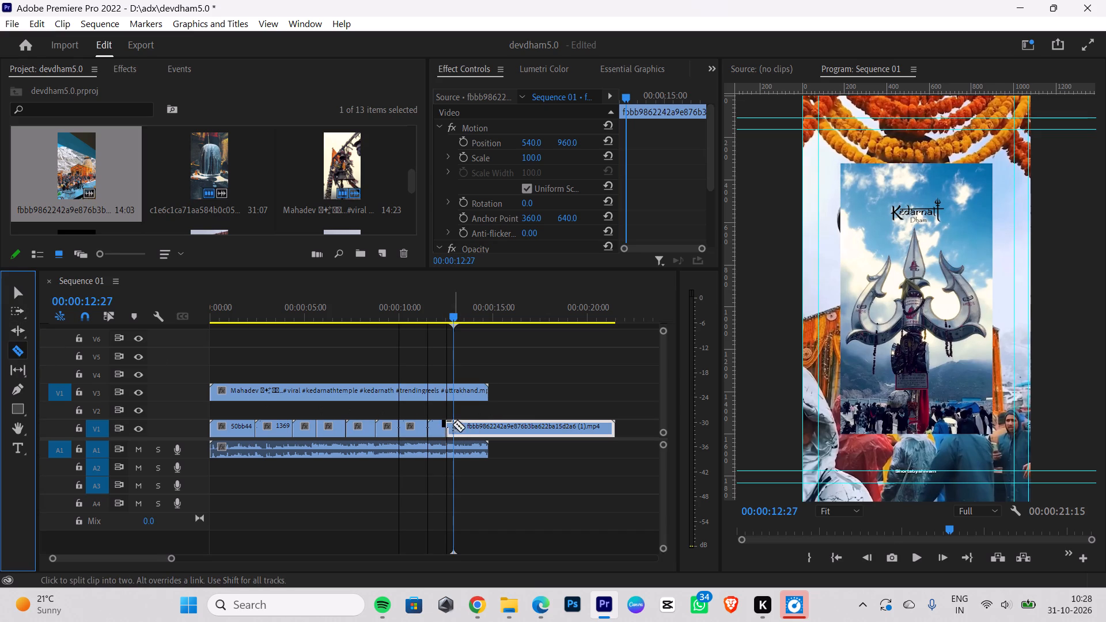
pyautogui.click(454, 423)
pyautogui.click(18, 287)
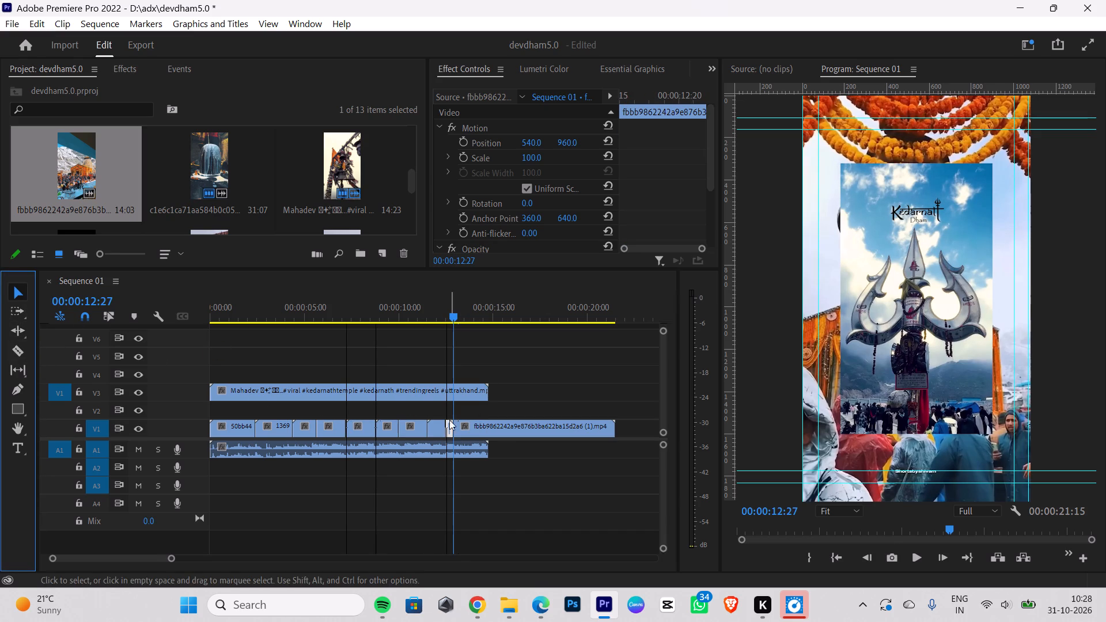
pyautogui.click(450, 427)
pyautogui.press('BackSpace')
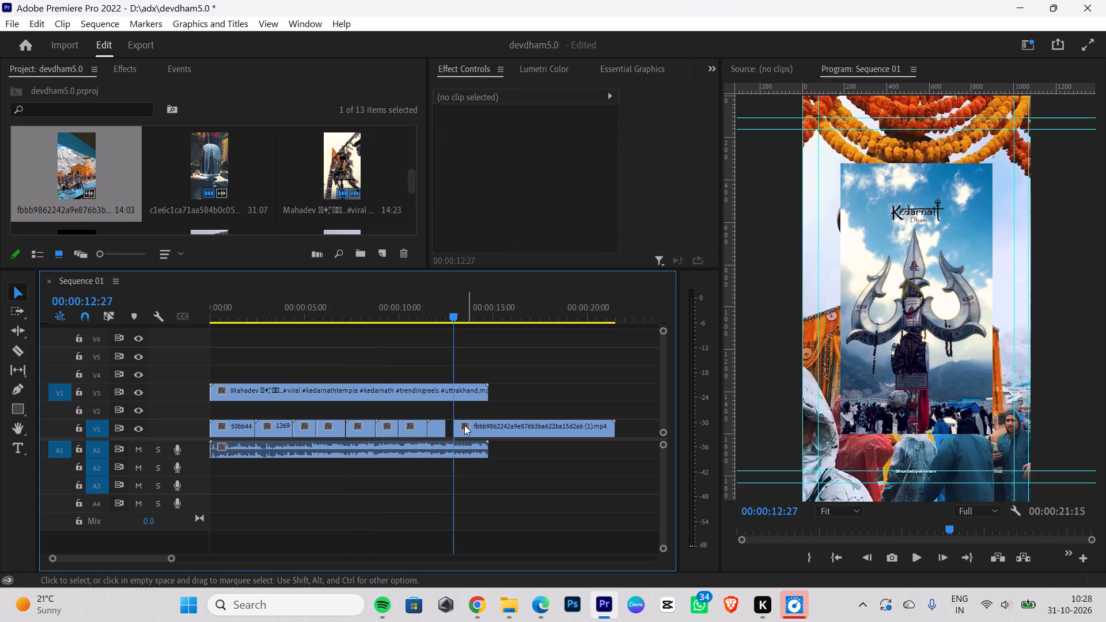
# Extend the end of the 23796505 clip on V1 to meet the fbbb9862 clip at 00:00:12:27.
pyautogui.click(442, 426)
pyautogui.moveTo(444, 423); pyautogui.dragTo(453, 422)
# Review the fbbb9862 shot on V1 against the reference clip from the new cut through to the reference clip's end.
pyautogui.press('Right')
pyautogui.press('Right')
pyautogui.press('Right')
pyautogui.press('Right')
pyautogui.press('Right')
pyautogui.press('Right')
pyautogui.press('Right')
pyautogui.press('Right')
pyautogui.press('Right')
pyautogui.press('Right')
pyautogui.press('Right')
pyautogui.press('Right')
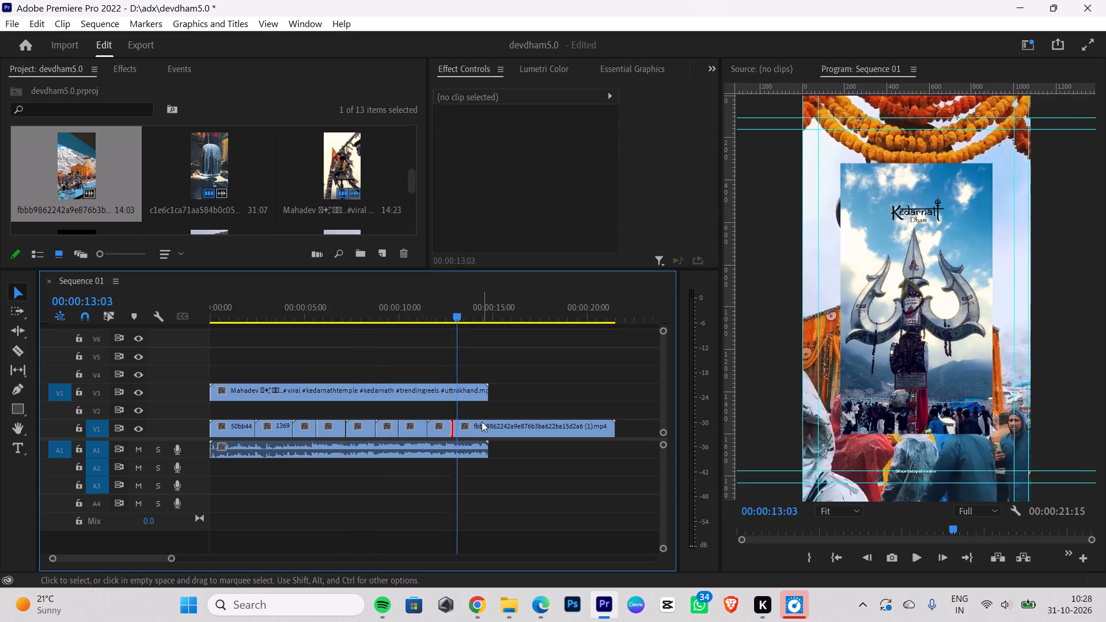
pyautogui.press('Right')
pyautogui.press('Left')
pyautogui.press('Left')
pyautogui.press('Left')
pyautogui.press('Left')
pyautogui.press('Left')
pyautogui.press('Left')
pyautogui.press('Left')
pyautogui.press('Left')
pyautogui.press('Left')
pyautogui.press('Left')
pyautogui.press('Left')
pyautogui.press('Left')
pyautogui.press('Left')
pyautogui.press('Left')
pyautogui.press('Left')
pyautogui.press('Left')
pyautogui.press('Left')
pyautogui.press('Left')
pyautogui.press('Left')
pyautogui.press('Left')
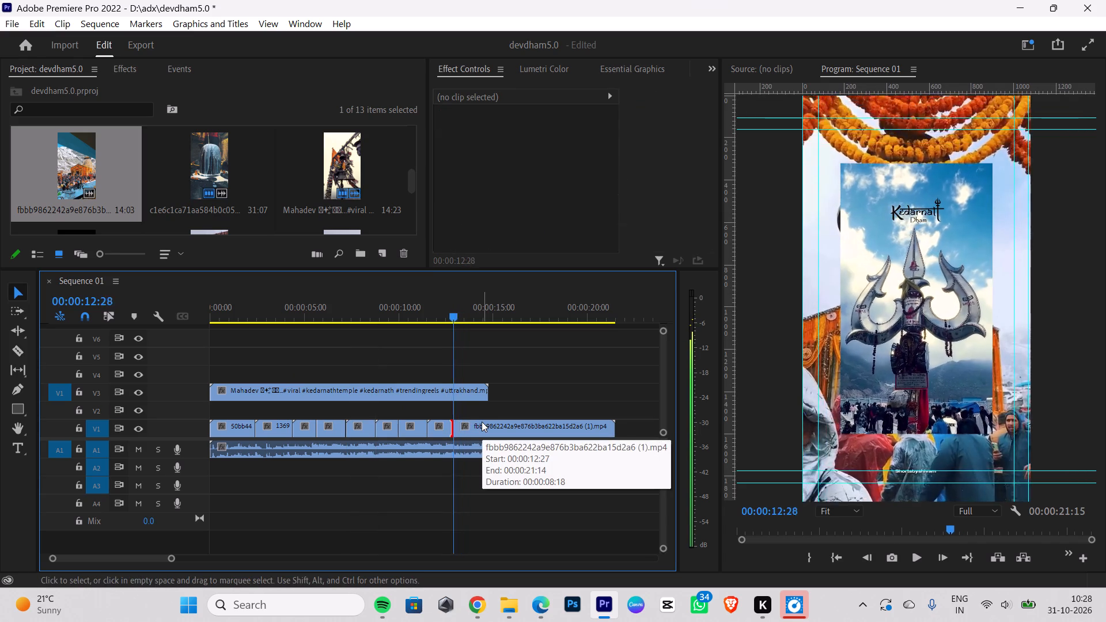
pyautogui.press('Right')
pyautogui.press('Right')
pyautogui.press('Right')
pyautogui.press('Right')
pyautogui.press('Right')
pyautogui.press('Right')
pyautogui.press('Right')
pyautogui.press('Right')
pyautogui.press('Right')
pyautogui.press('Right')
pyautogui.press('Right')
pyautogui.press('Right')
pyautogui.press('Right')
pyautogui.press('Right')
pyautogui.press('Right')
pyautogui.press('Right')
pyautogui.press('Right')
pyautogui.press('Right')
pyautogui.press('Right')
pyautogui.press('Right')
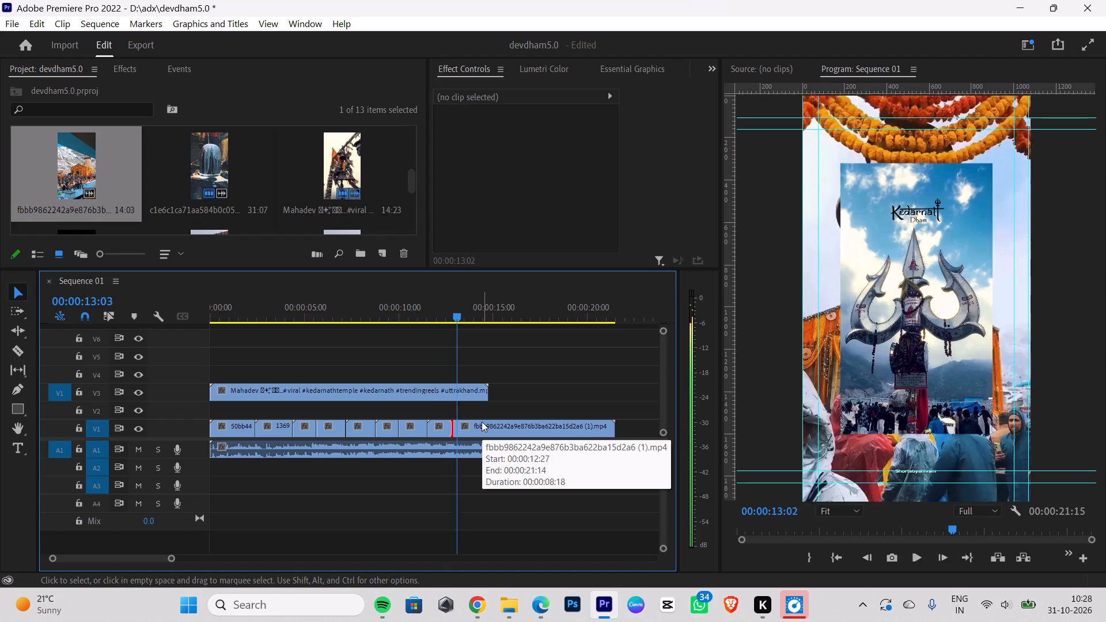
pyautogui.press('Right')
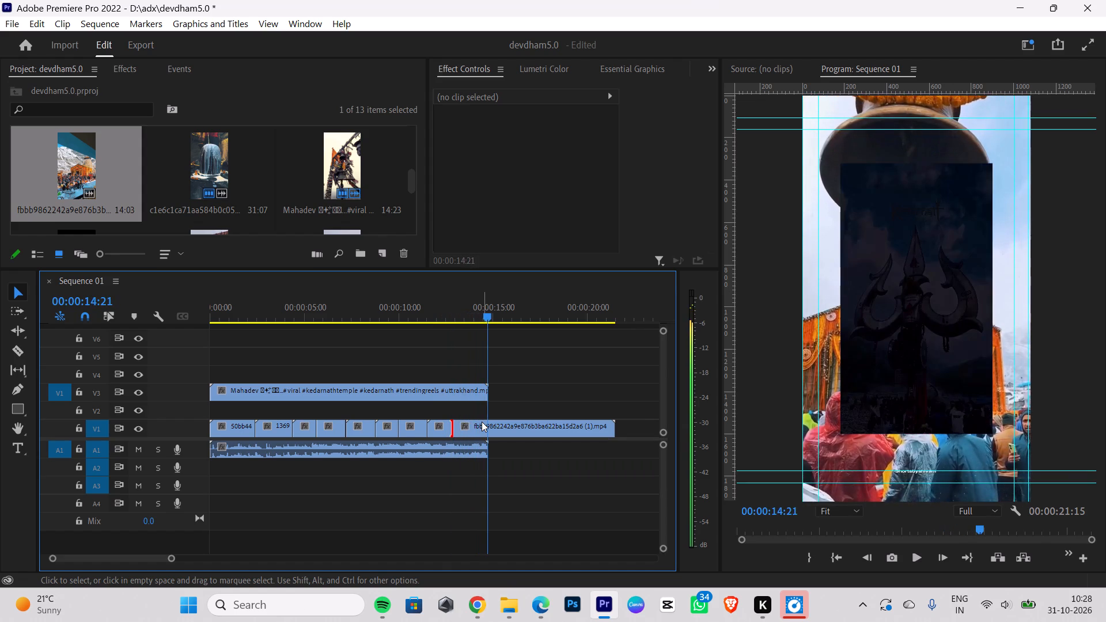
pyautogui.press('Right')
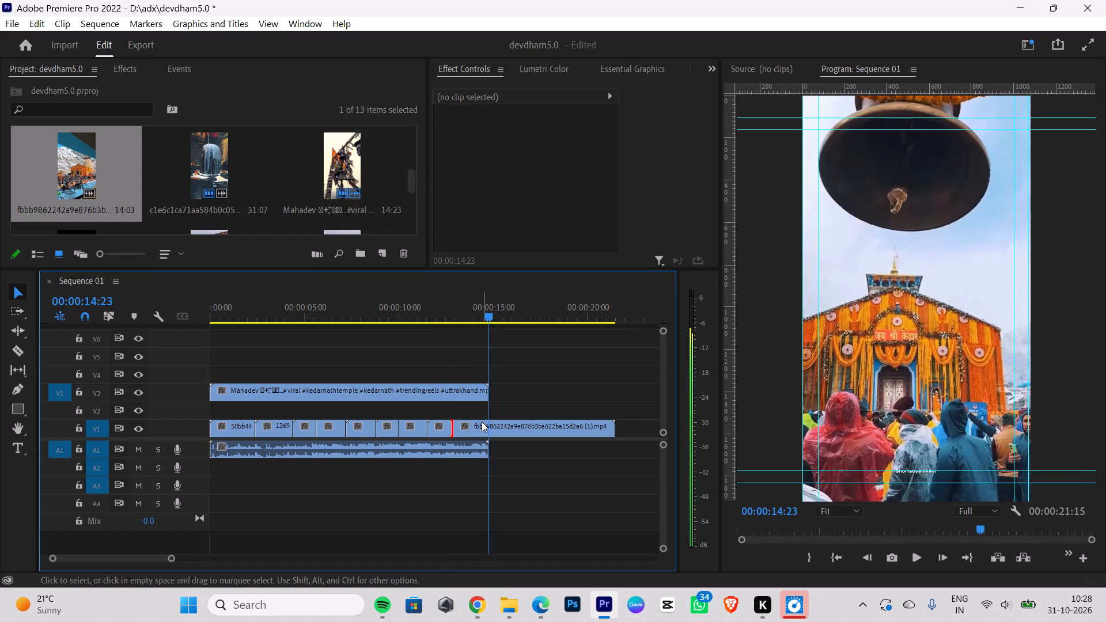
# Compare the fbbb9862 shot on V1 with the reference clip frame by frame, from just before its cut through to the reference's end.
pyautogui.press('Left')
pyautogui.press('Left')
pyautogui.press('Left')
pyautogui.press('Left')
pyautogui.press('Left')
pyautogui.press('Left')
pyautogui.press('Left')
pyautogui.press('Left')
pyautogui.press('Left')
pyautogui.press('Left')
pyautogui.press('Left')
pyautogui.press('Left')
pyautogui.press('Left')
pyautogui.press('Left')
pyautogui.press('Left')
pyautogui.press('Left')
pyautogui.press('Left')
pyautogui.press('Left')
pyautogui.press('Left')
pyautogui.press('Left')
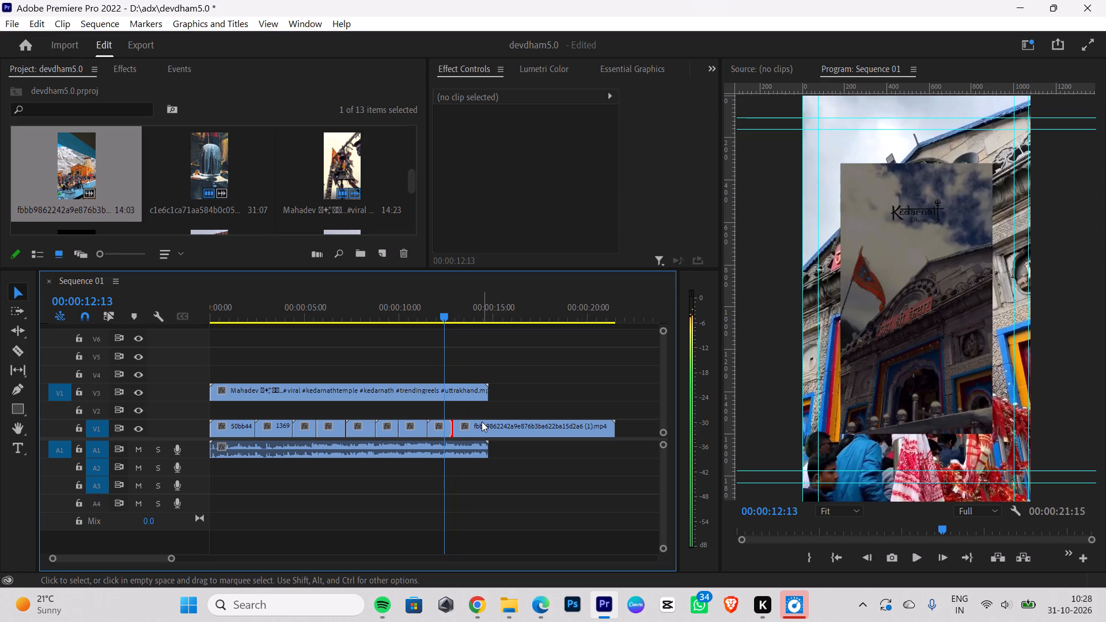
pyautogui.press('Right')
pyautogui.press('Right')
pyautogui.press('Right')
pyautogui.press('Right')
pyautogui.press('Right')
pyautogui.press('Right')
pyautogui.press('Right')
pyautogui.press('Right')
pyautogui.press('Right')
pyautogui.press('Right')
pyautogui.press('Right')
pyautogui.press('Right')
pyautogui.press('Right')
pyautogui.press('Right')
pyautogui.press('Right')
pyautogui.press('Right')
pyautogui.press('Right')
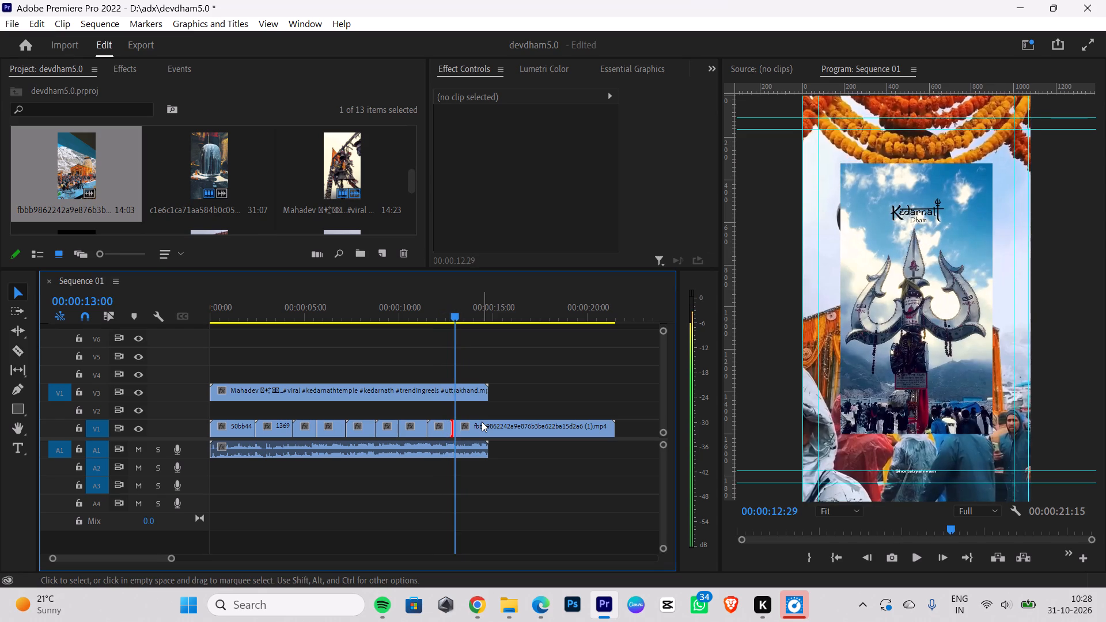
pyautogui.press('Right')
pyautogui.press('Right')
pyautogui.press('Right')
pyautogui.press('Right')
pyautogui.press('Right')
pyautogui.press('Right')
pyautogui.press('Right')
pyautogui.press('Right')
pyautogui.press('Right')
pyautogui.press('Right')
pyautogui.press('Right')
pyautogui.press('Right')
pyautogui.press('Right')
pyautogui.press('Right')
pyautogui.press('Right')
pyautogui.press('Right')
pyautogui.press('Right')
pyautogui.press('Right')
pyautogui.press('Right')
pyautogui.press('Right')
pyautogui.press('Right')
pyautogui.press('Right')
pyautogui.press('Right')
pyautogui.press('Right')
pyautogui.press('Right')
pyautogui.press('Right')
pyautogui.press('Right')
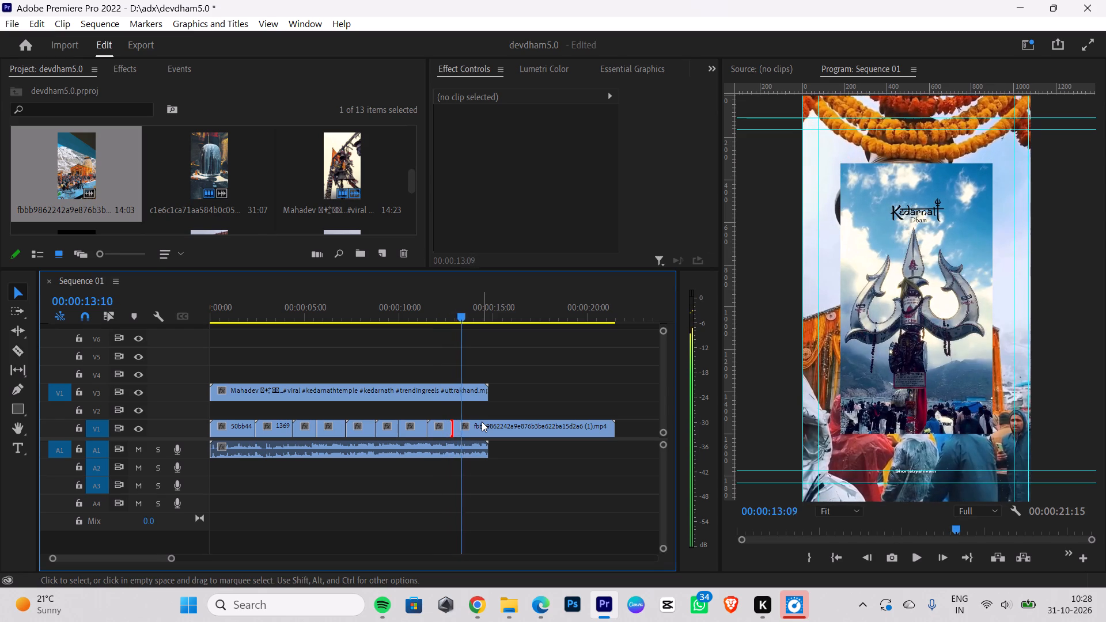
pyautogui.press('Right')
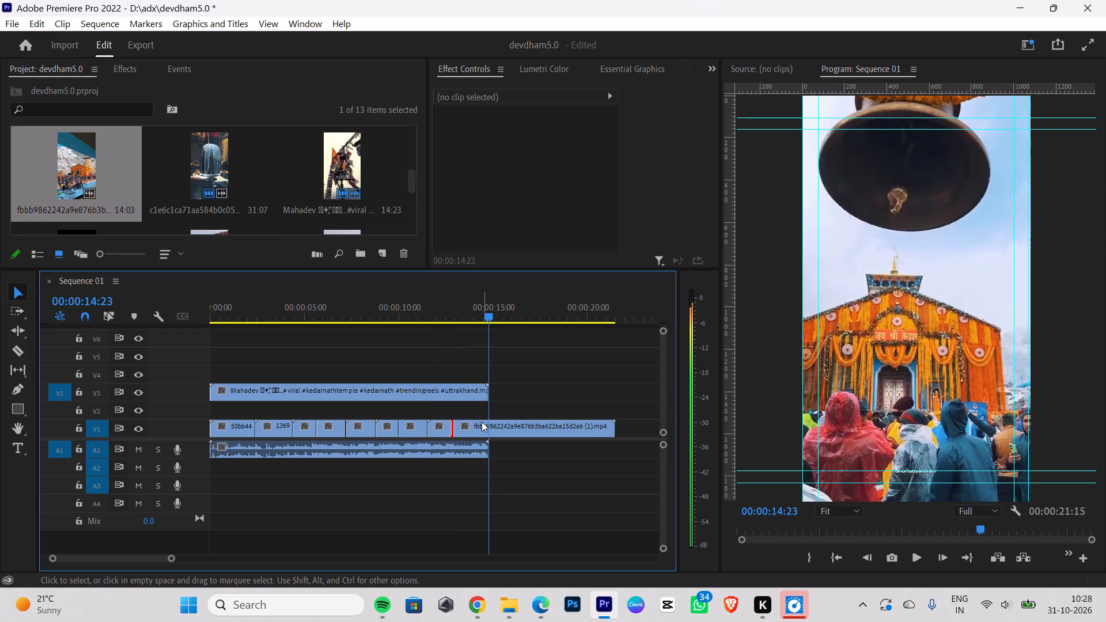
# Split the fbbb9862 clip on V1 at 00:00:14:23, where the reference clip ends, and delete the piece after the cut.
pyautogui.click(19, 361)
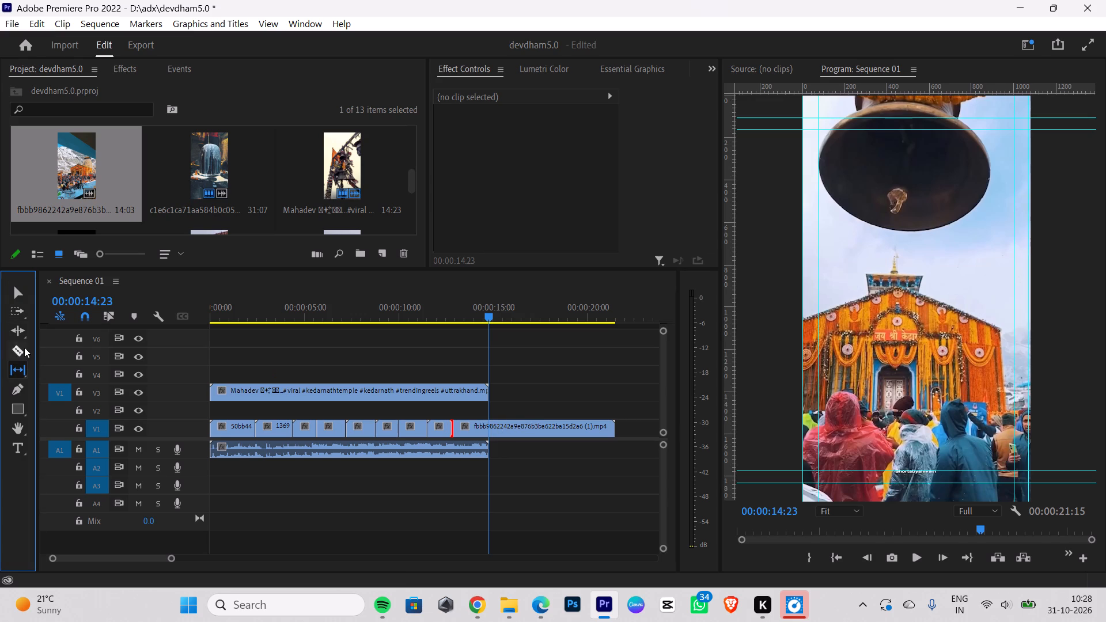
pyautogui.click(25, 347)
pyautogui.click(487, 426)
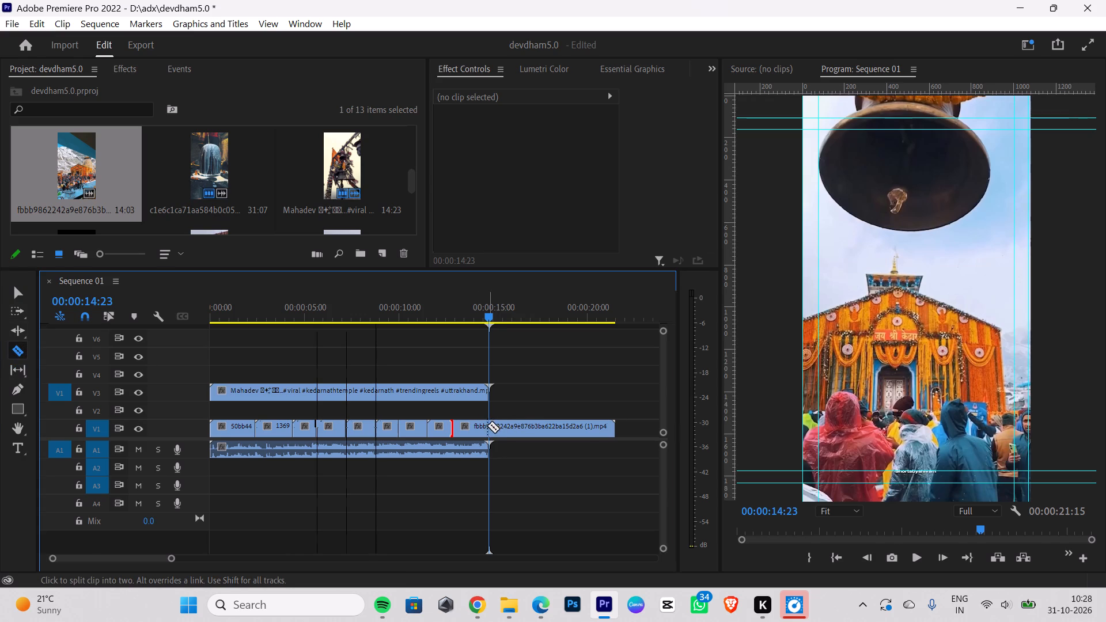
pyautogui.click(20, 296)
pyautogui.click(556, 433)
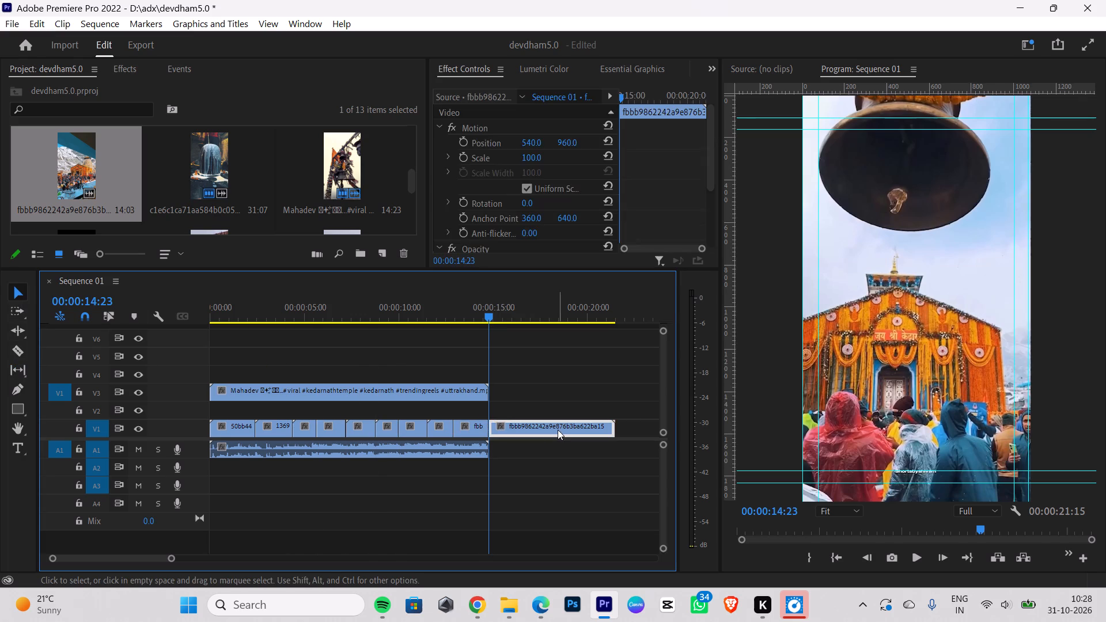
pyautogui.press('BackSpace')
# Play the whole V1 edit from the start with the V3 reference track hidden, and show V3 again.
pyautogui.moveTo(477, 316); pyautogui.dragTo(0, 368)
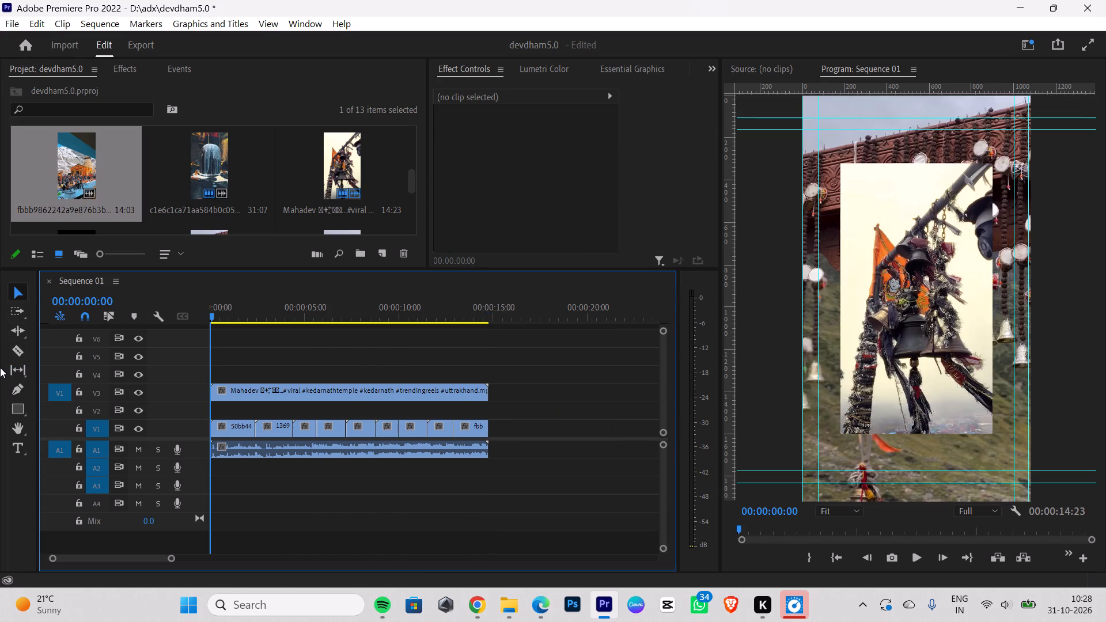
pyautogui.click(138, 393)
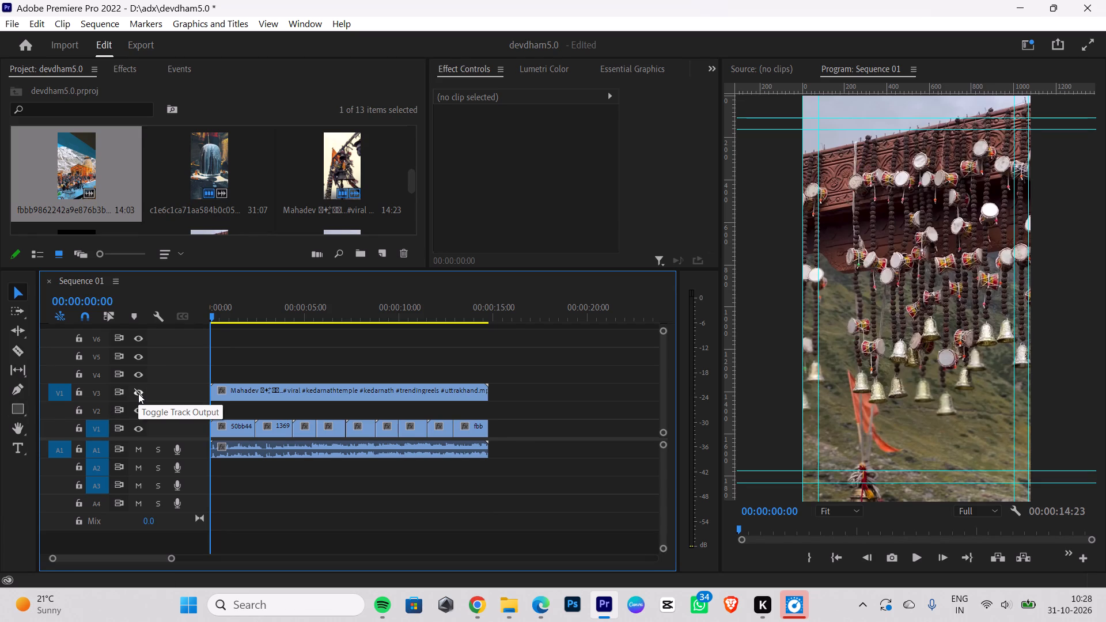
pyautogui.press('space')
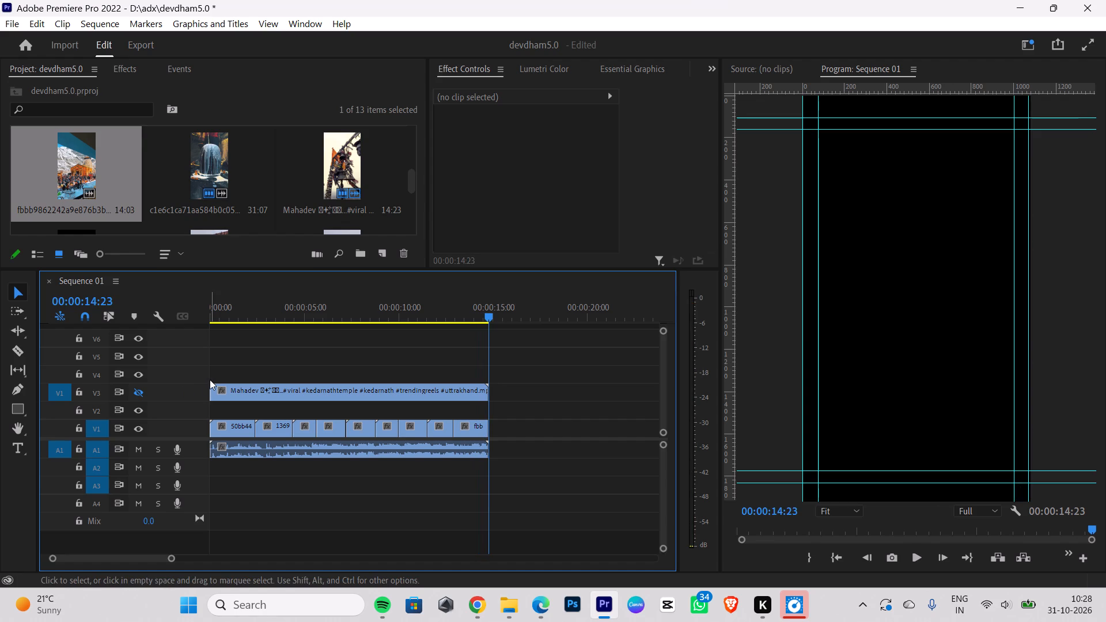
pyautogui.moveTo(490, 311); pyautogui.dragTo(0, 438)
pyautogui.click(134, 395)
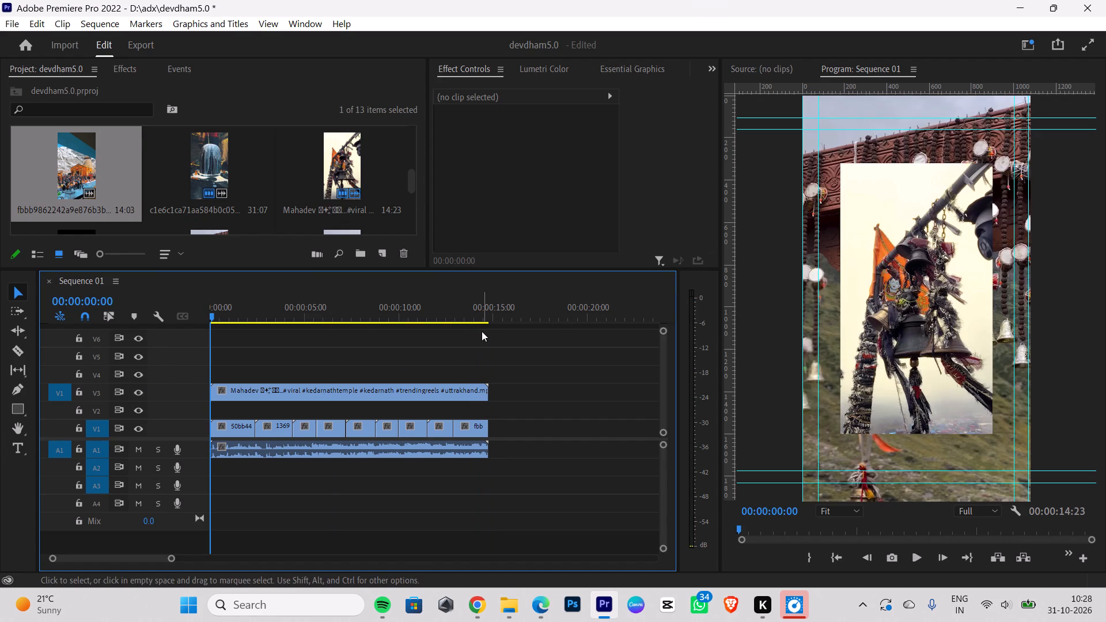
# Examine the reference clip's first shot frame by frame from the sequence start to its transition around 00:00:02:08.
pyautogui.press('Right')
pyautogui.press('Right')
pyautogui.press('Right')
pyautogui.press('Right')
pyautogui.press('Right')
pyautogui.press('Right')
pyautogui.press('Right')
pyautogui.press('Right')
pyautogui.press('Right')
pyautogui.press('Right')
pyautogui.press('Right')
pyautogui.press('Right')
pyautogui.press('Right')
pyautogui.press('Right')
pyautogui.press('Right')
pyautogui.press('Right')
pyautogui.press('Right')
pyautogui.press('Right')
pyautogui.press('Right')
pyautogui.press('Right')
pyautogui.press('Right')
pyautogui.press('Right')
pyautogui.press('Right')
pyautogui.press('Right')
pyautogui.press('Right')
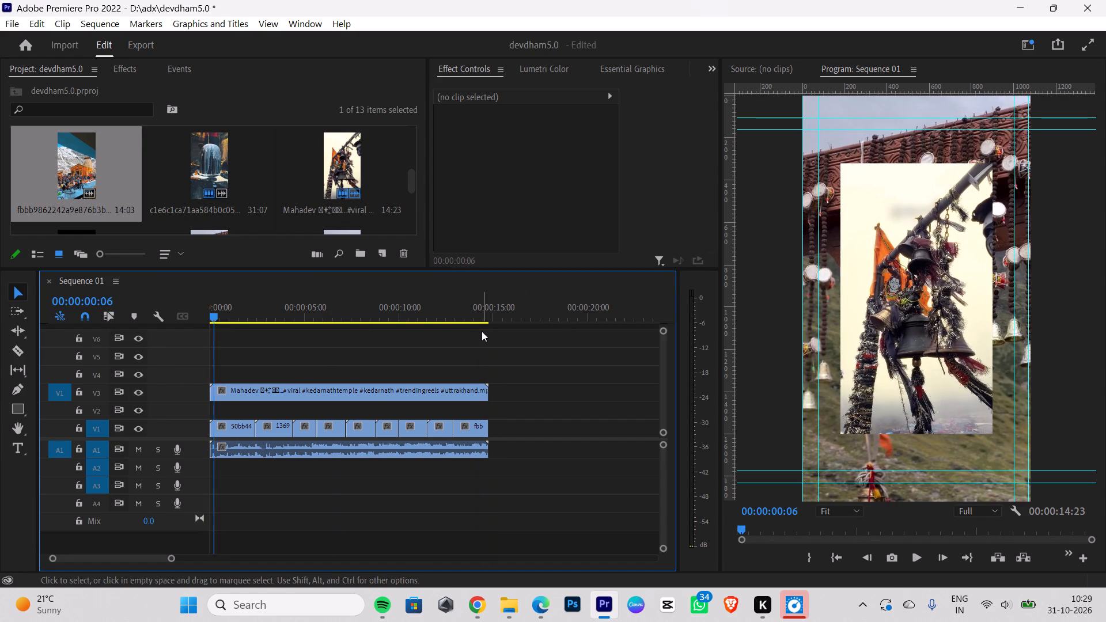
pyautogui.press('Right')
pyautogui.press('Right')
pyautogui.press('Right')
pyautogui.press('Right')
pyautogui.press('Right')
pyautogui.press('Right')
pyautogui.press('Right')
pyautogui.press('Right')
pyautogui.press('Right')
pyautogui.press('Right')
pyautogui.press('Right')
pyautogui.press('Right')
pyautogui.press('Right')
pyautogui.press('Right')
pyautogui.press('Right')
pyautogui.press('Right')
pyautogui.press('Right')
pyautogui.press('Right')
pyautogui.press('Right')
pyautogui.press('Right')
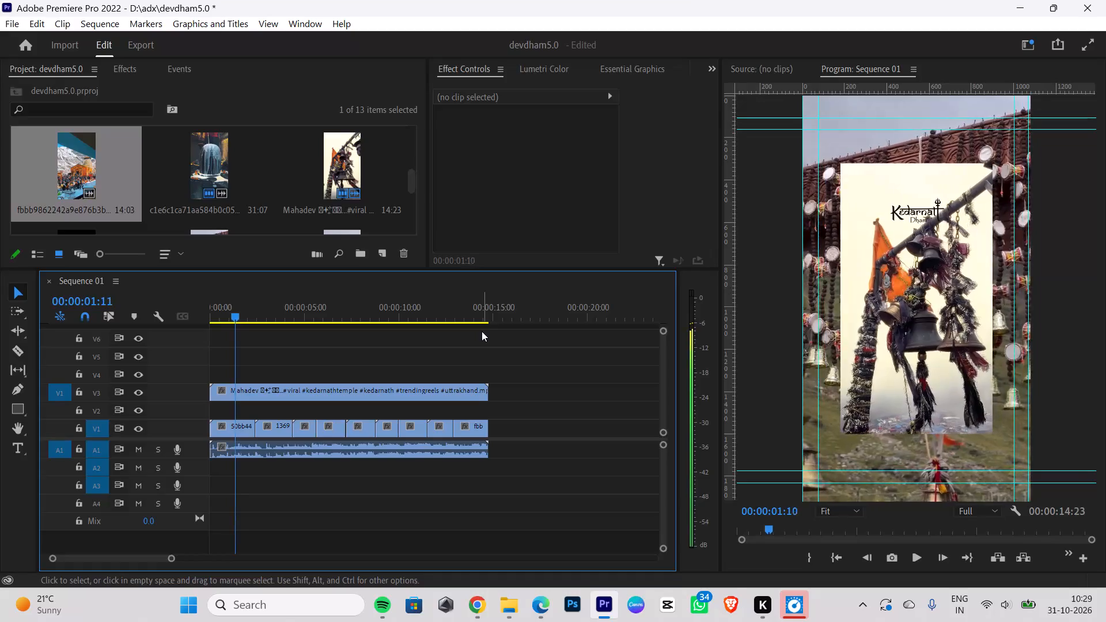
pyautogui.press('Right')
pyautogui.press('Right')
pyautogui.press('Right')
pyautogui.press('Right')
pyautogui.press('Right')
pyautogui.press('Right')
pyautogui.press('Right')
pyautogui.press('Right')
pyautogui.press('Right')
pyautogui.press('Right')
pyautogui.press('Right')
pyautogui.press('Right')
pyautogui.press('Right')
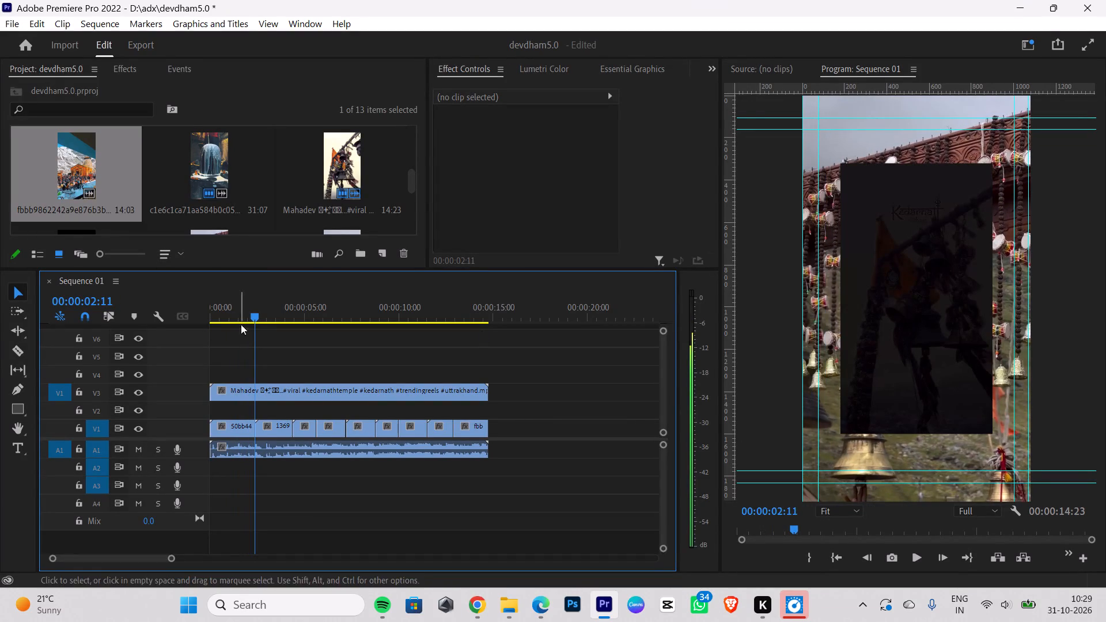
pyautogui.click(253, 313)
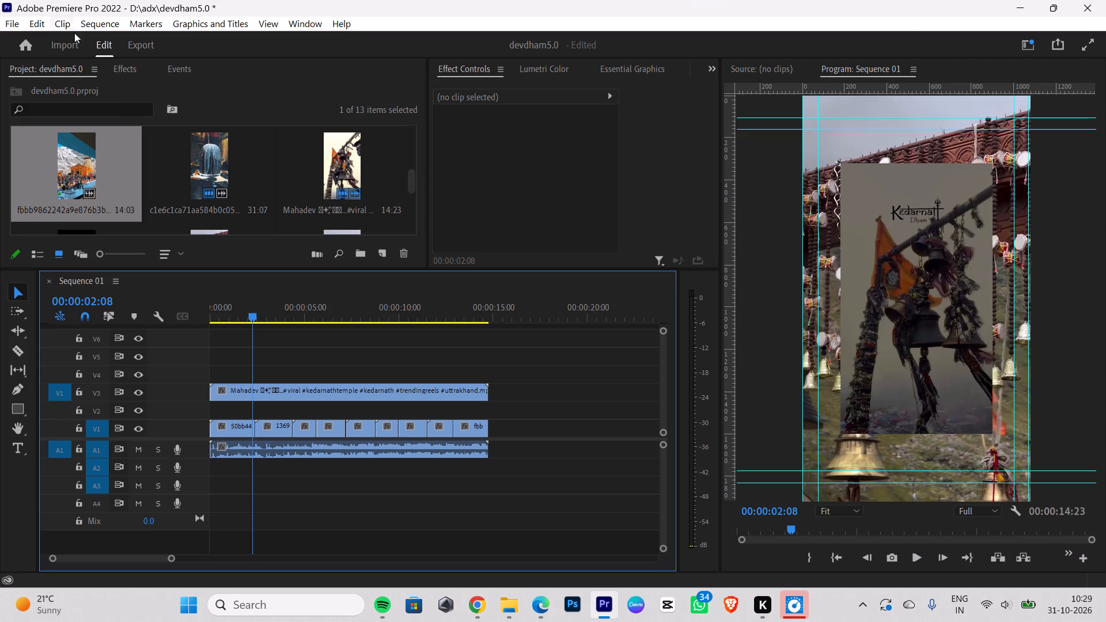
# Add a Dip to Black transition between the 50bb445 and 13697fdb clips on V1, aligned Center at Cut.
pyautogui.click(131, 78)
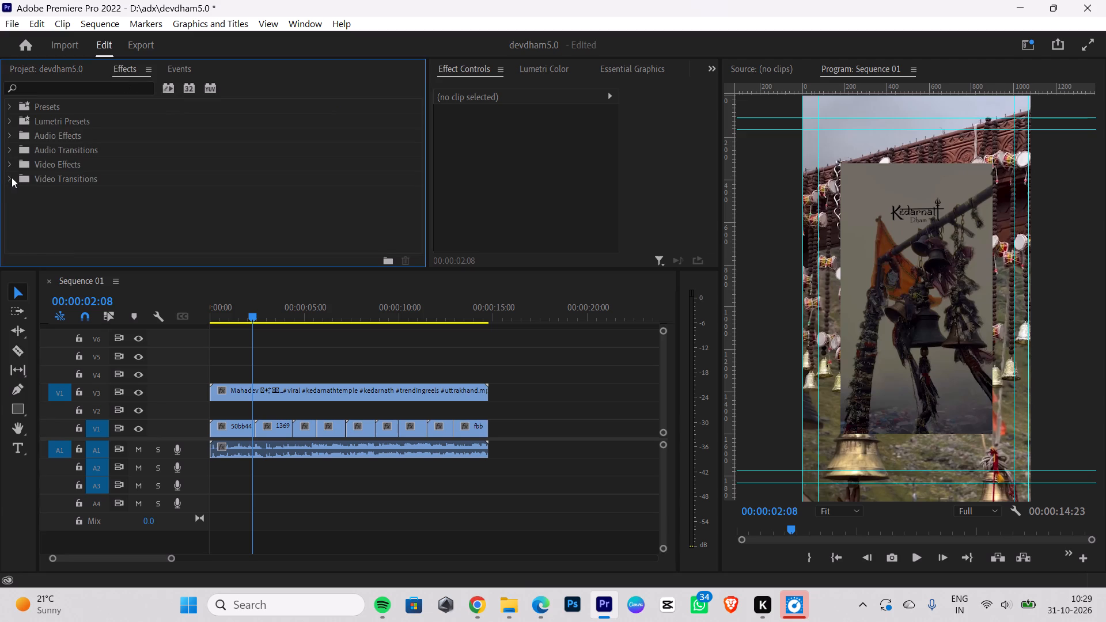
pyautogui.click(12, 177)
pyautogui.click(15, 189)
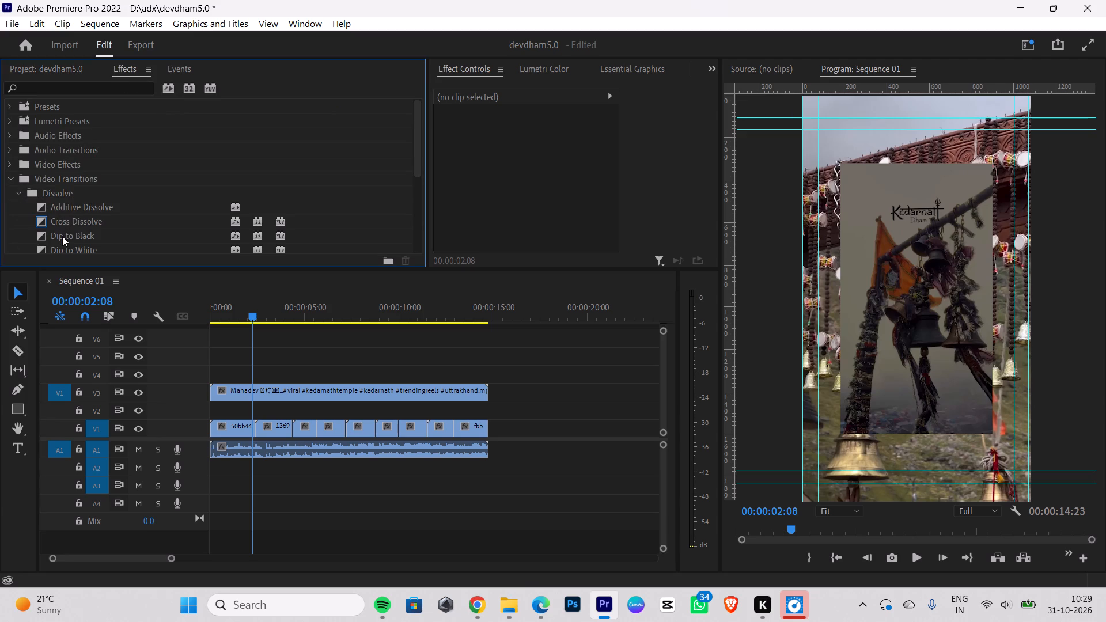
pyautogui.moveTo(63, 236); pyautogui.dragTo(252, 424)
pyautogui.click(264, 426)
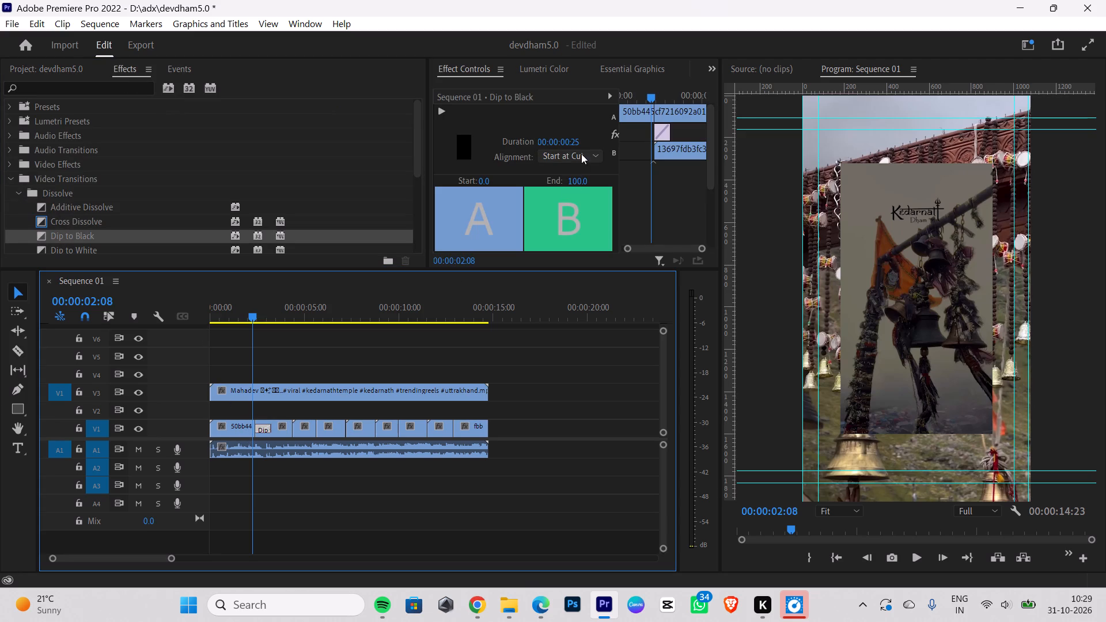
pyautogui.click(581, 154)
pyautogui.click(566, 169)
# Play the reel from the start to check the dip to black, and examine the reference's transition around 00:00:04:00.
pyautogui.moveTo(247, 314); pyautogui.dragTo(124, 324)
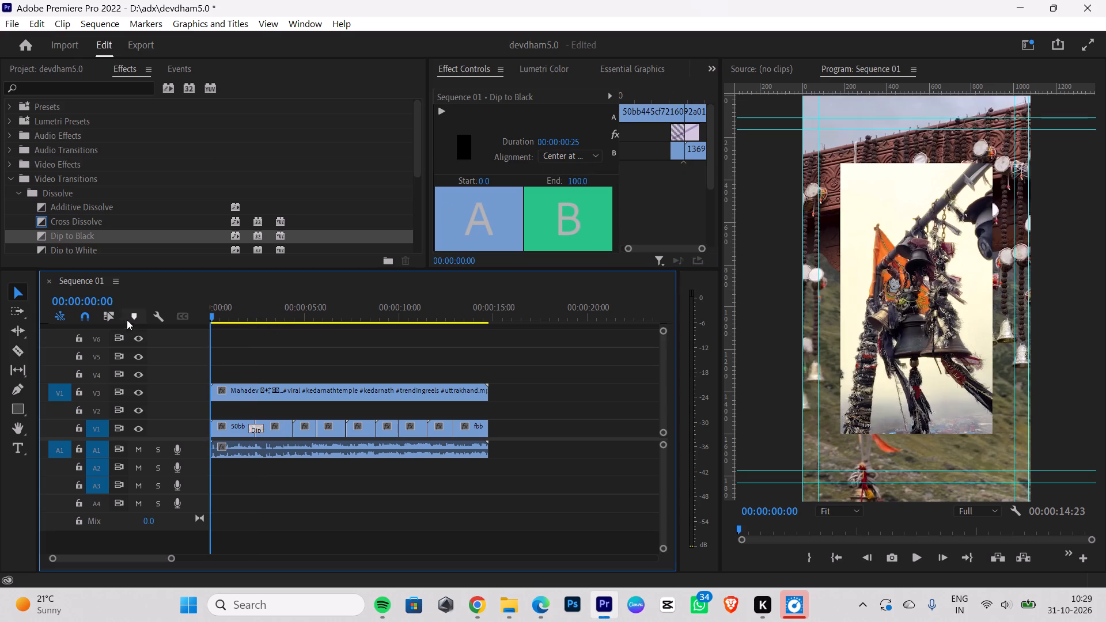
pyautogui.press('space')
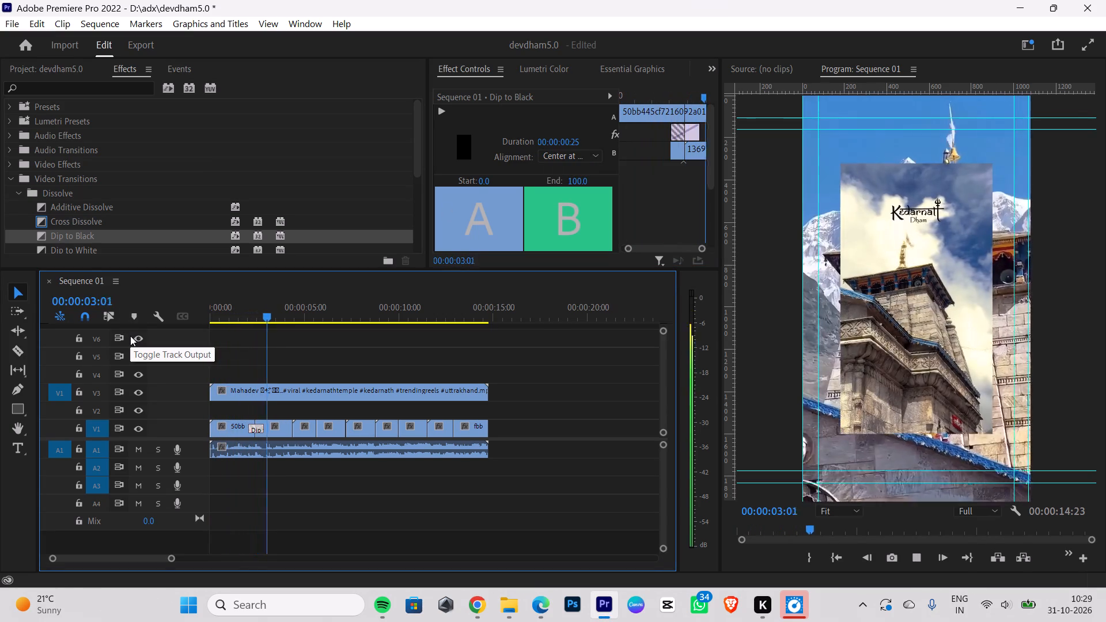
pyautogui.press('space')
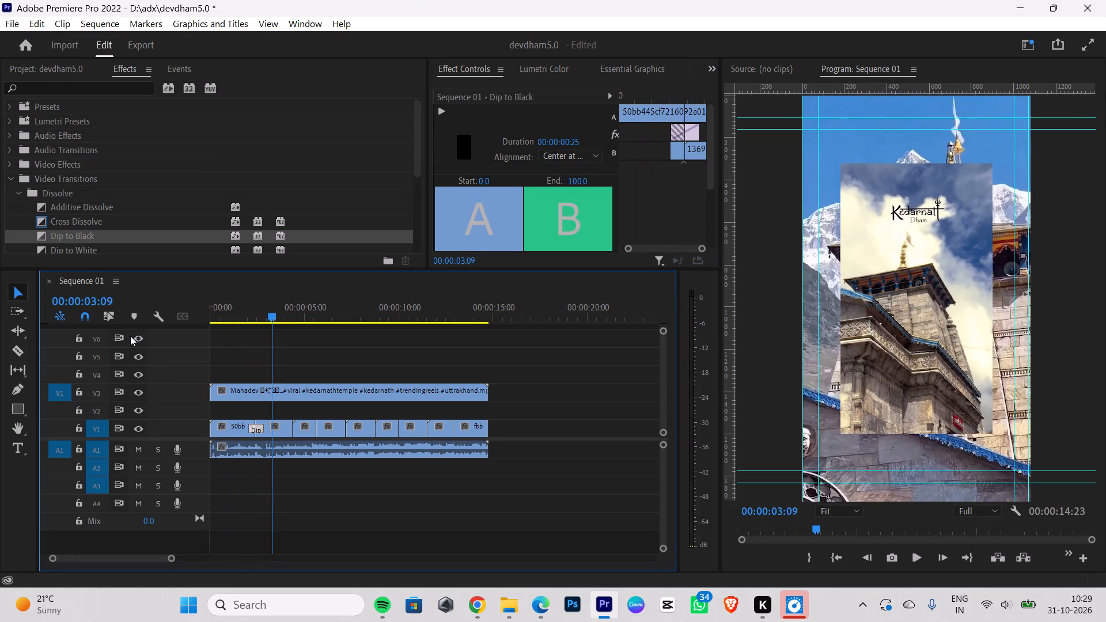
pyautogui.press('space')
pyautogui.press('space')
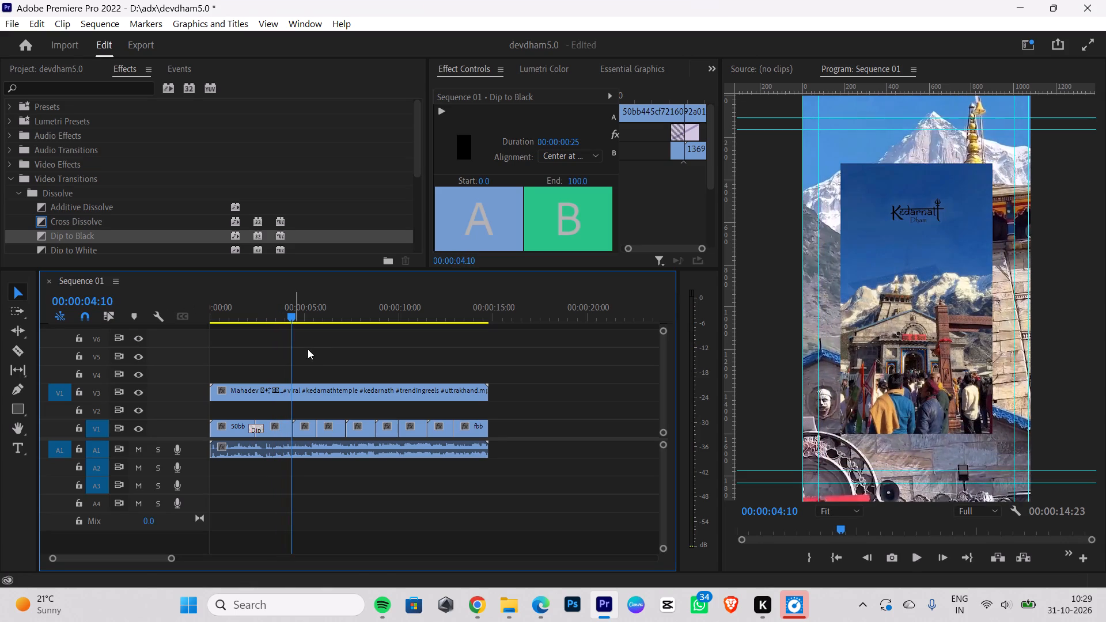
pyautogui.moveTo(291, 319); pyautogui.dragTo(287, 320)
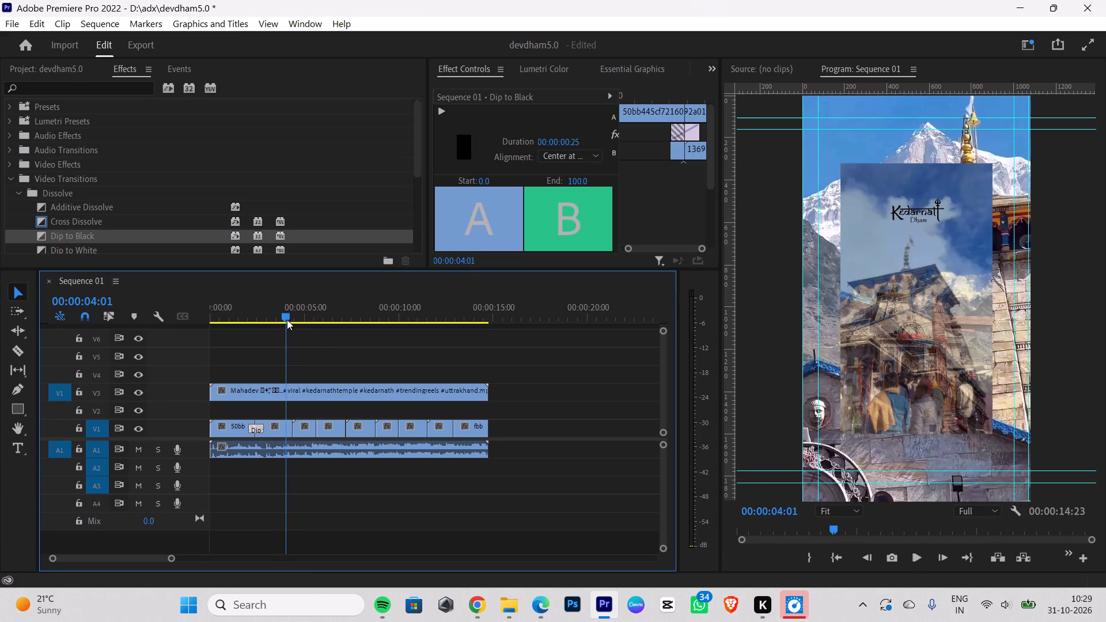
pyautogui.moveTo(287, 320); pyautogui.dragTo(285, 320)
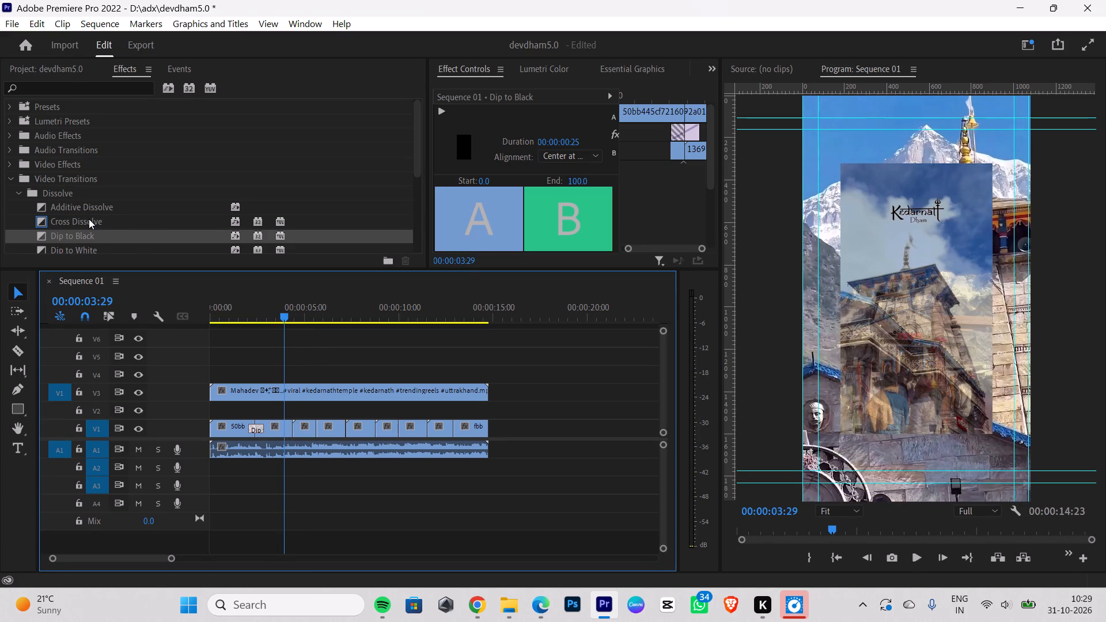
# Add a Cross Dissolve transition between the 13697fdb and c1e6c1ca clips on V1, aligned Center at Cut.
pyautogui.moveTo(89, 219); pyautogui.dragTo(283, 425)
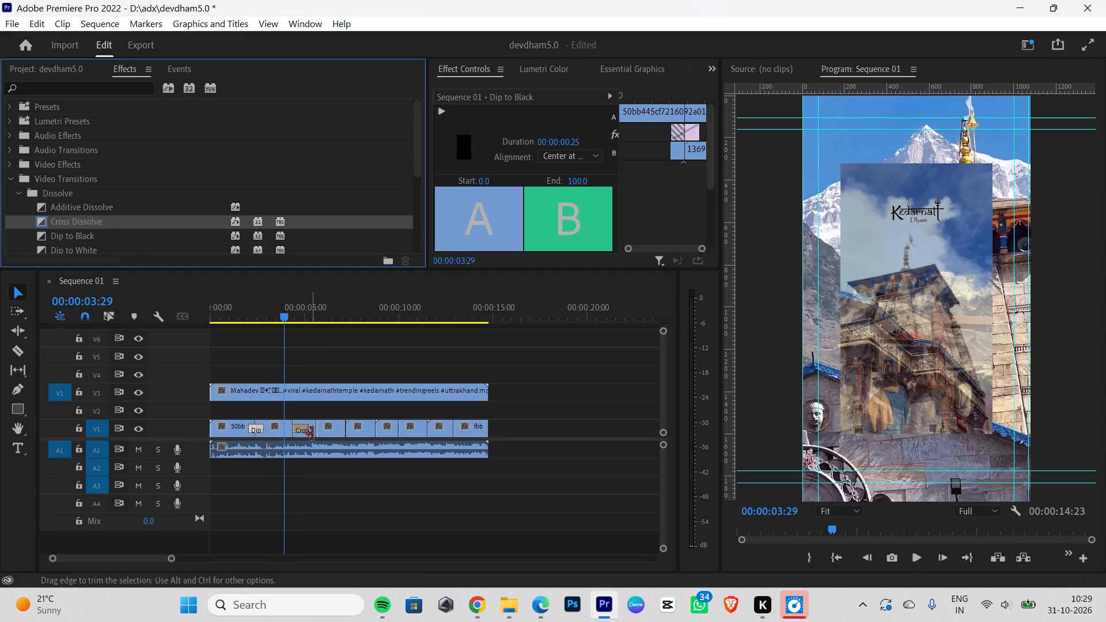
pyautogui.click(304, 427)
pyautogui.click(586, 151)
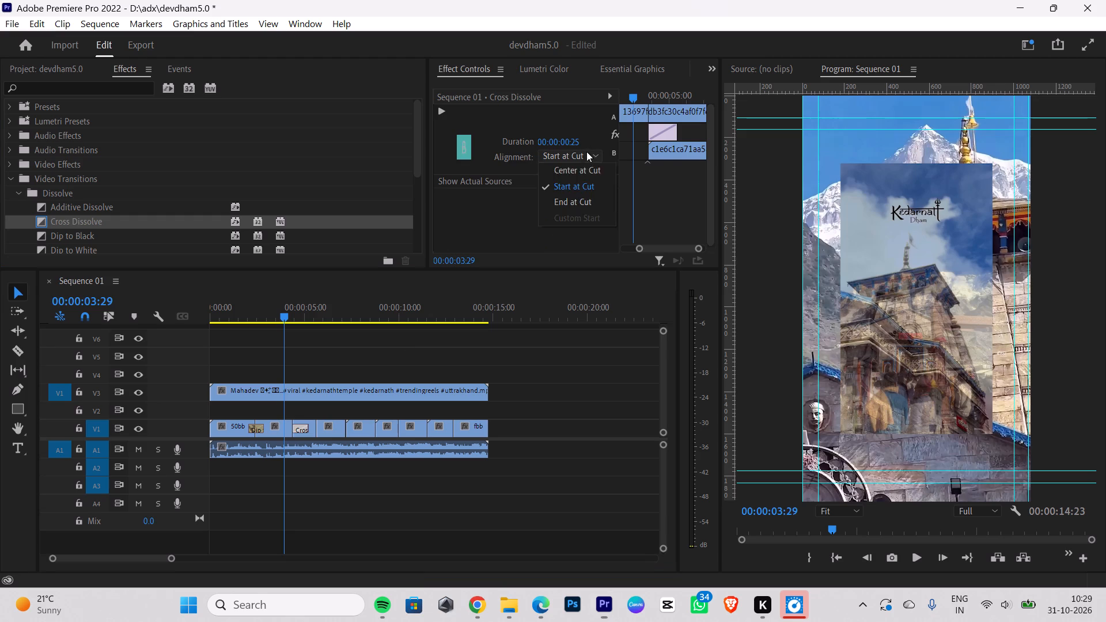
pyautogui.click(581, 170)
# Play the reel from the start to check the cross dissolve, and examine the reference's transition around 00:00:05:13.
pyautogui.moveTo(281, 317); pyautogui.dragTo(85, 328)
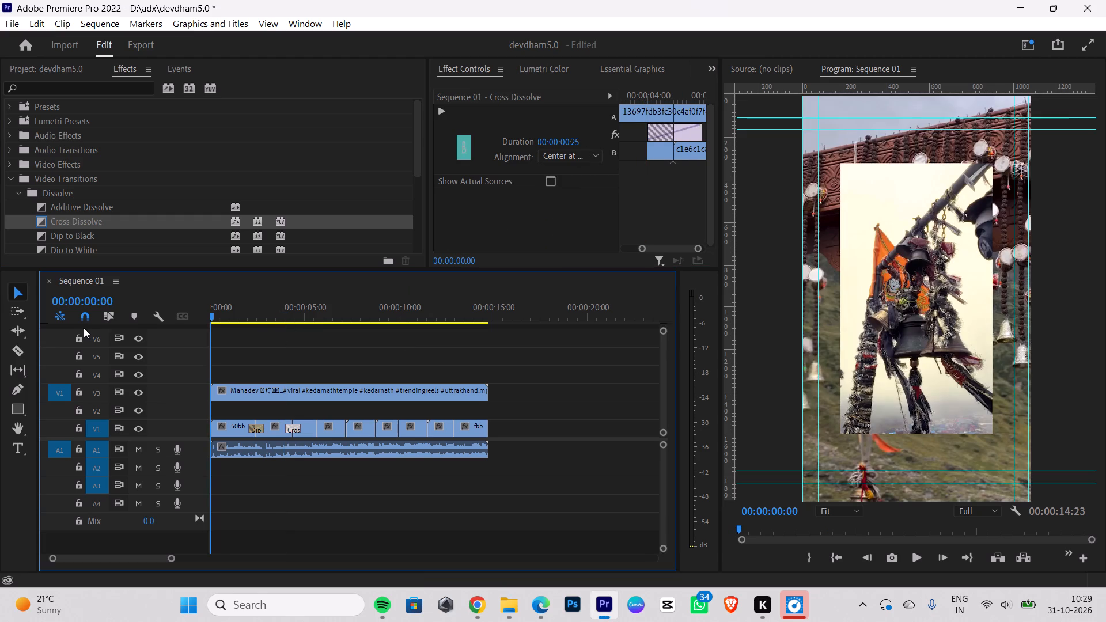
pyautogui.press('space')
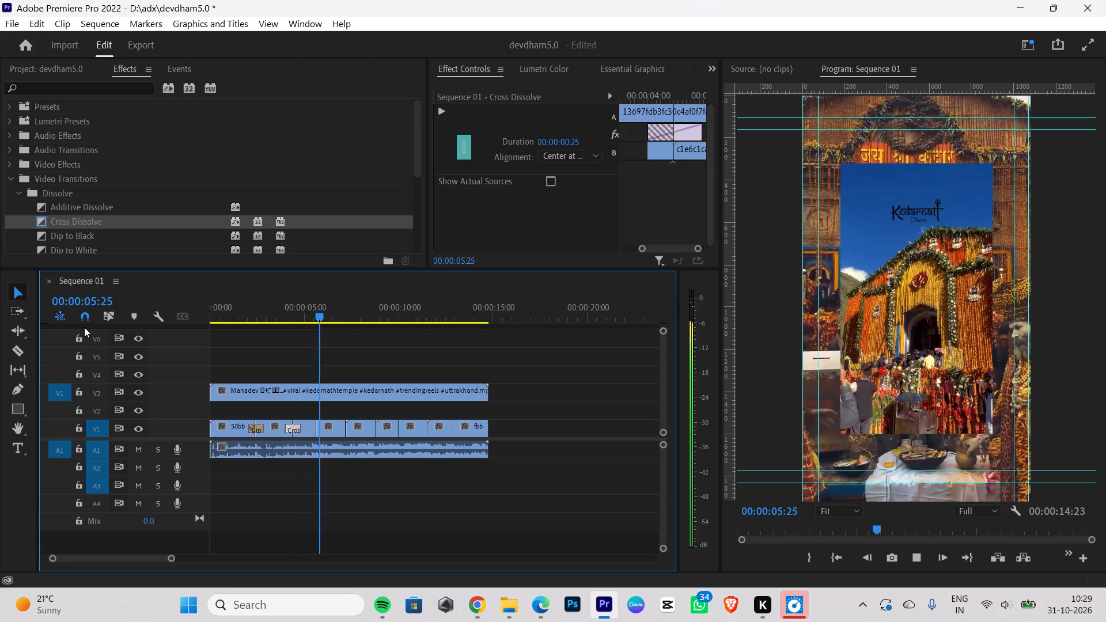
pyautogui.press('space')
pyautogui.moveTo(320, 317); pyautogui.dragTo(312, 319)
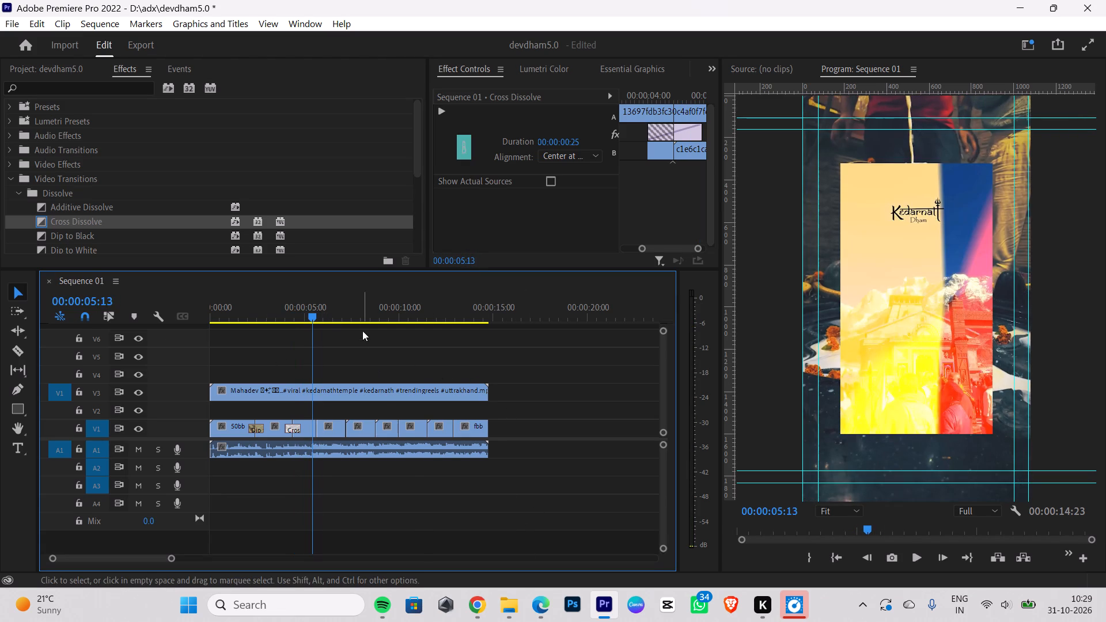
pyautogui.moveTo(319, 309); pyautogui.dragTo(247, 329)
pyautogui.press('space')
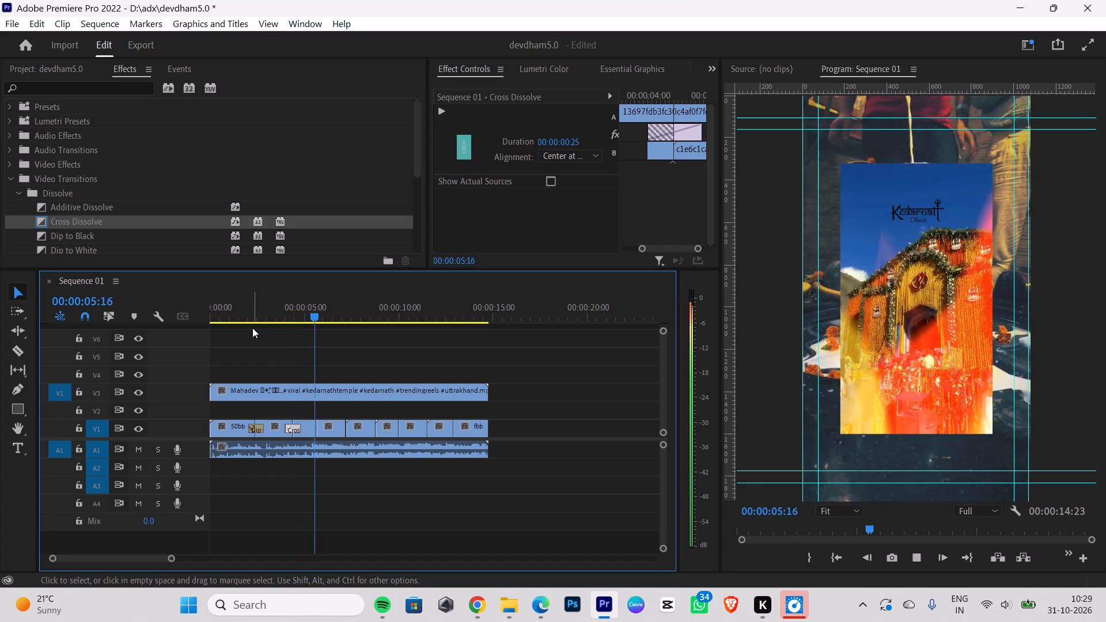
pyautogui.press('space')
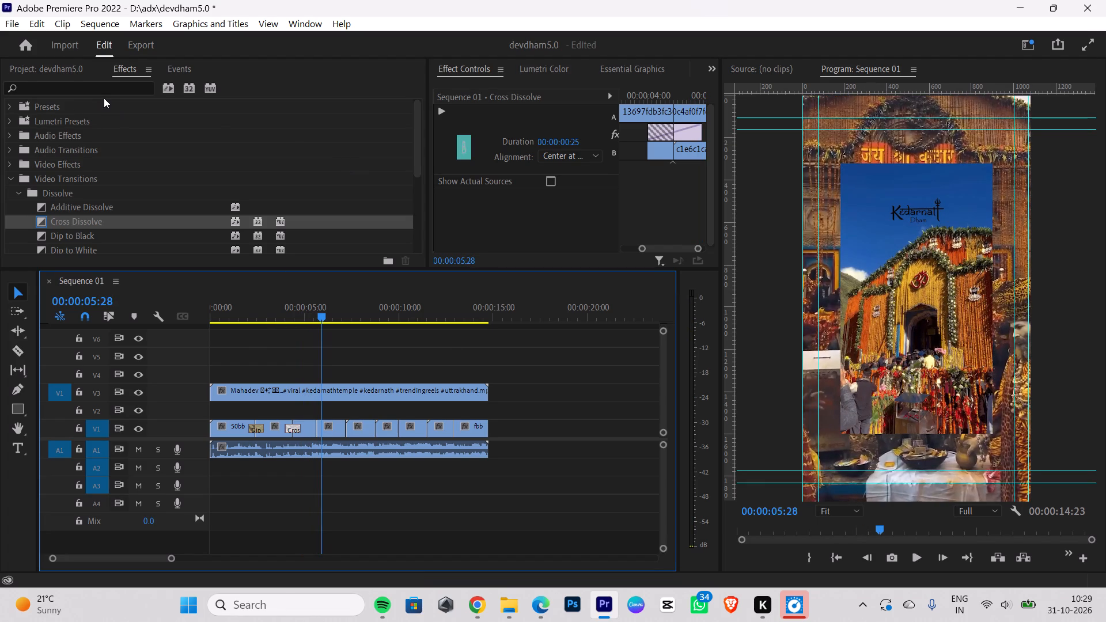
# Add the blue gradient 4a6fcdd1ba3440d21ddb8175f85b6dc6_720w video from Downloads to V2 at the reference clip's end and delete its audio.
pyautogui.click(501, 607)
pyautogui.scroll(14, 650, 294)
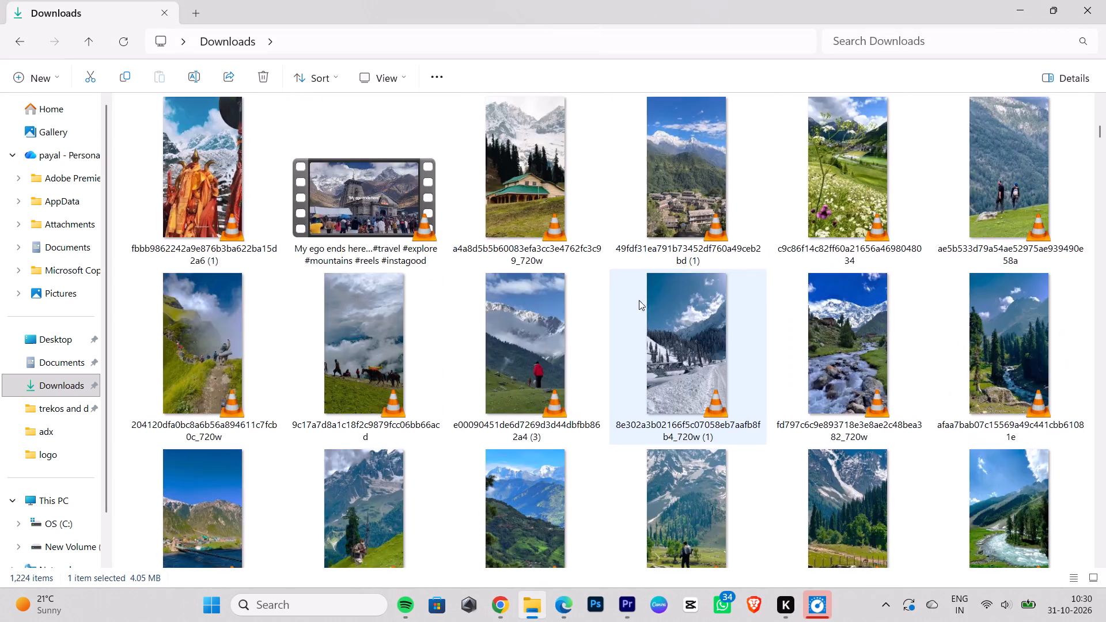
pyautogui.scroll(3, 639, 300)
pyautogui.click(130, 48)
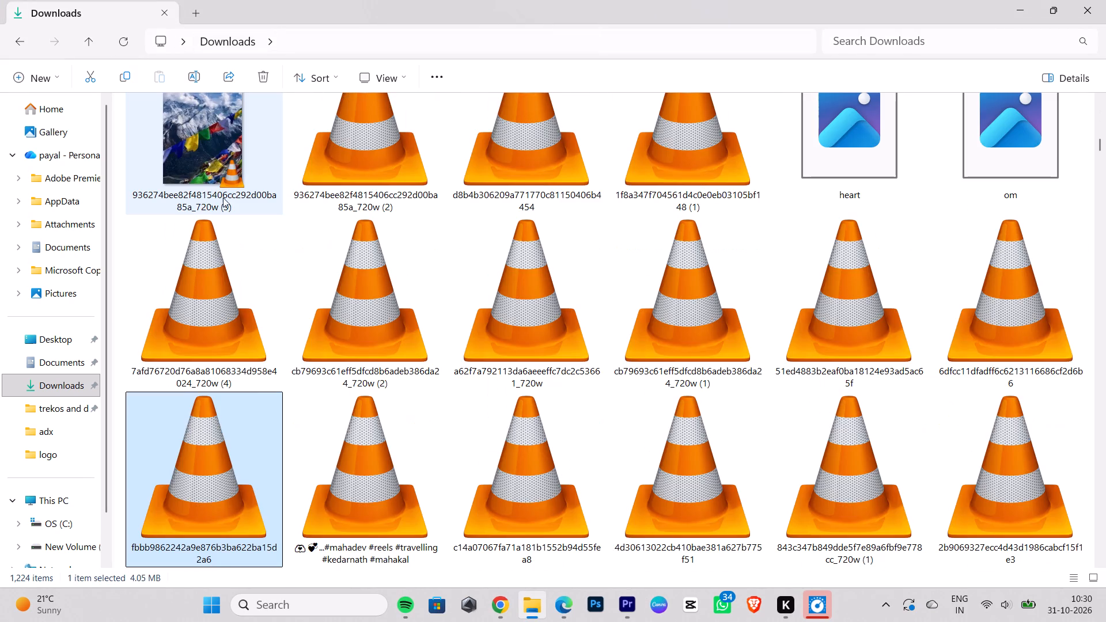
pyautogui.scroll(20, 290, 236)
pyautogui.scroll(6, 290, 236)
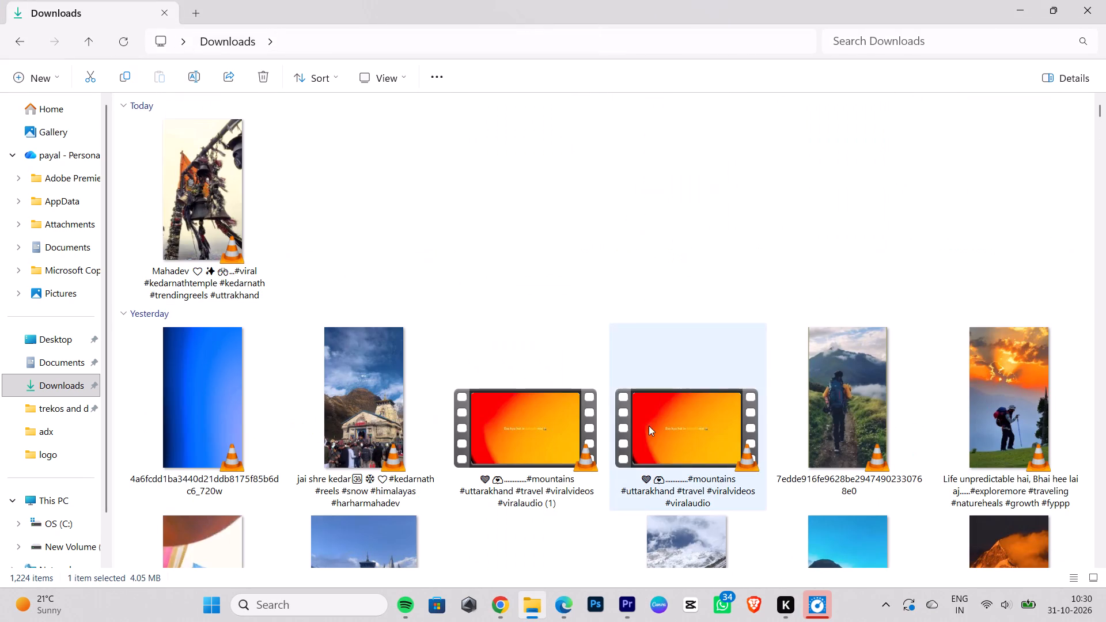
pyautogui.moveTo(202, 384); pyautogui.dragTo(617, 604)
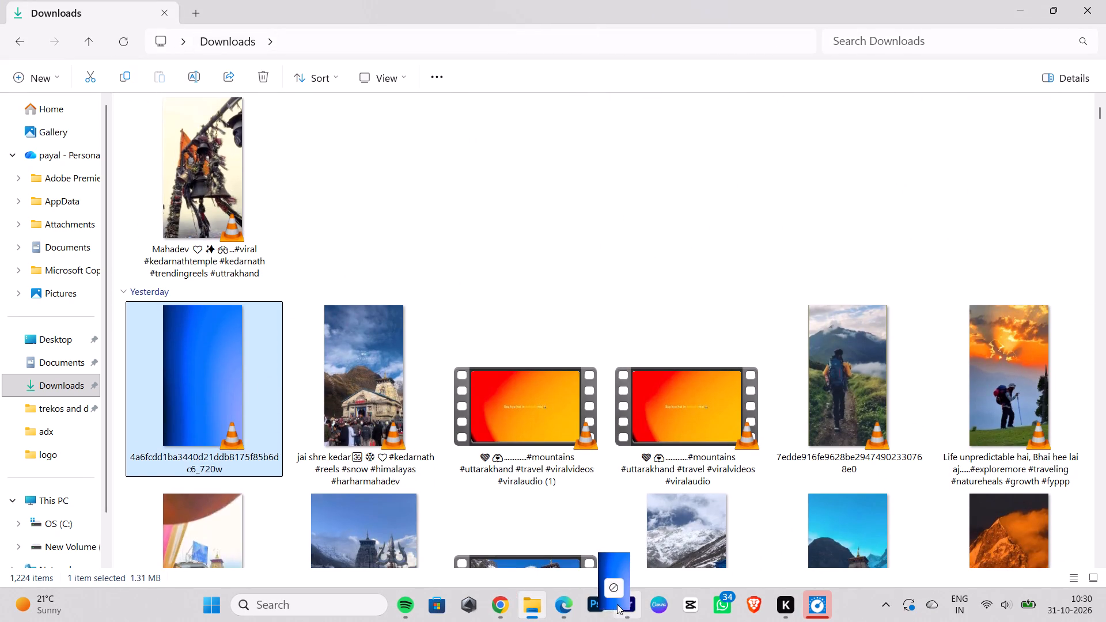
pyautogui.moveTo(617, 604); pyautogui.dragTo(444, 391)
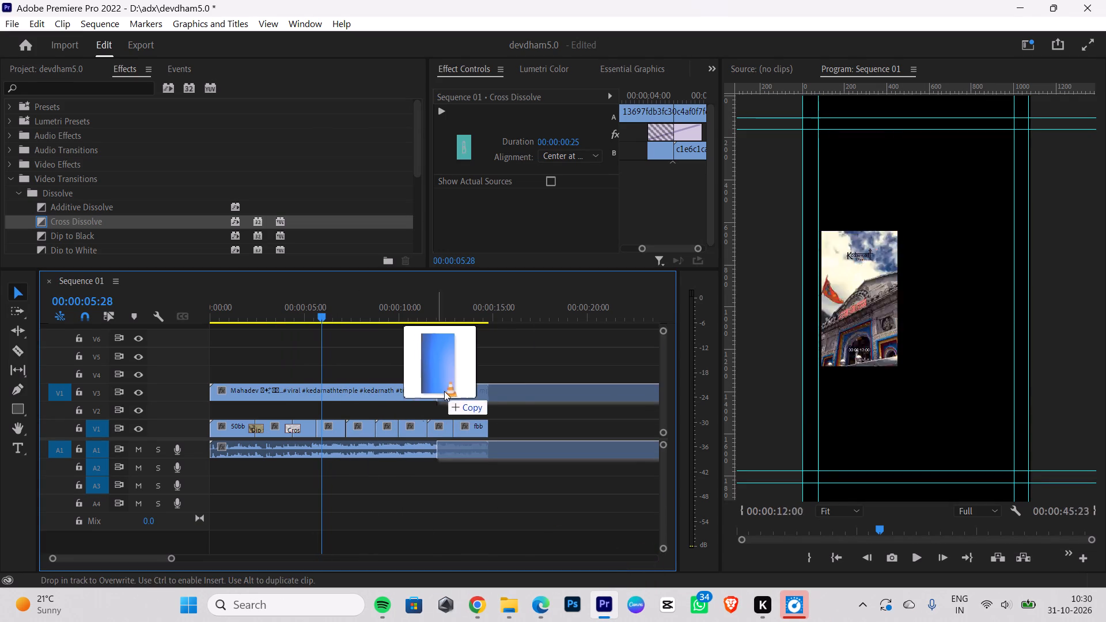
pyautogui.moveTo(444, 391); pyautogui.dragTo(496, 403)
pyautogui.click(539, 447)
pyautogui.press('BackSpace')
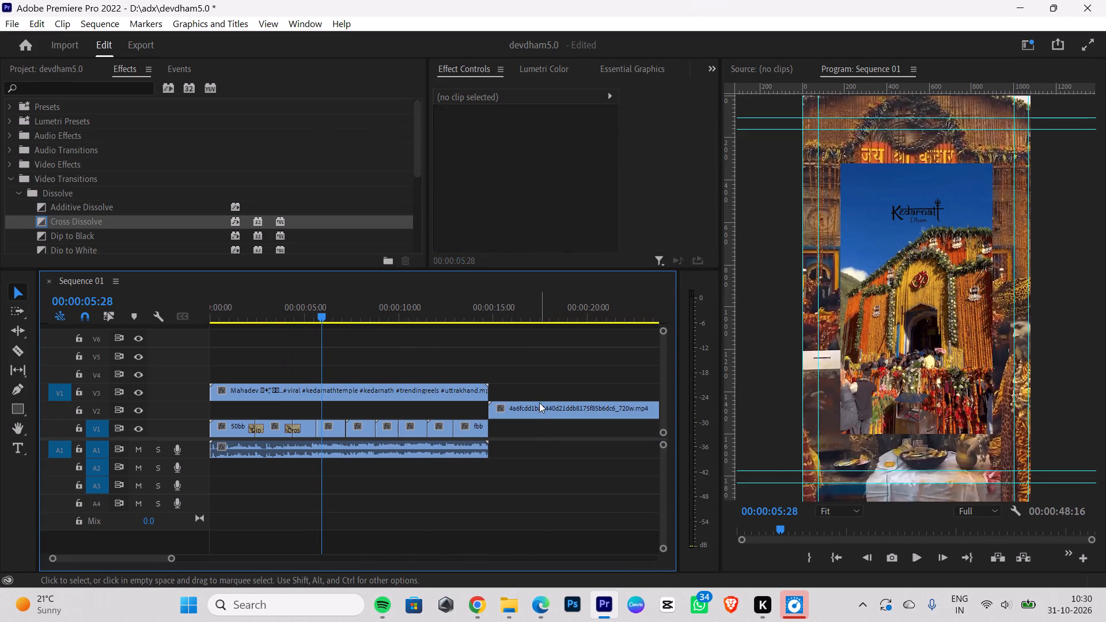
# Move the 4a6fcdd overlay clip along V2 to start at 00:00:04:25 and play across it.
pyautogui.moveTo(537, 409); pyautogui.dragTo(350, 407)
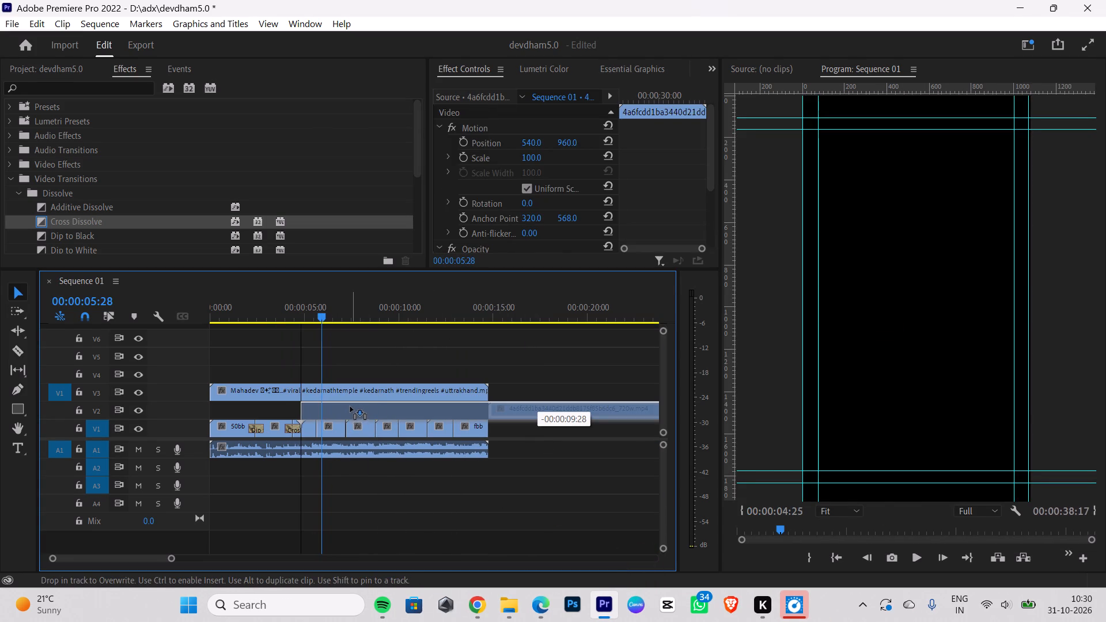
pyautogui.moveTo(350, 407); pyautogui.dragTo(350, 407)
pyautogui.moveTo(316, 310); pyautogui.dragTo(298, 326)
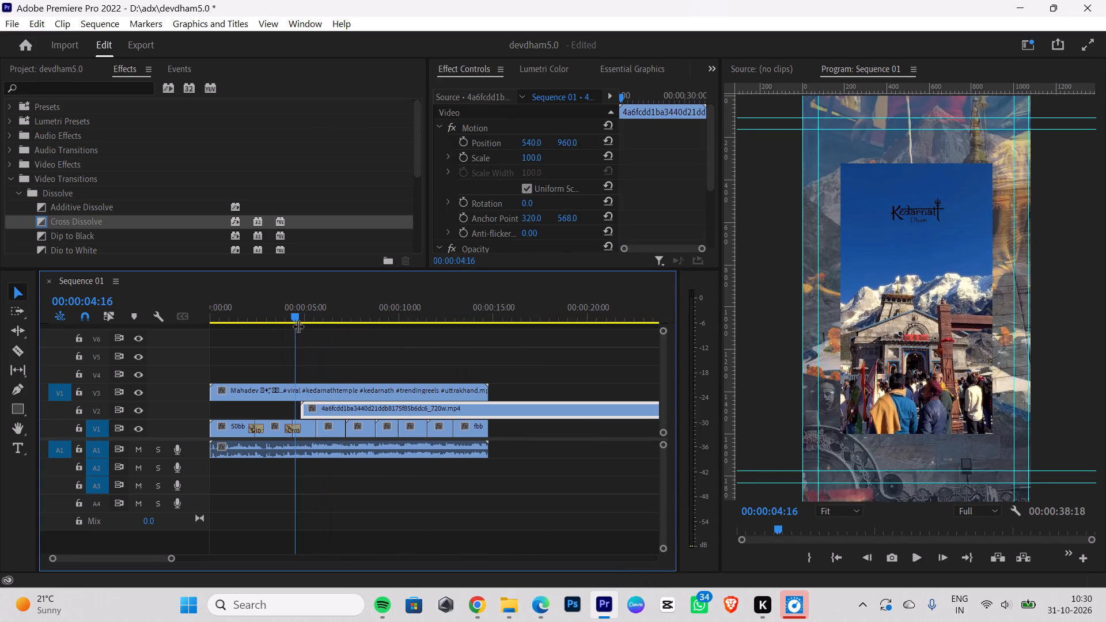
pyautogui.press('space')
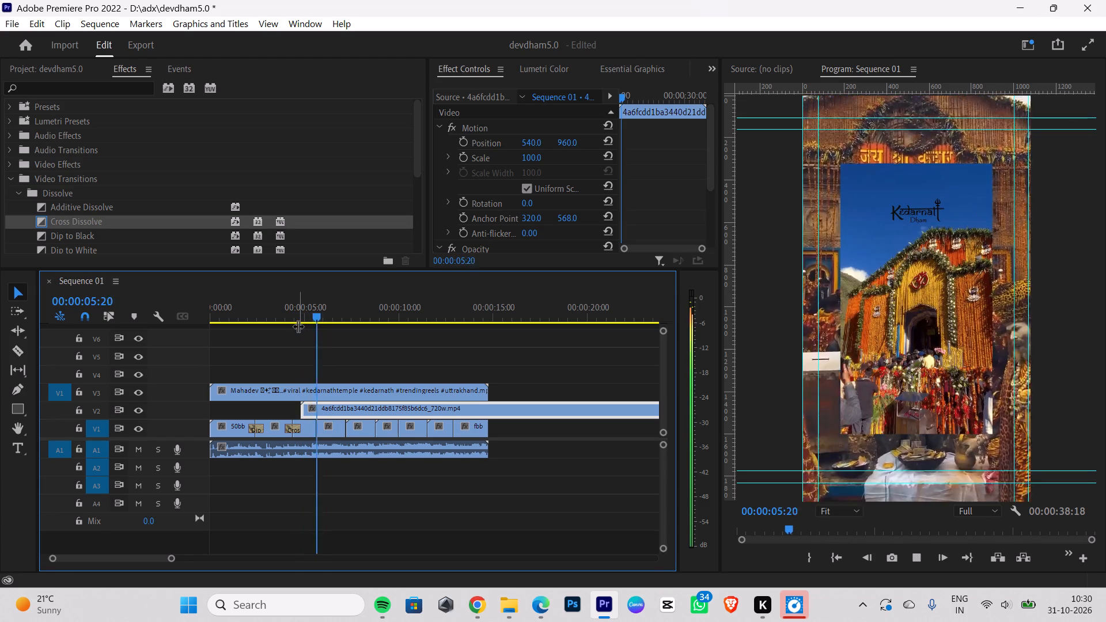
pyautogui.press('space')
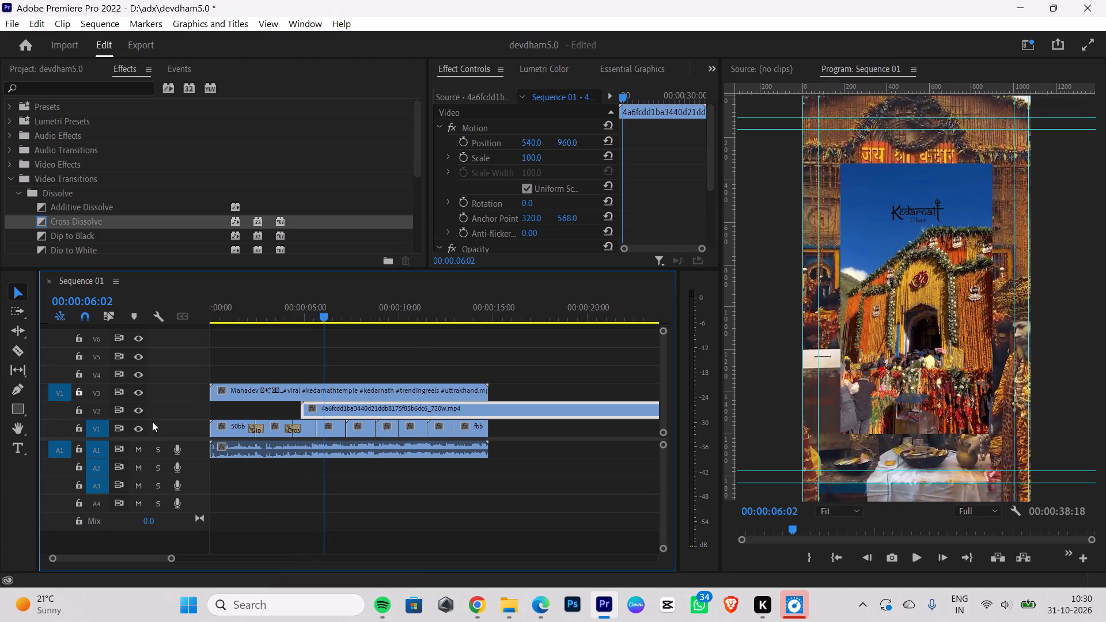
# Hide the V3 reference track and play from 00:00:03:08 to check the overlay over the V1 clips.
pyautogui.click(140, 394)
pyautogui.moveTo(323, 318); pyautogui.dragTo(271, 324)
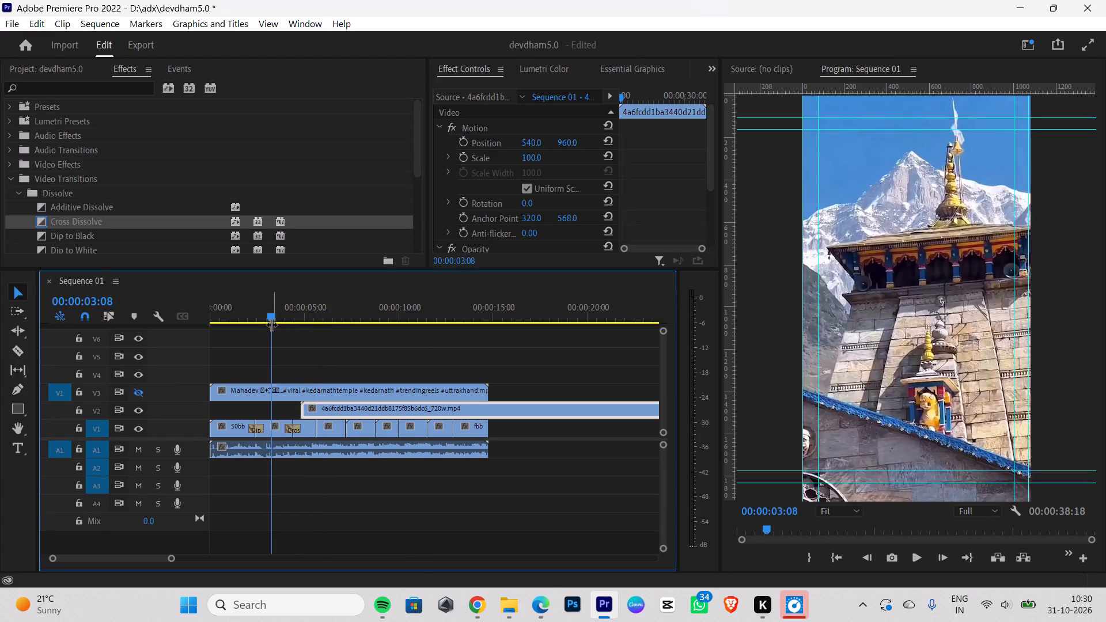
pyautogui.press('space')
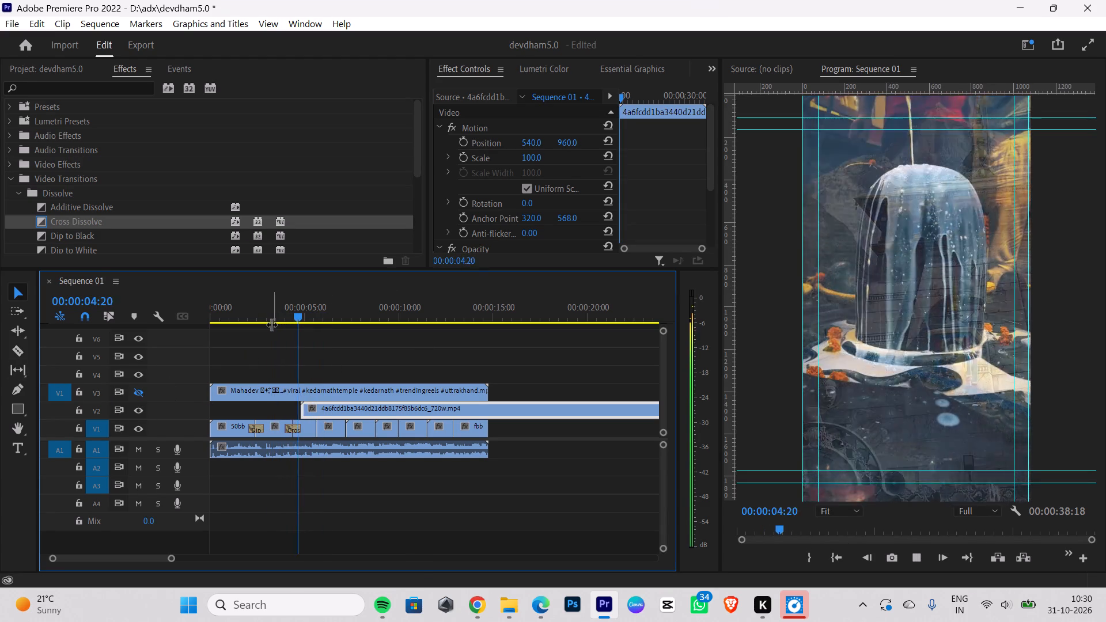
pyautogui.press('space')
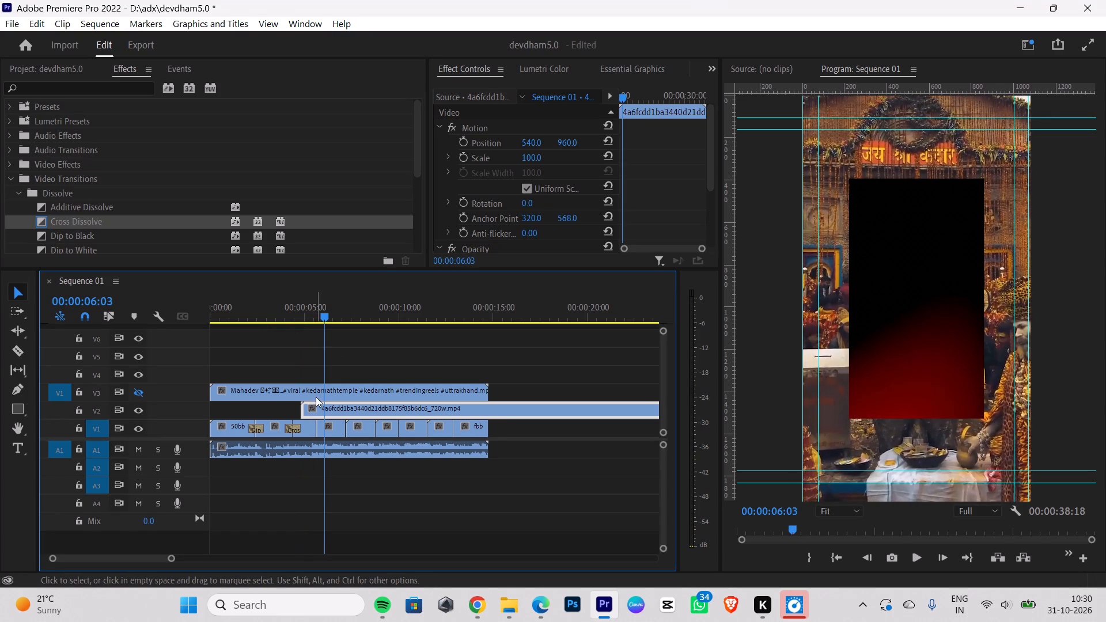
# Split the V2 overlay at the V1 cut at 00:00:05:20 and delete the part after the split.
pyautogui.click(302, 411)
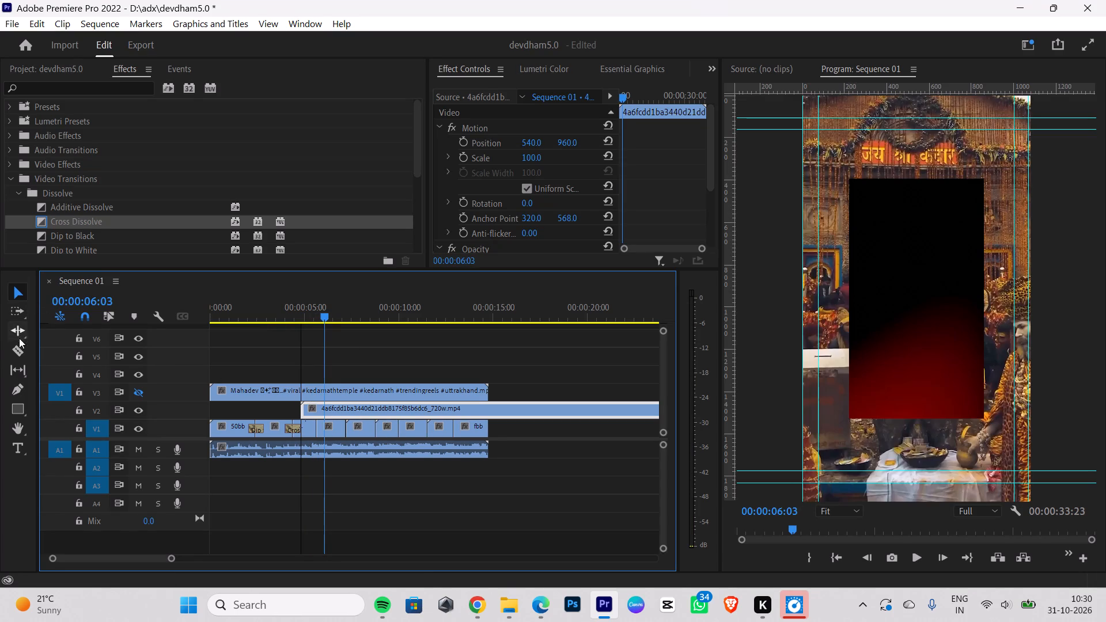
pyautogui.click(22, 350)
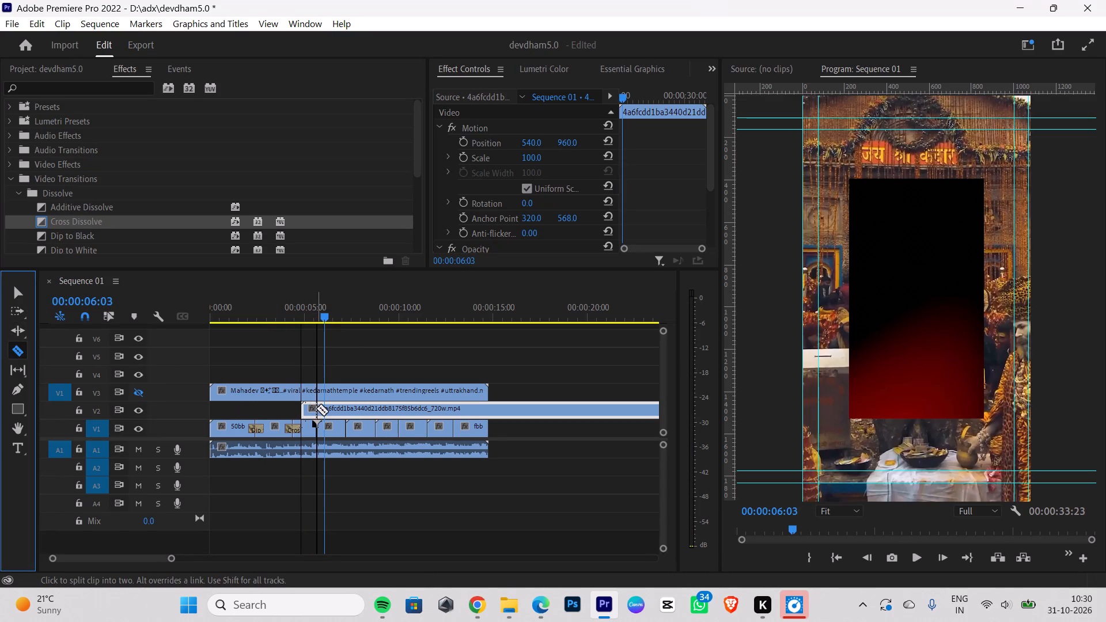
pyautogui.click(316, 409)
pyautogui.click(22, 292)
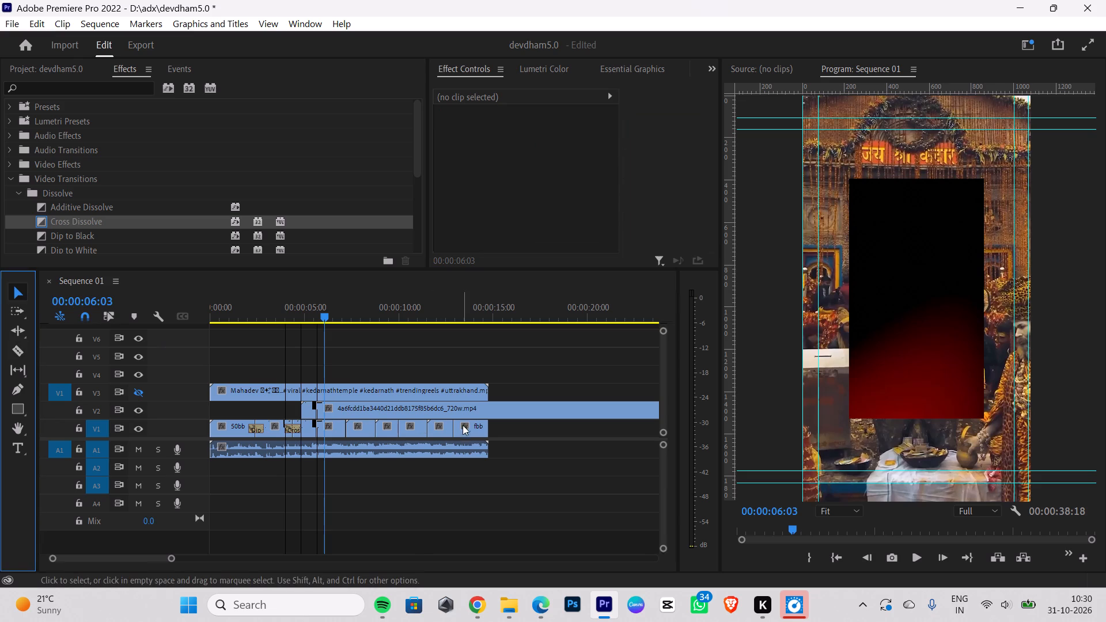
pyautogui.click(479, 414)
pyautogui.press('BackSpace')
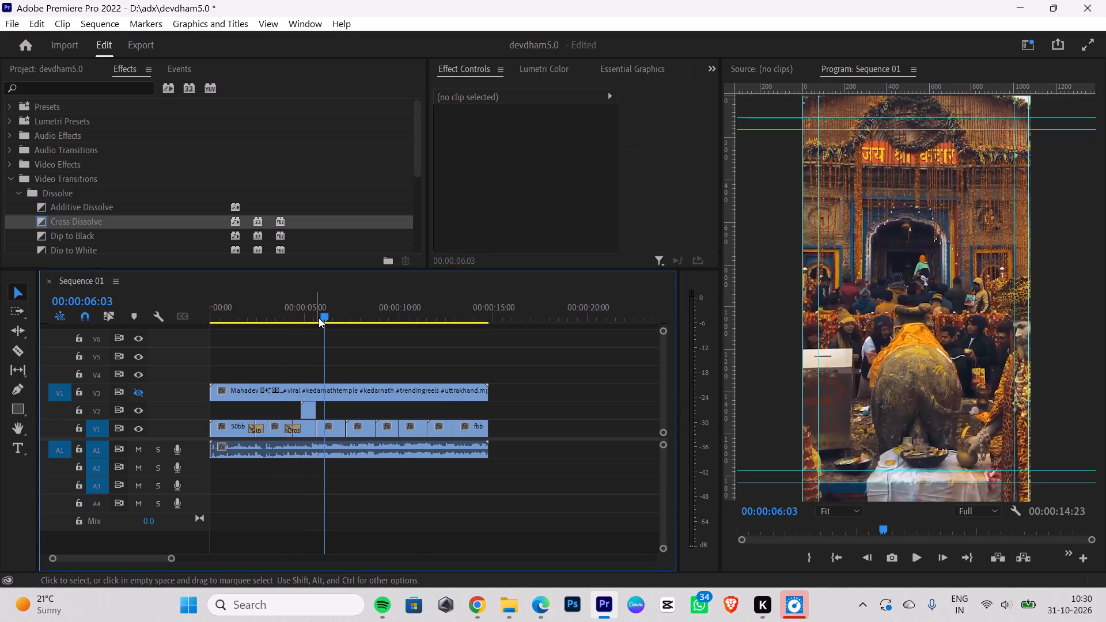
# Reposition the trimmed overlay on V2 to start at 00:00:05:09, straddling the V1 cut after the c1e6c1ca clip.
pyautogui.moveTo(321, 310); pyautogui.dragTo(296, 314)
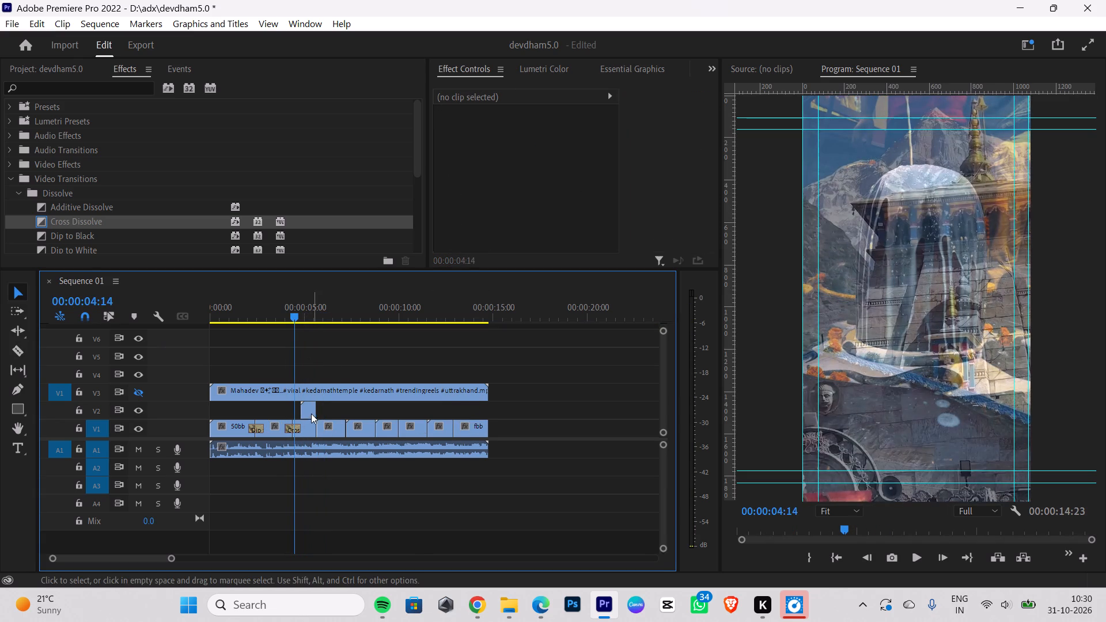
pyautogui.moveTo(306, 409); pyautogui.dragTo(316, 407)
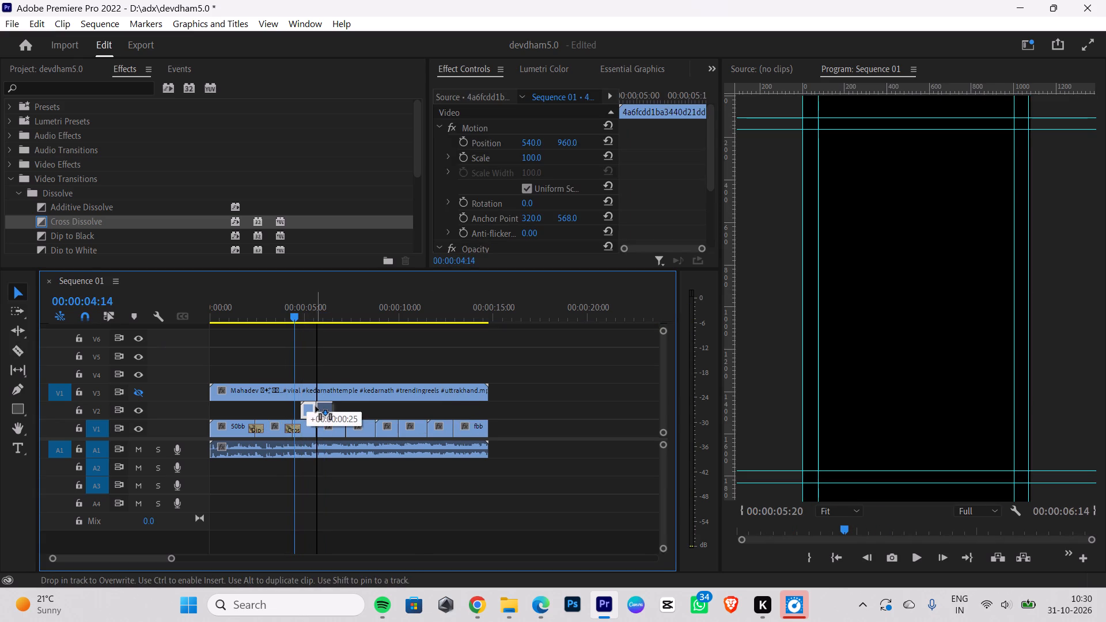
pyautogui.moveTo(316, 407); pyautogui.dragTo(316, 405)
pyautogui.moveTo(295, 317); pyautogui.dragTo(298, 317)
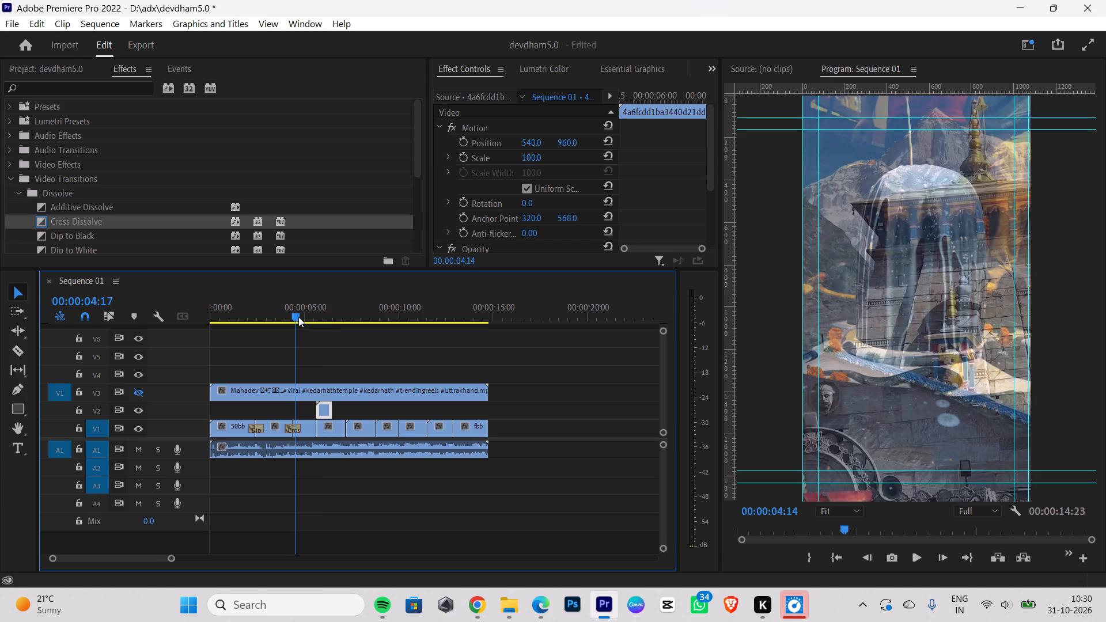
pyautogui.moveTo(298, 317); pyautogui.dragTo(310, 320)
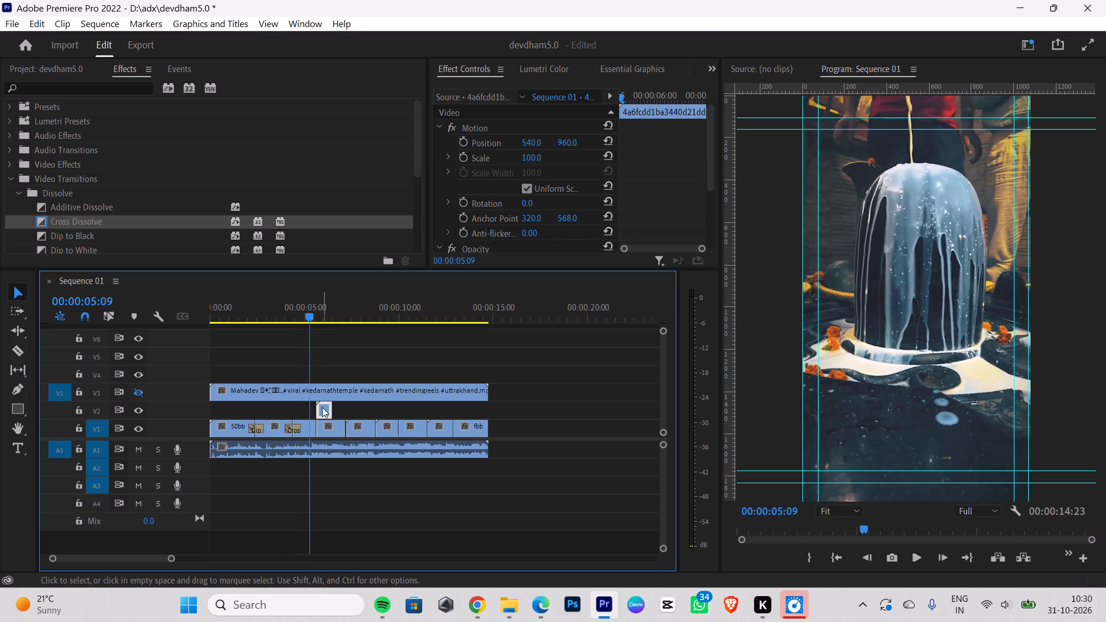
pyautogui.moveTo(322, 407); pyautogui.dragTo(313, 407)
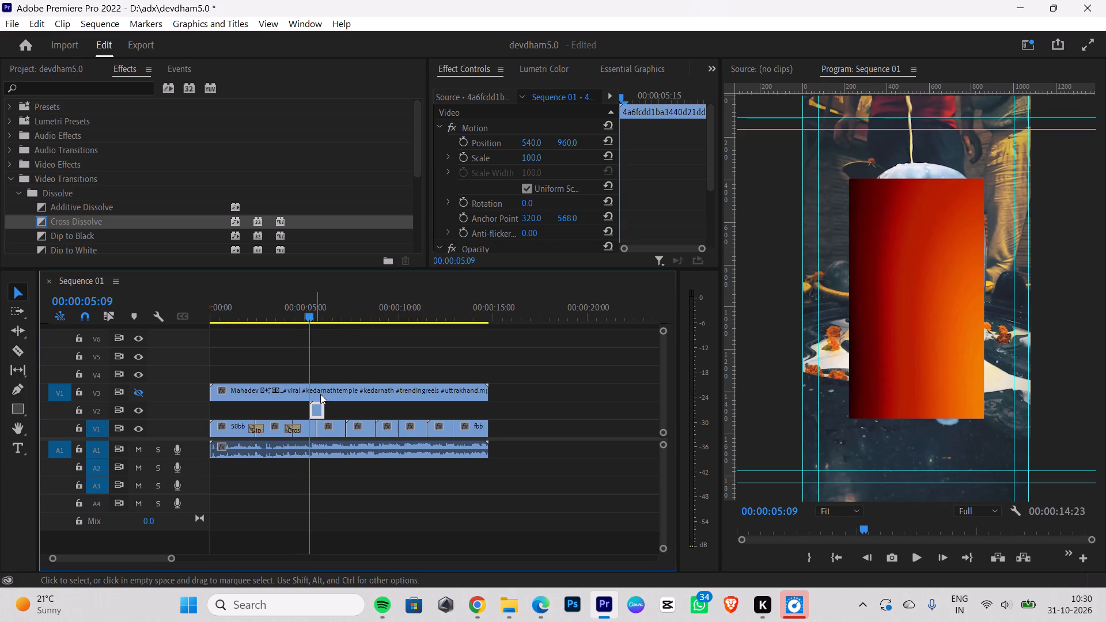
# Scale the V2 overlay to the frame size and set its blend mode to Screen.
pyautogui.rightClick(316, 408)
pyautogui.click(379, 553)
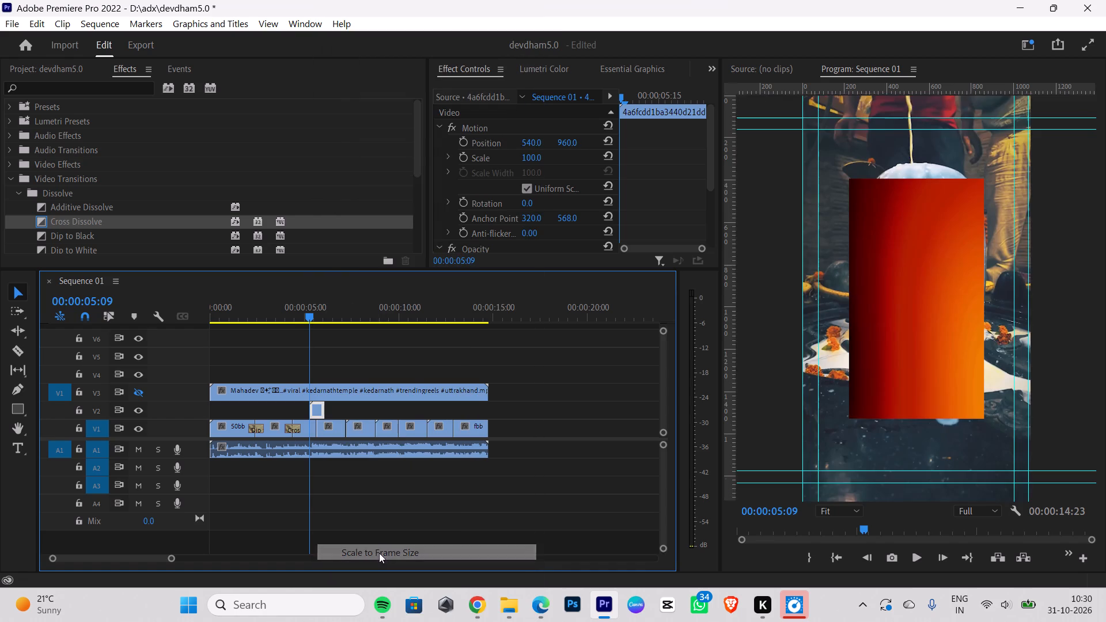
pyautogui.scroll(-8, 525, 211)
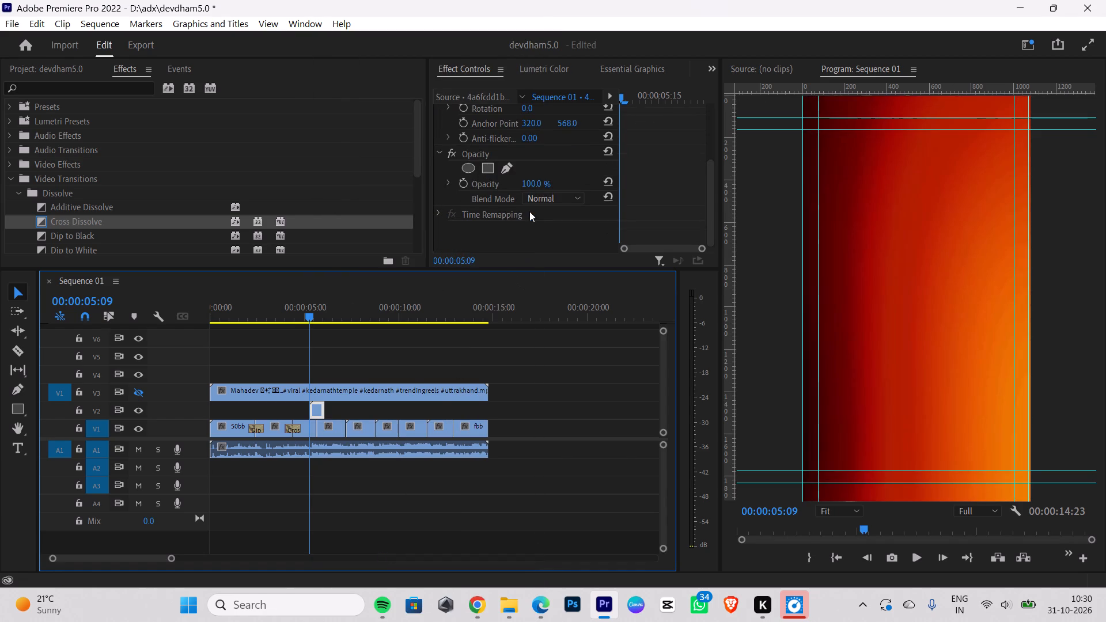
pyautogui.click(540, 199)
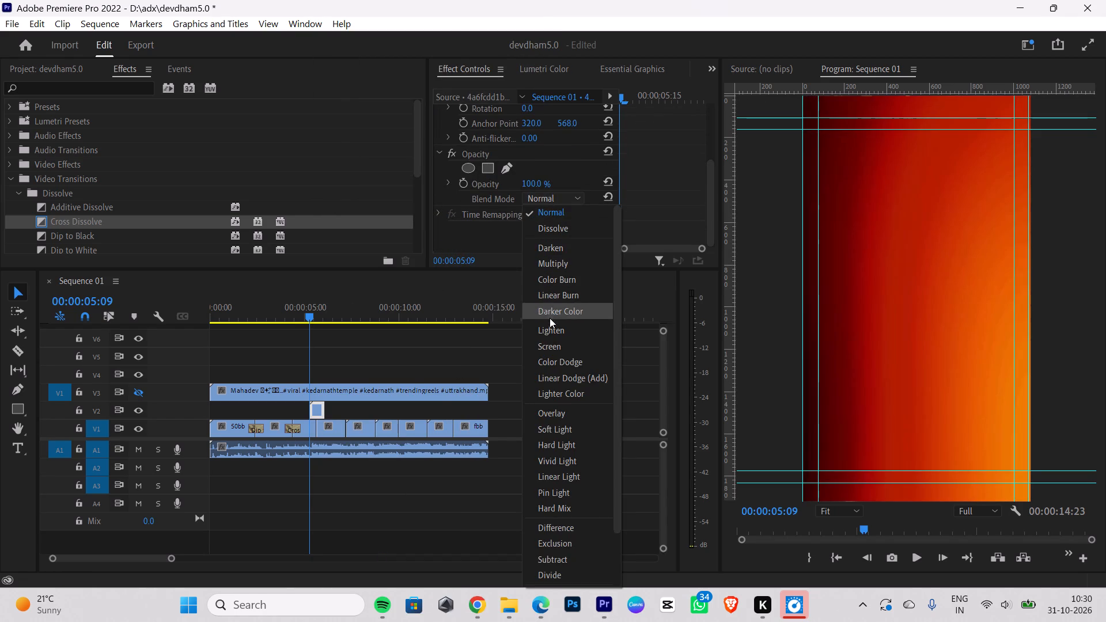
pyautogui.click(549, 348)
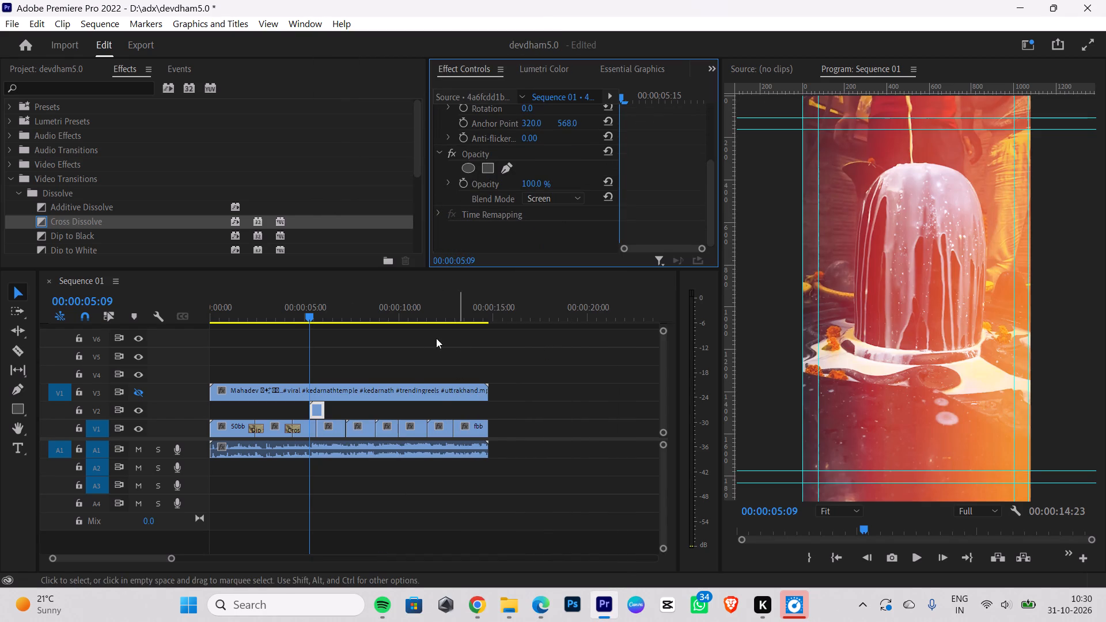
# Play the reel from the start and again from about 00:00:03:19 to check the Screen-blended overlay transition.
pyautogui.moveTo(304, 314); pyautogui.dragTo(112, 322)
pyautogui.press('space')
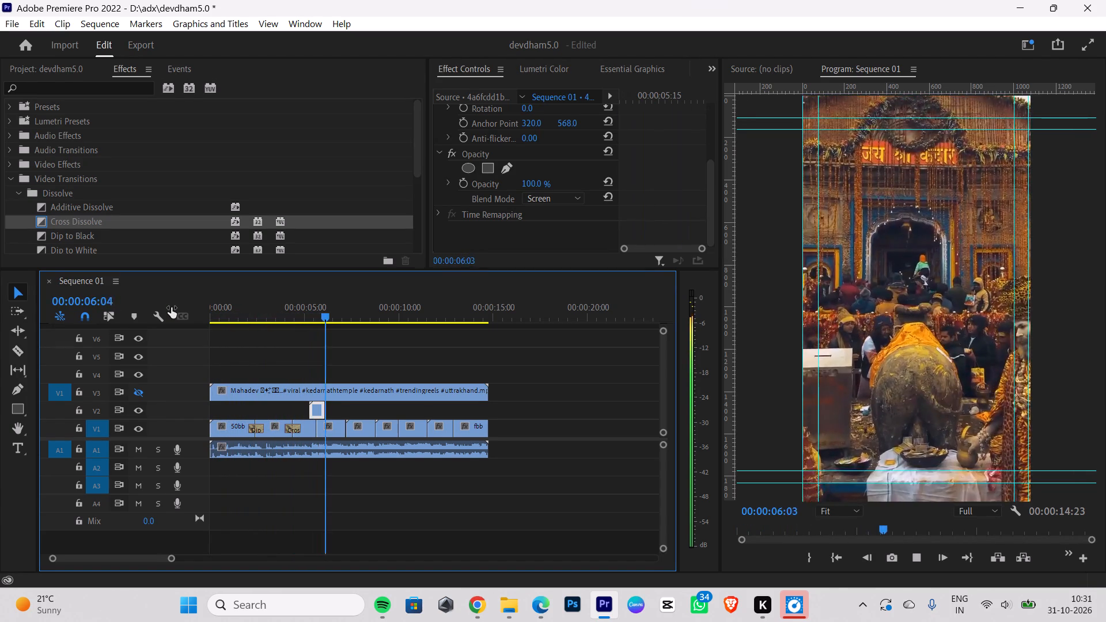
pyautogui.press('space')
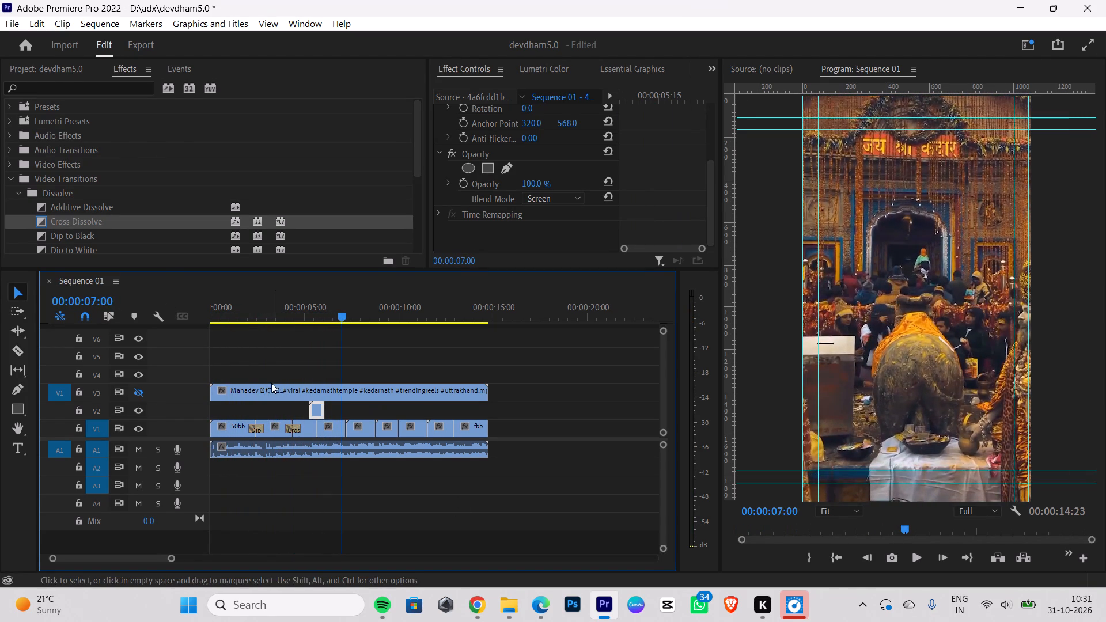
pyautogui.moveTo(343, 308); pyautogui.dragTo(313, 337)
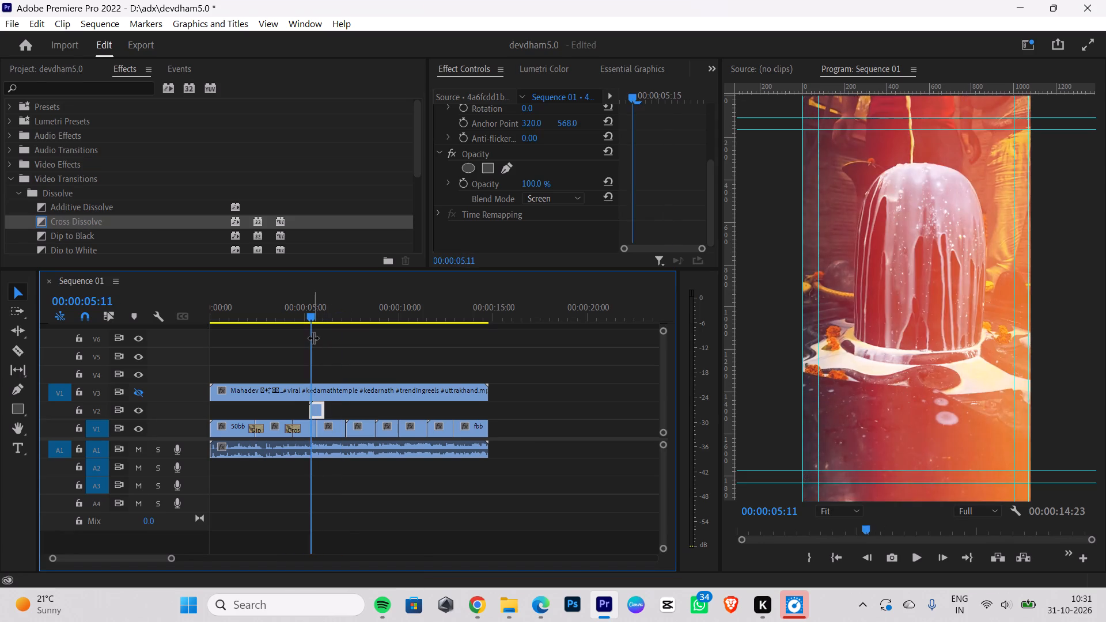
pyautogui.moveTo(312, 338); pyautogui.dragTo(279, 350)
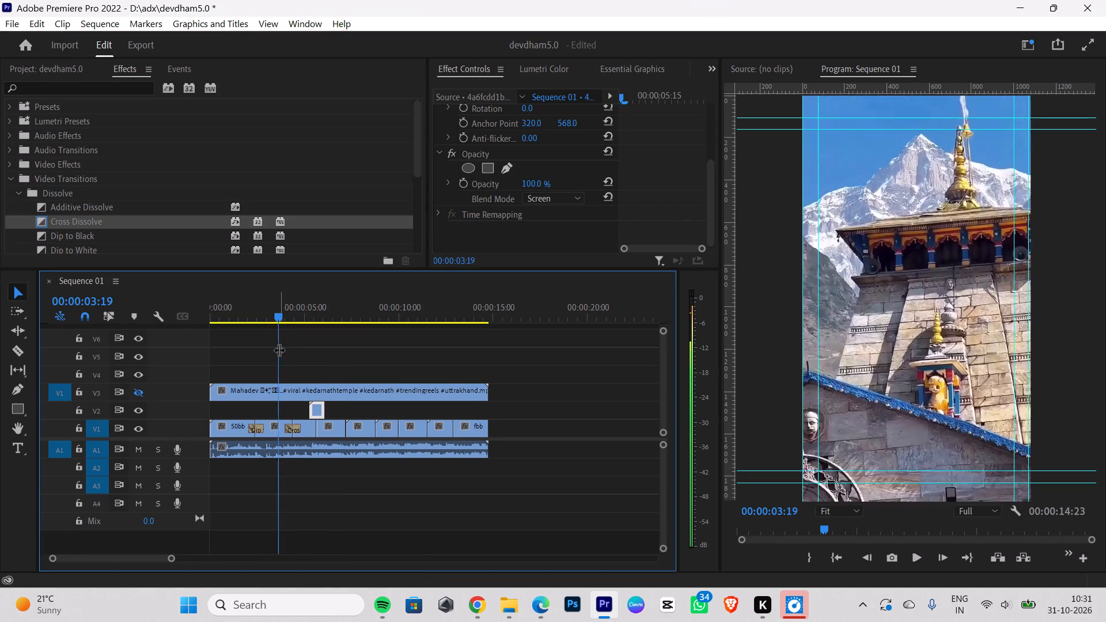
pyautogui.moveTo(279, 350); pyautogui.dragTo(278, 350)
pyautogui.press('space')
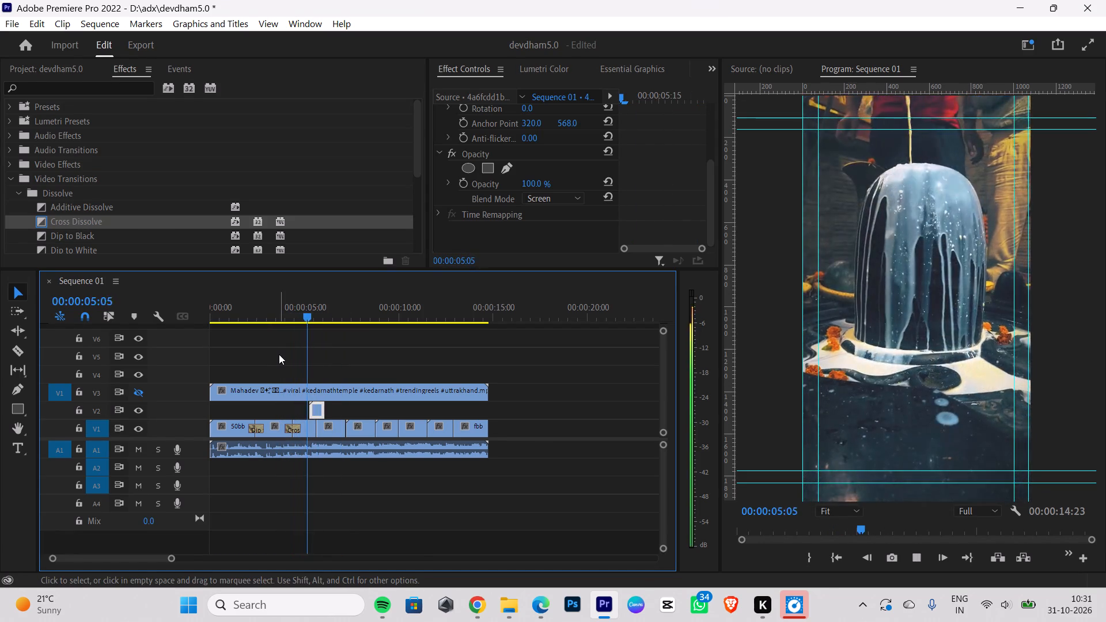
pyautogui.press('space')
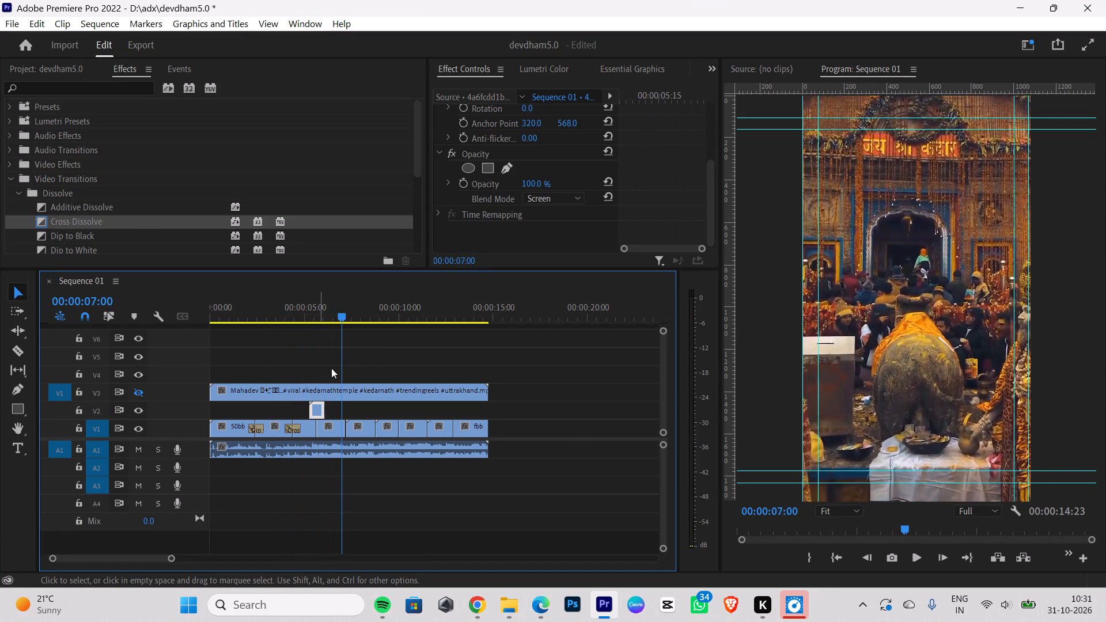
# Show the V3 reference track again and play through the overlay transition to compare it with the reference.
pyautogui.click(136, 396)
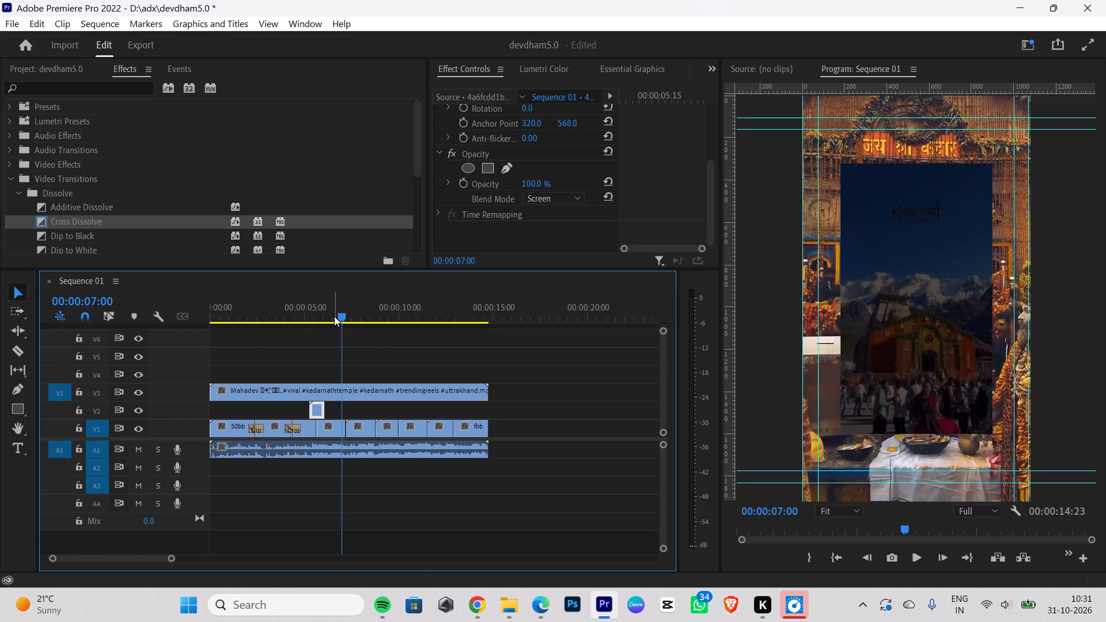
pyautogui.moveTo(331, 318); pyautogui.dragTo(238, 343)
pyautogui.press('space')
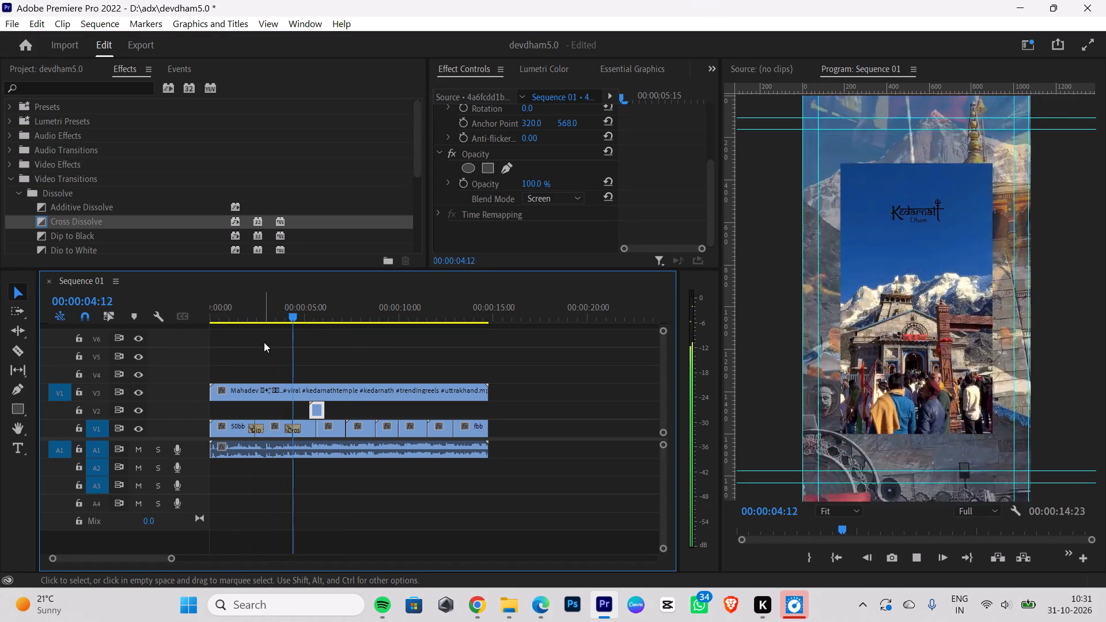
pyautogui.press('space')
pyautogui.write('b')
pyautogui.click(20, 295)
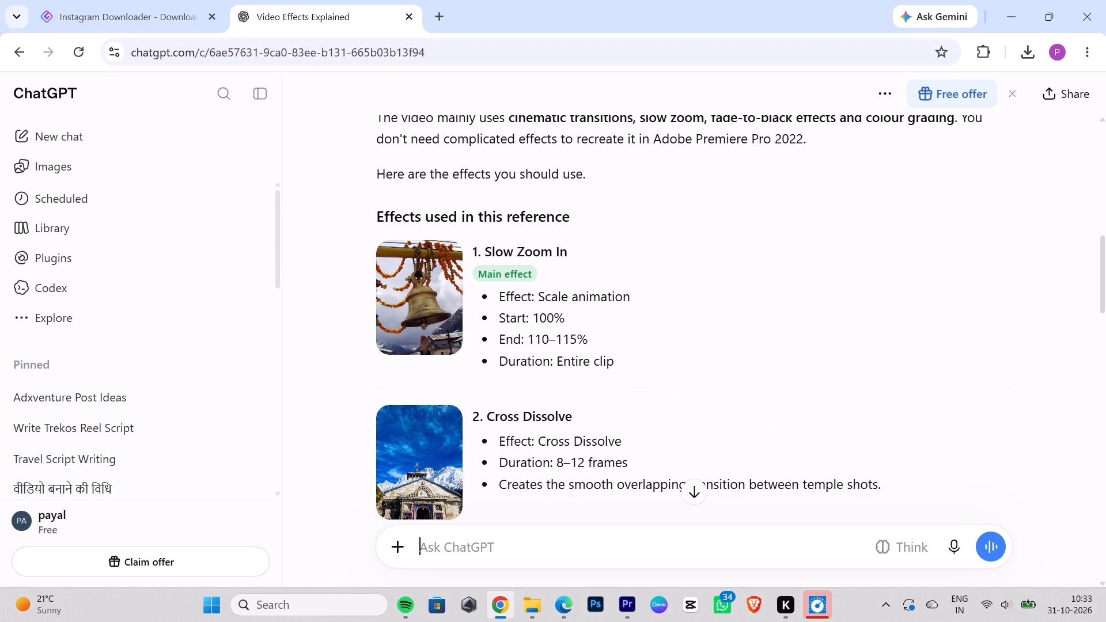
# Switch back to Premiere Pro and step frame by frame from the sequence start through the first shot to examine the reference's zoom.
pyautogui.click(624, 606)
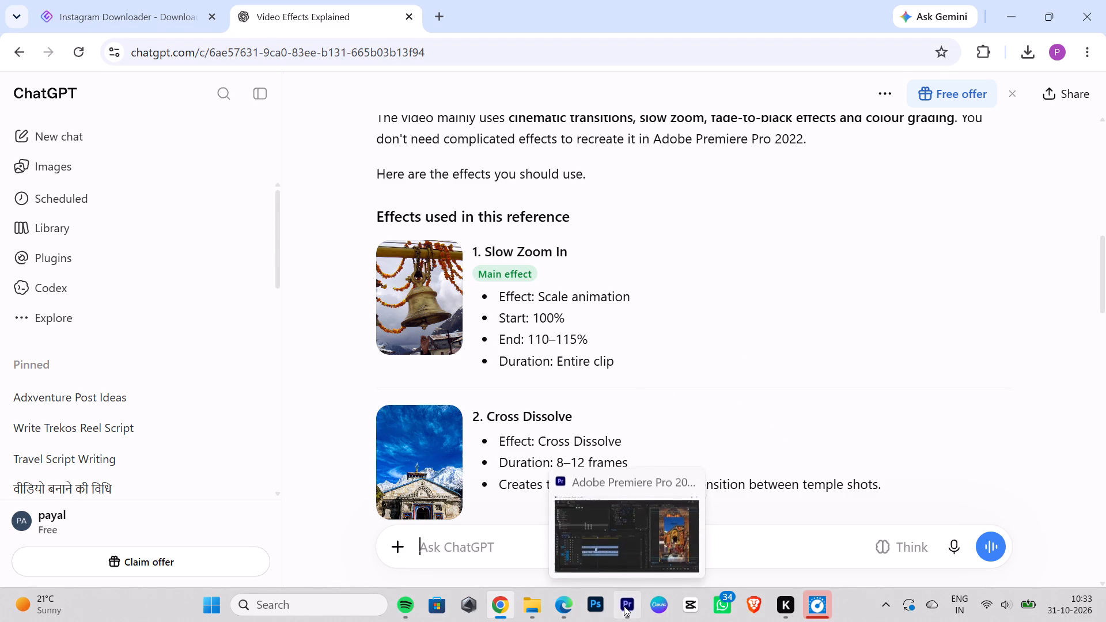
pyautogui.moveTo(327, 317); pyautogui.dragTo(201, 323)
pyautogui.press('Right')
pyautogui.press('Right')
pyautogui.press('Right')
pyautogui.press('Right')
pyautogui.press('Right')
pyautogui.press('Right')
pyautogui.press('Right')
pyautogui.press('Right')
pyautogui.press('Right')
pyautogui.press('Right')
pyautogui.press('Right')
pyautogui.press('Right')
pyautogui.press('Right')
pyautogui.press('Right')
pyautogui.press('Right')
pyautogui.press('Right')
pyautogui.press('Right')
pyautogui.press('Right')
pyautogui.press('Right')
pyautogui.press('Right')
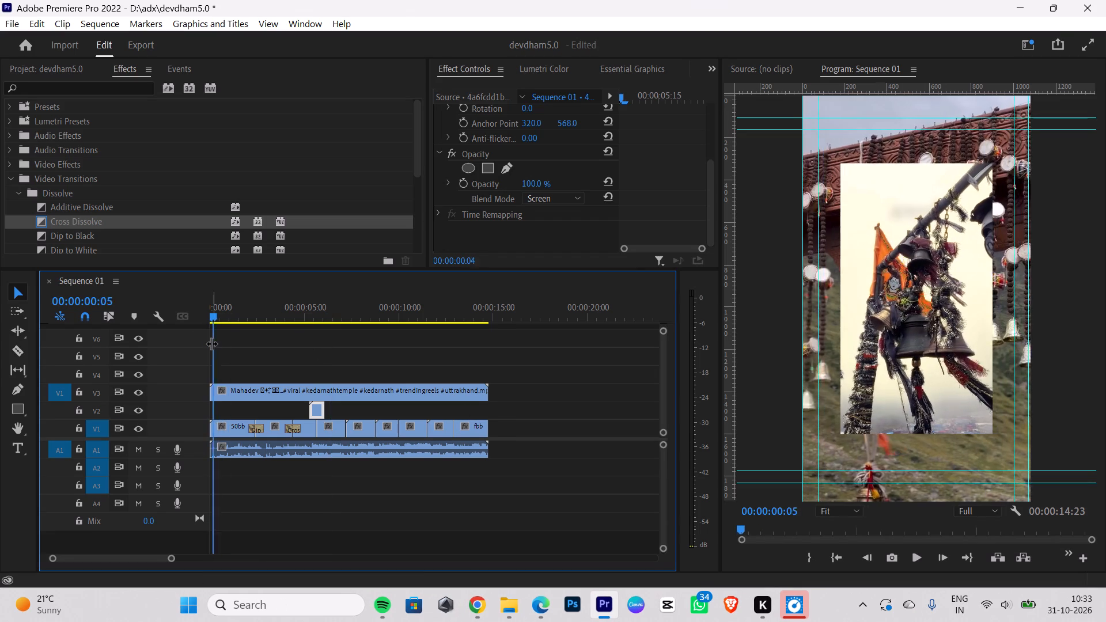
pyautogui.press('Right')
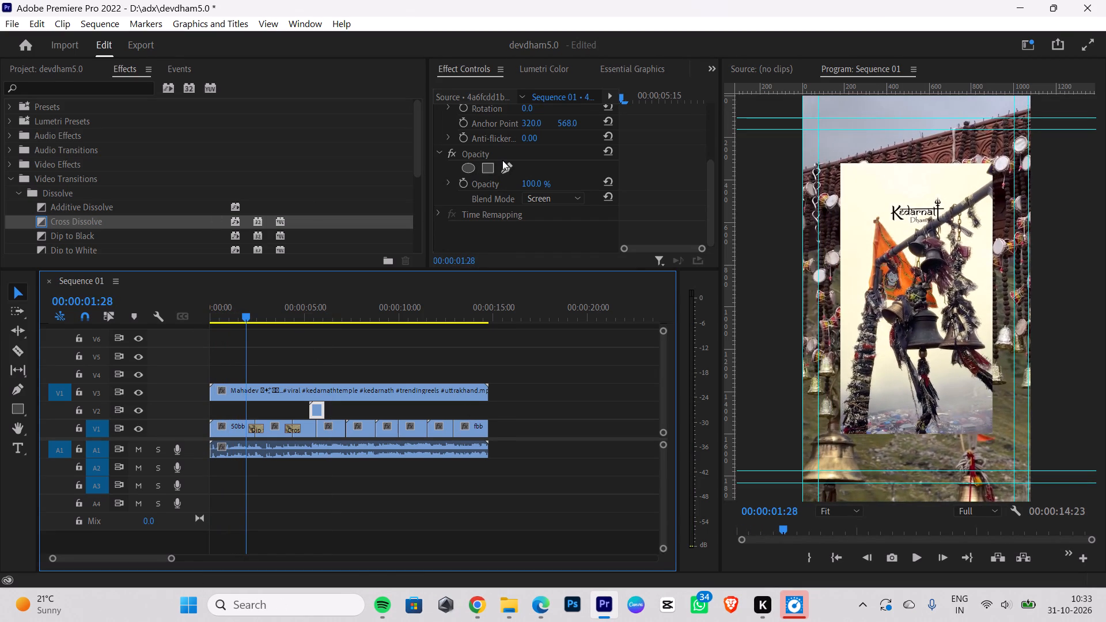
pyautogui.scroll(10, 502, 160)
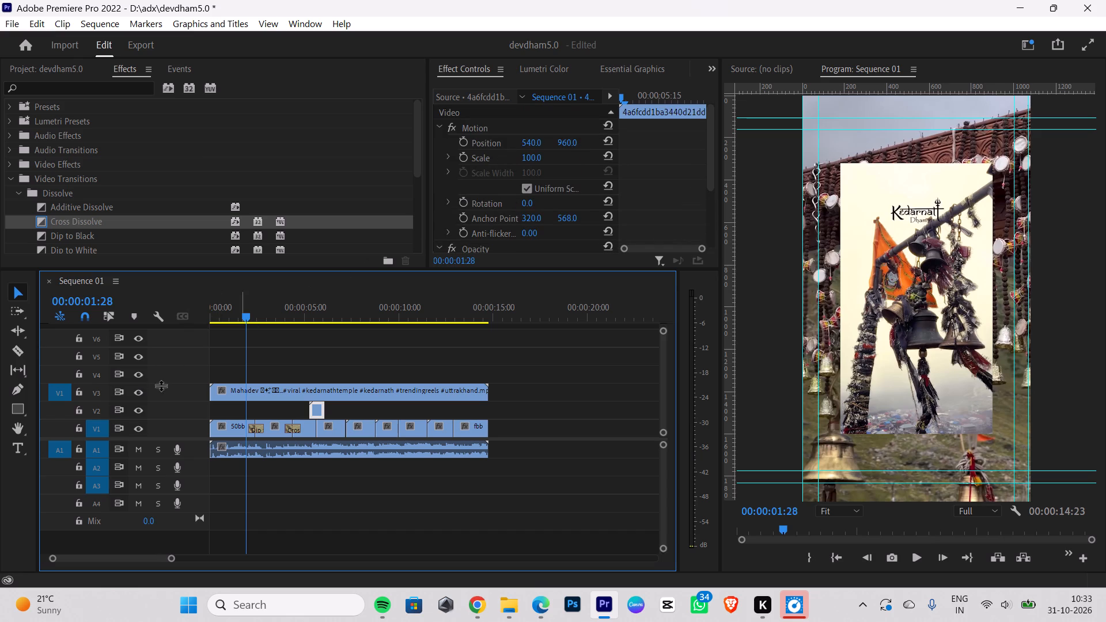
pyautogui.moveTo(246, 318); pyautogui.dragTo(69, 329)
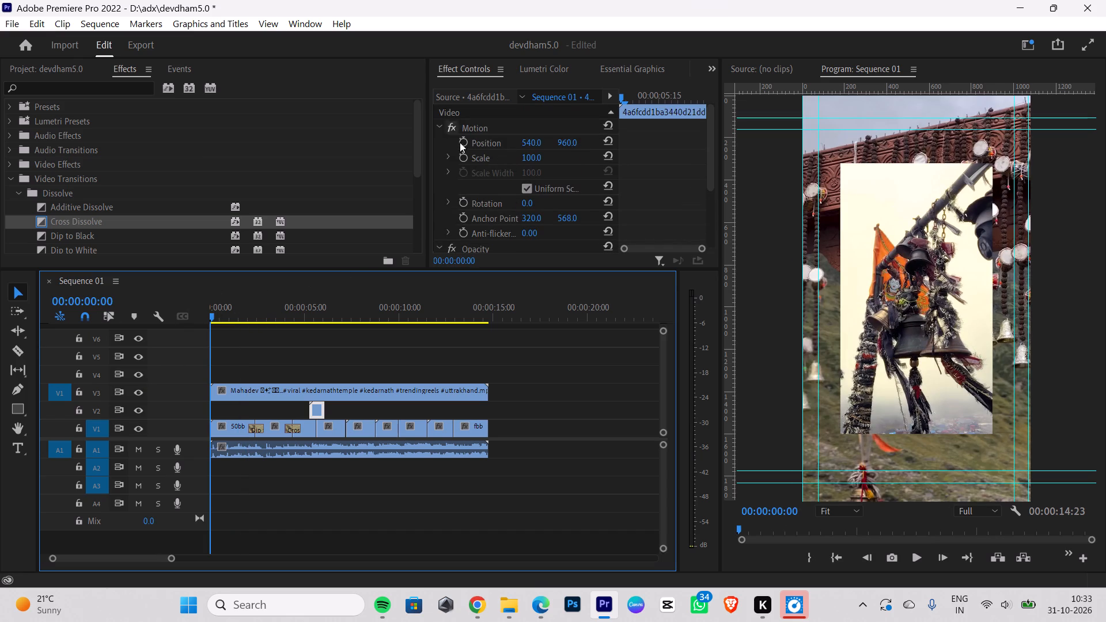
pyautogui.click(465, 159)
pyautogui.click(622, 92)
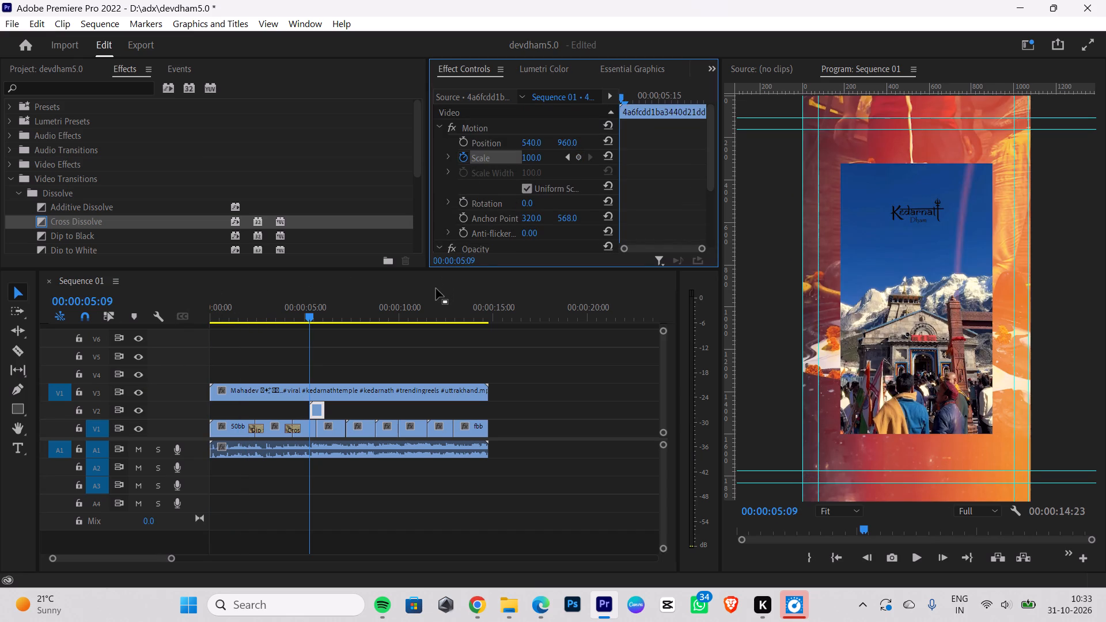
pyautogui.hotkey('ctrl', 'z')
# Keyframe the first V1 clip's Scale from 100 at the sequence start to 115 at 00:00:01:11.
pyautogui.click(221, 435)
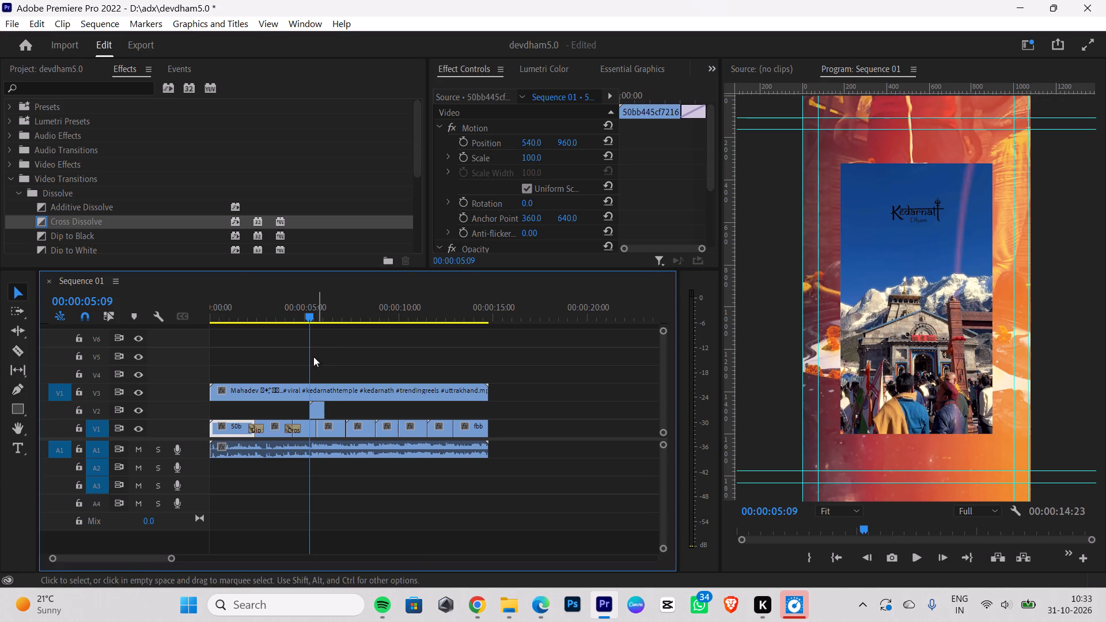
pyautogui.moveTo(311, 312); pyautogui.dragTo(139, 335)
pyautogui.click(464, 156)
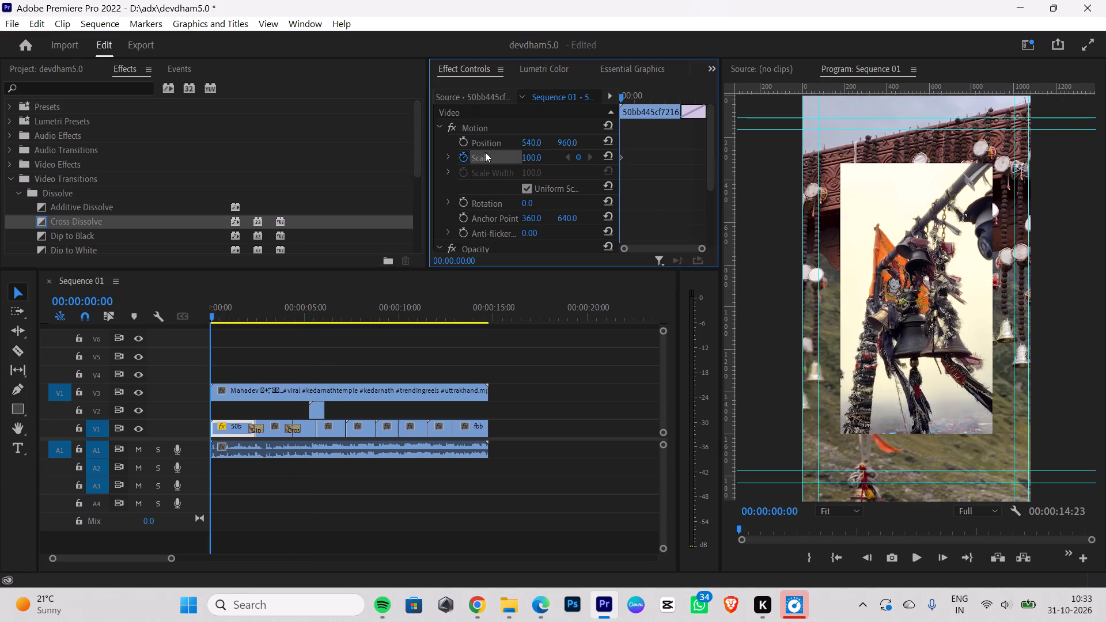
pyautogui.moveTo(211, 312); pyautogui.dragTo(213, 312)
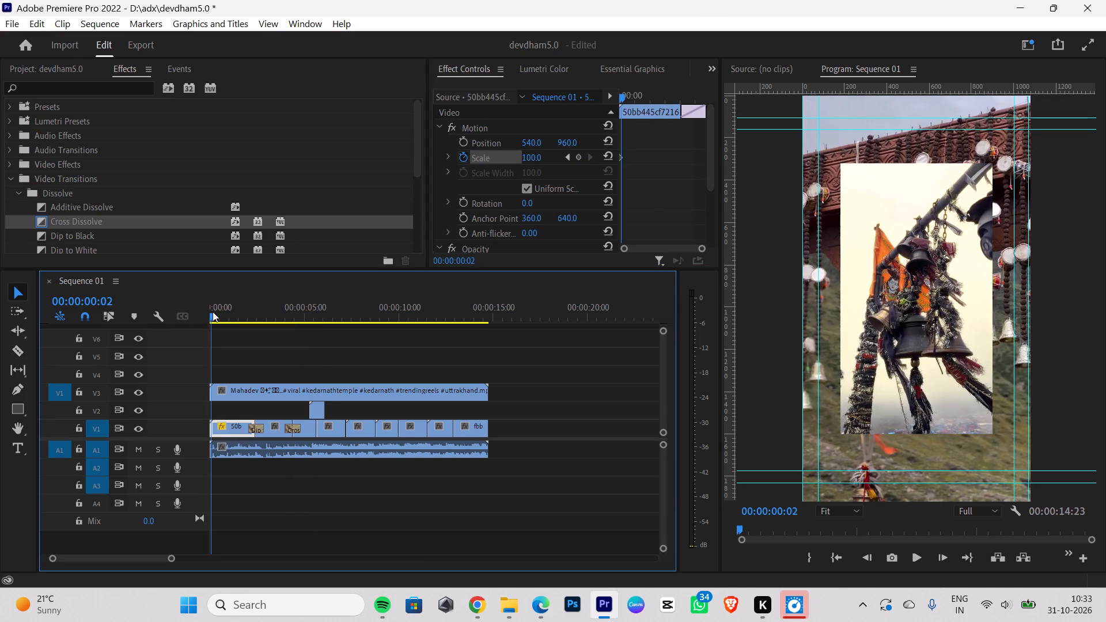
pyautogui.moveTo(213, 312); pyautogui.dragTo(232, 307)
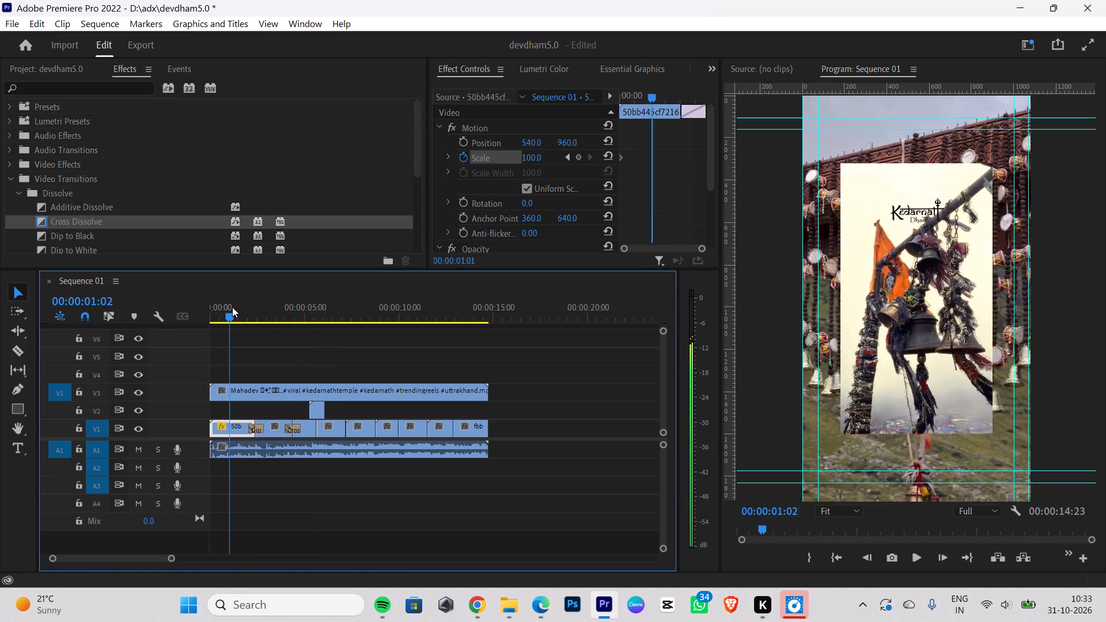
pyautogui.moveTo(232, 307); pyautogui.dragTo(237, 306)
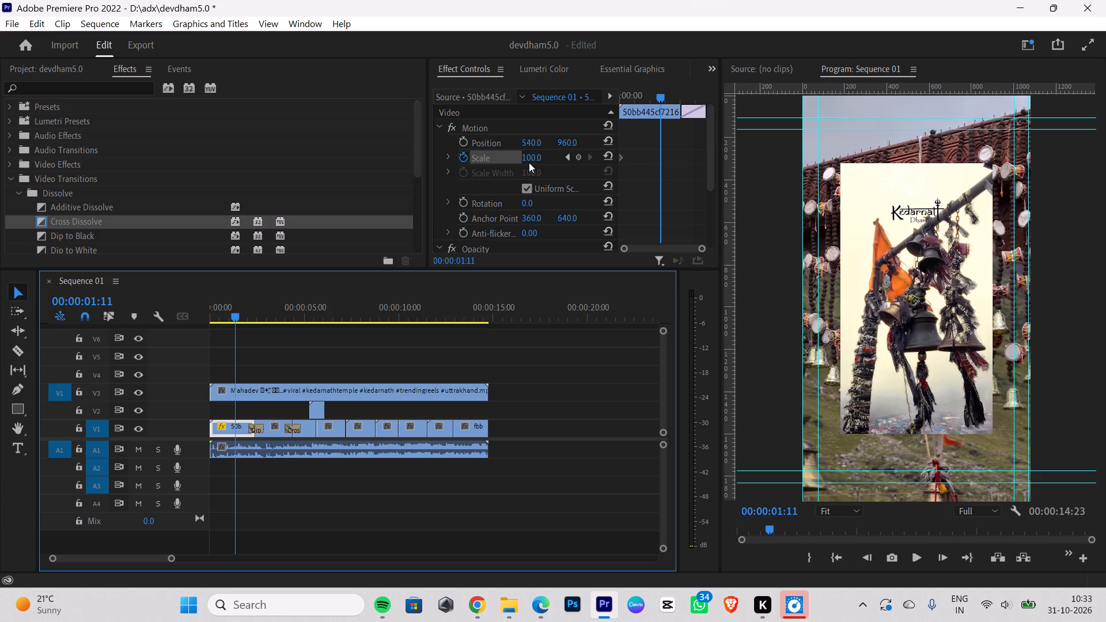
pyautogui.click(528, 156)
pyautogui.press('BackSpace')
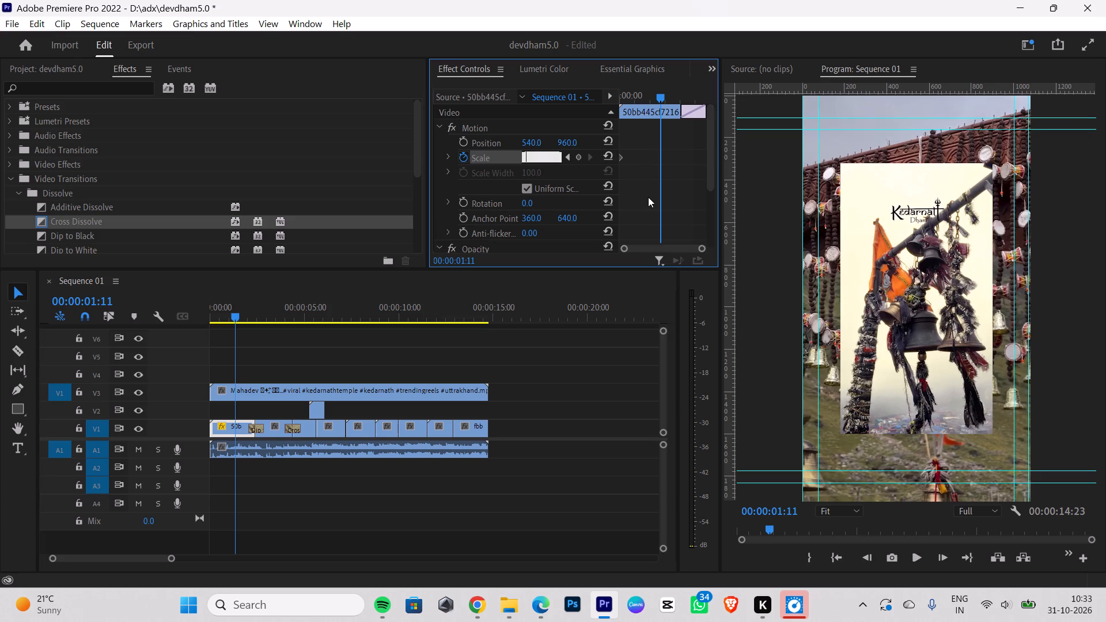
pyautogui.write('115')
pyautogui.press('Return')
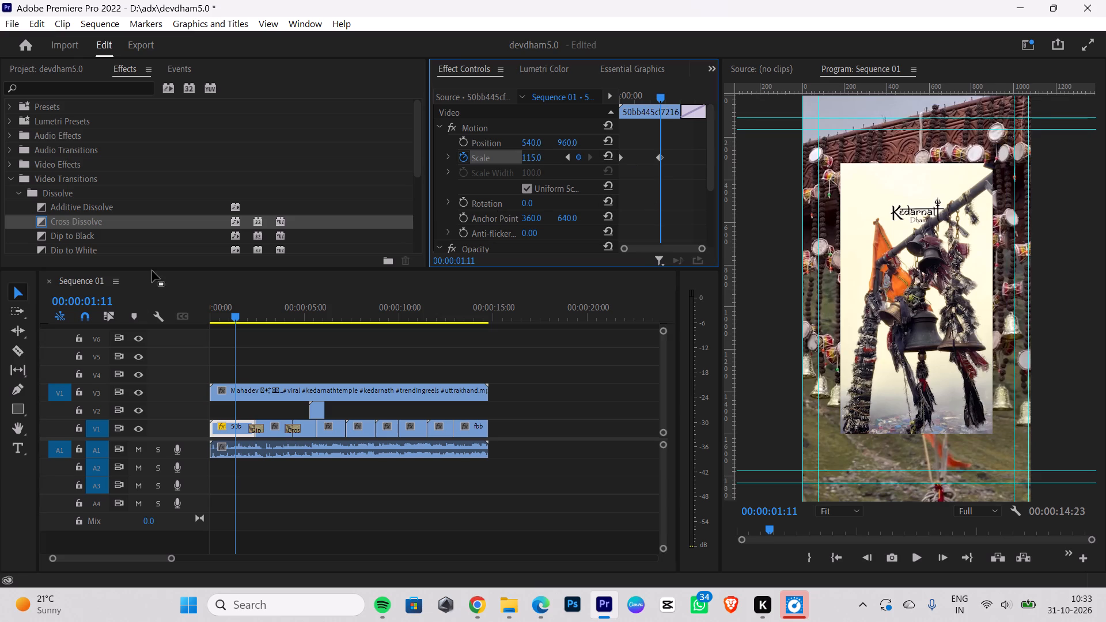
# Set both Scale keyframes of the first V1 clip to Bezier interpolation.
pyautogui.moveTo(689, 154); pyautogui.dragTo(565, 165)
pyautogui.rightClick(660, 157)
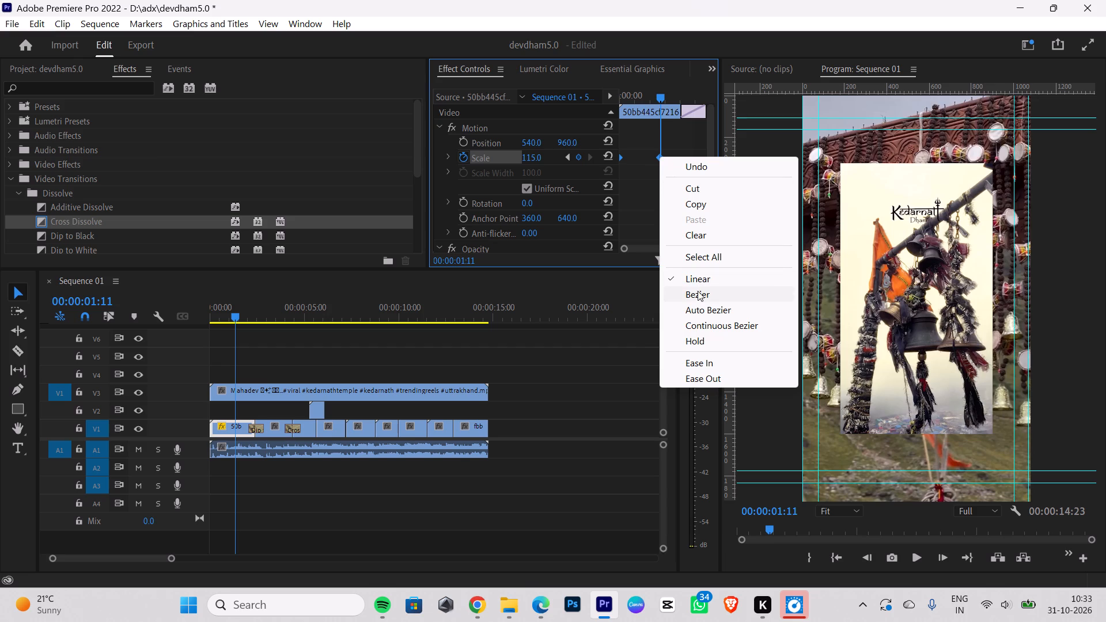
pyautogui.click(695, 293)
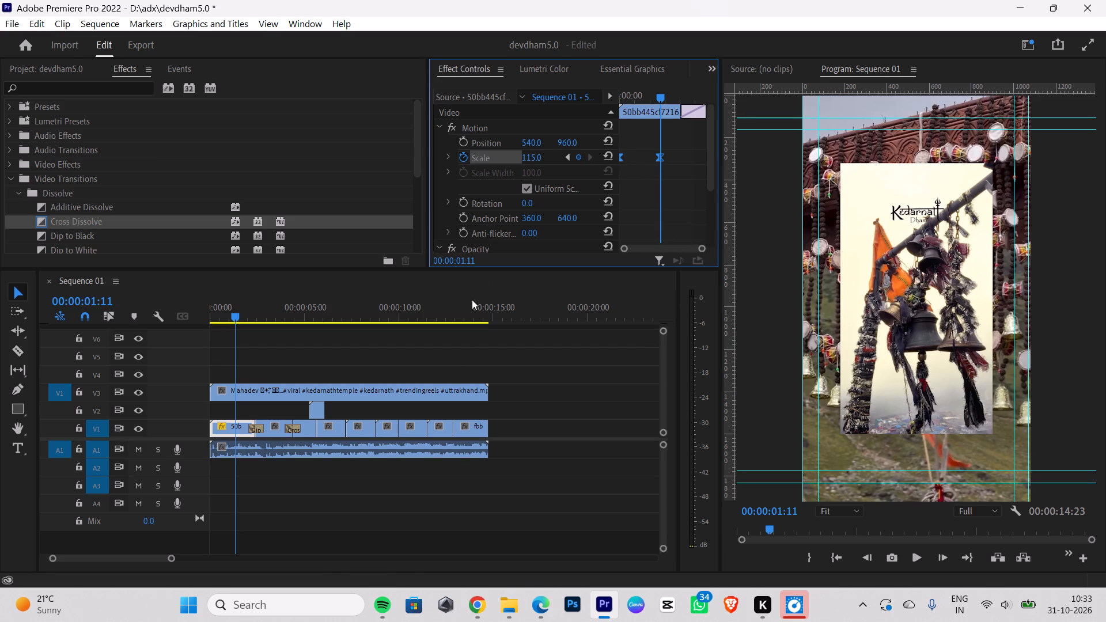
# Hide the V3 reference track and play the reel from the start twice to check the first clip's zoom.
pyautogui.click(139, 393)
pyautogui.moveTo(241, 312); pyautogui.dragTo(66, 346)
pyautogui.press('space')
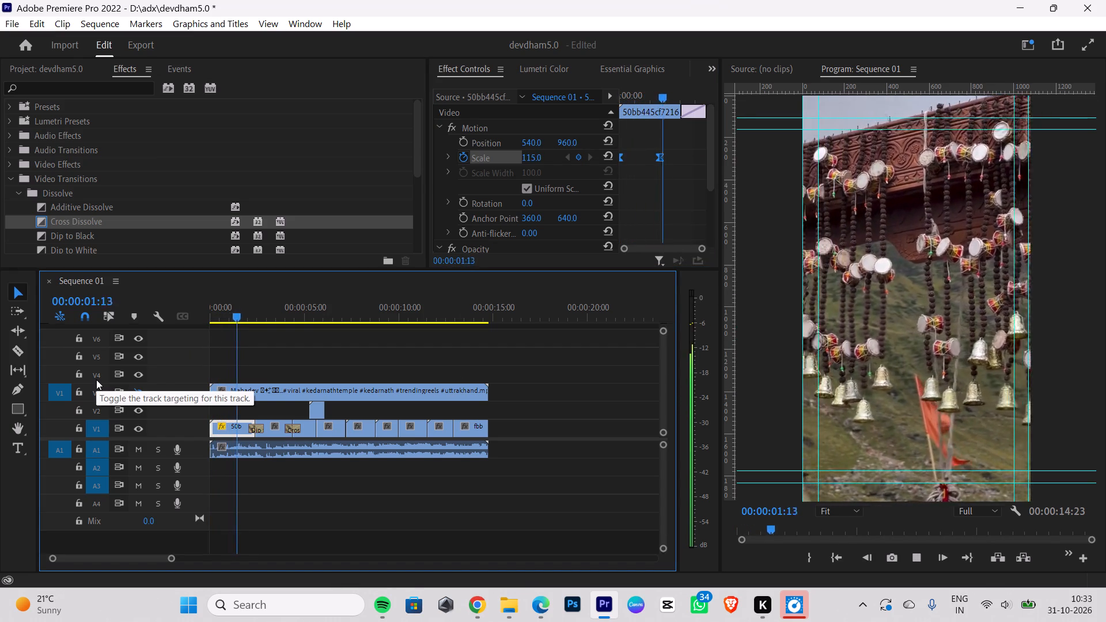
pyautogui.press('space')
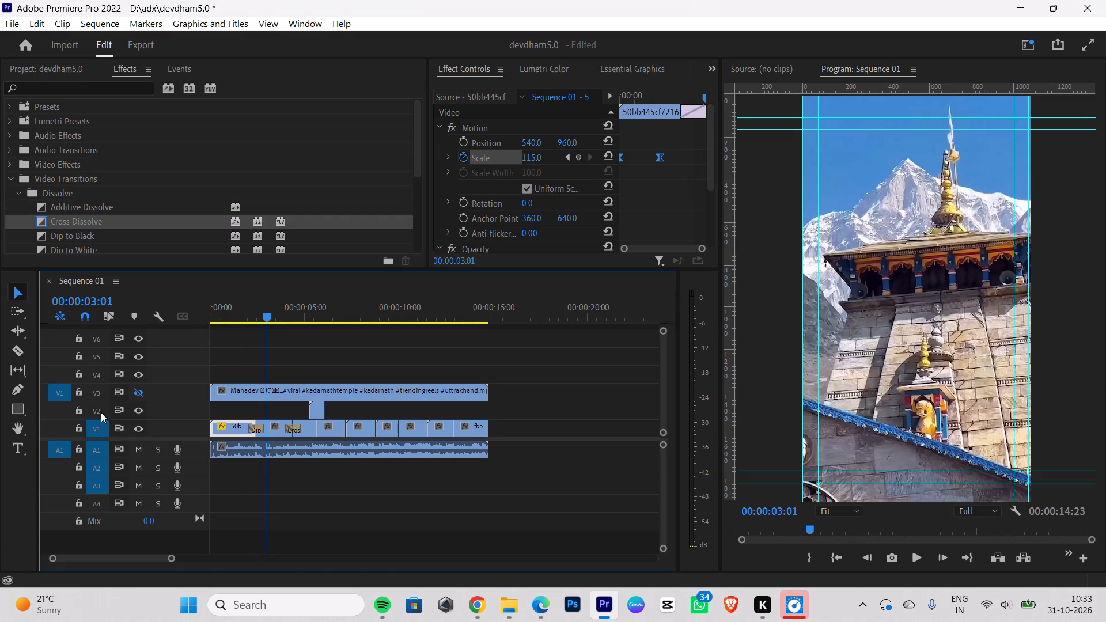
pyautogui.moveTo(259, 312); pyautogui.dragTo(4, 325)
pyautogui.press('space')
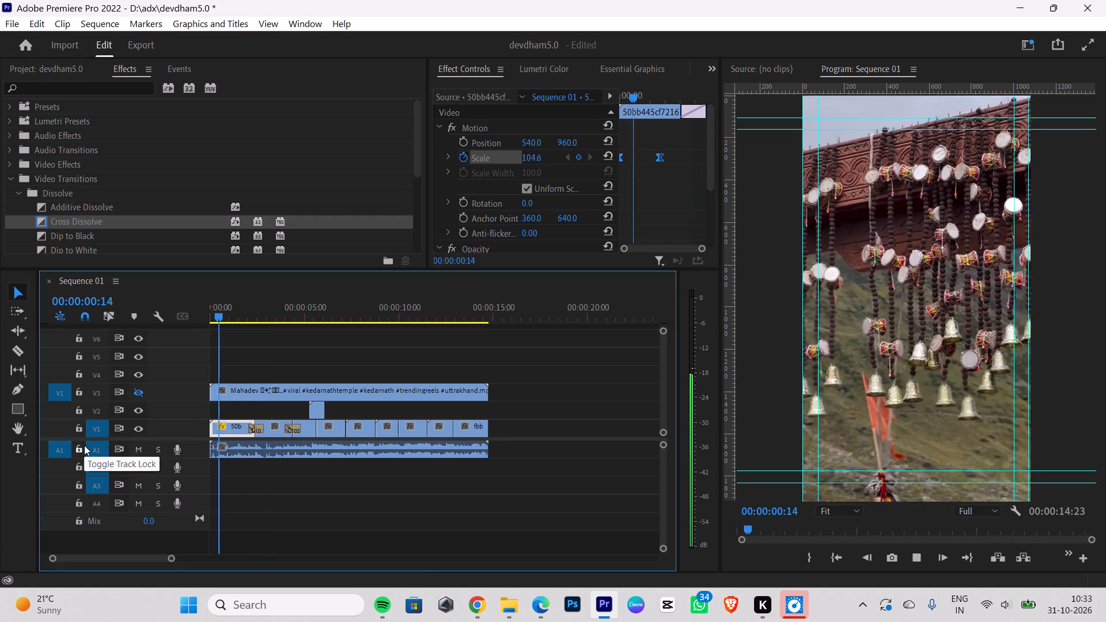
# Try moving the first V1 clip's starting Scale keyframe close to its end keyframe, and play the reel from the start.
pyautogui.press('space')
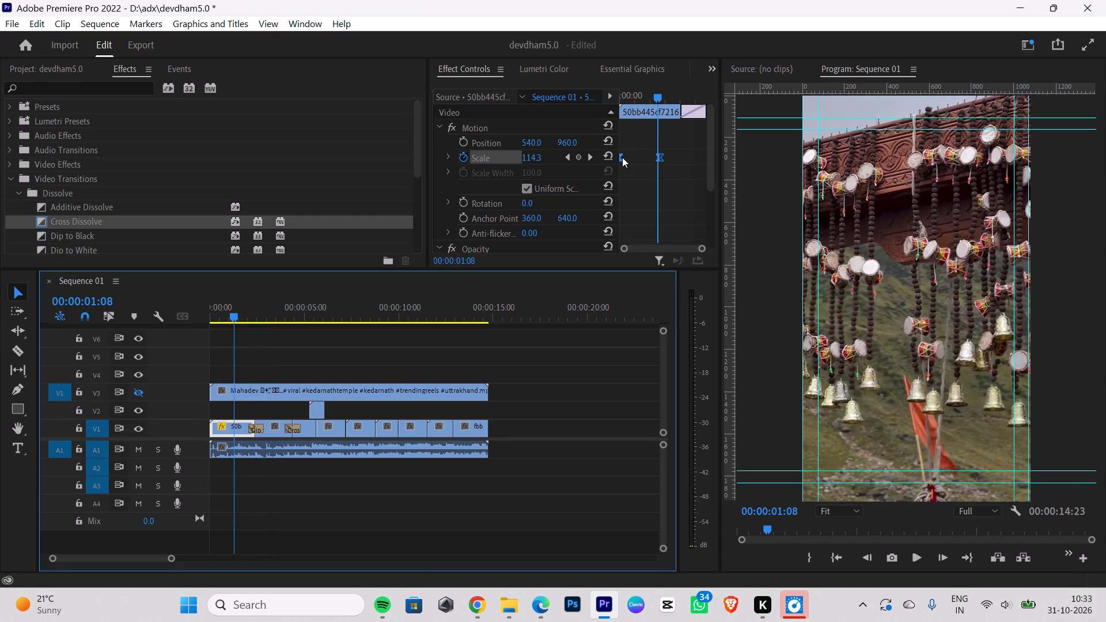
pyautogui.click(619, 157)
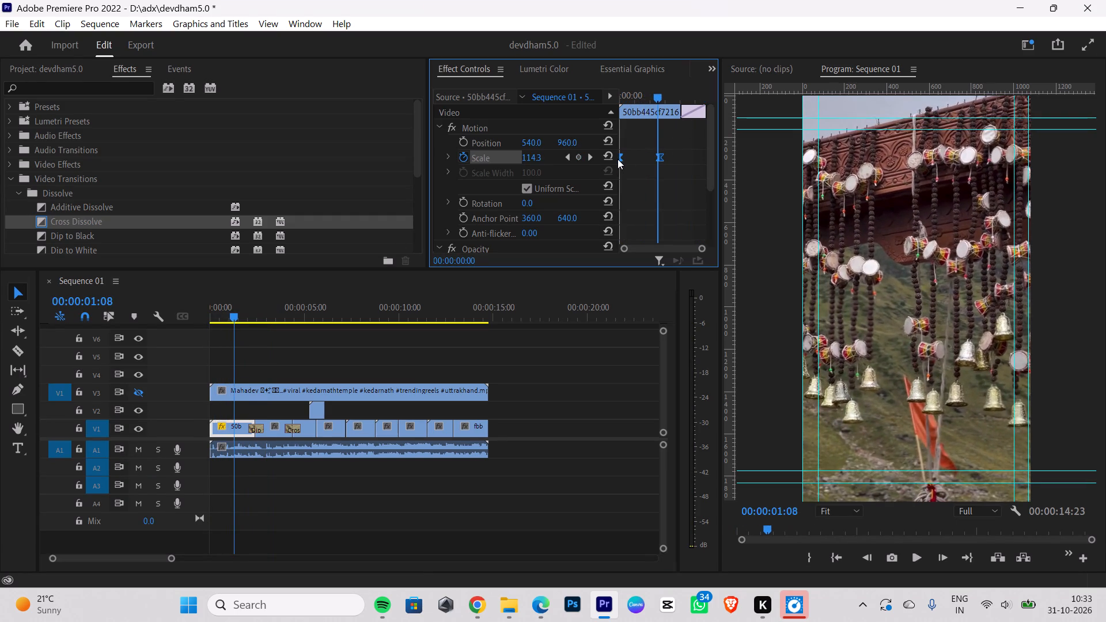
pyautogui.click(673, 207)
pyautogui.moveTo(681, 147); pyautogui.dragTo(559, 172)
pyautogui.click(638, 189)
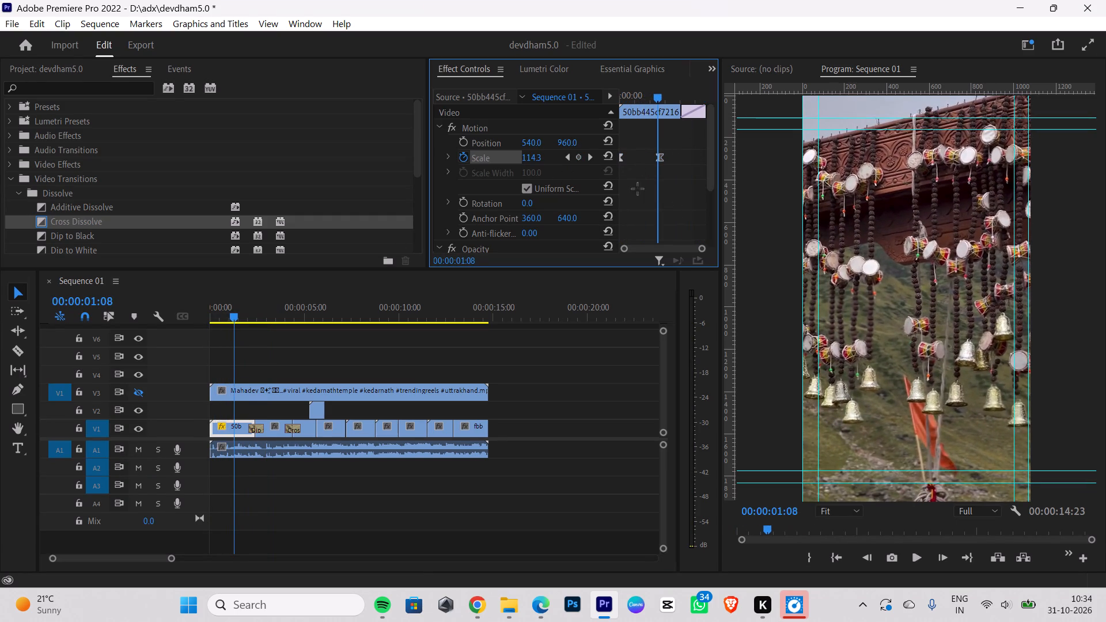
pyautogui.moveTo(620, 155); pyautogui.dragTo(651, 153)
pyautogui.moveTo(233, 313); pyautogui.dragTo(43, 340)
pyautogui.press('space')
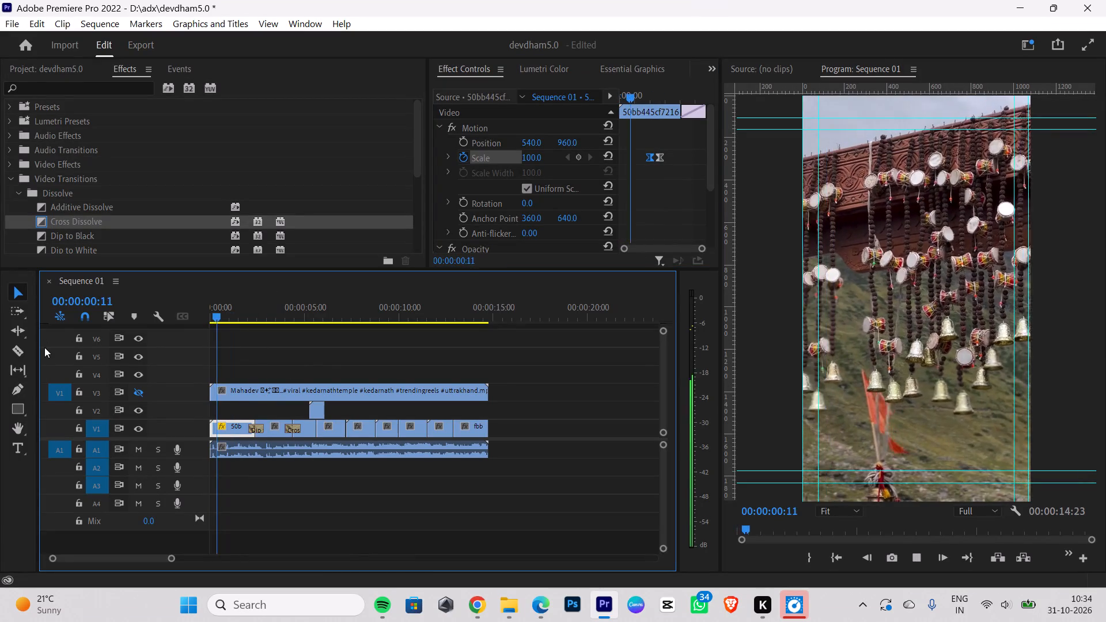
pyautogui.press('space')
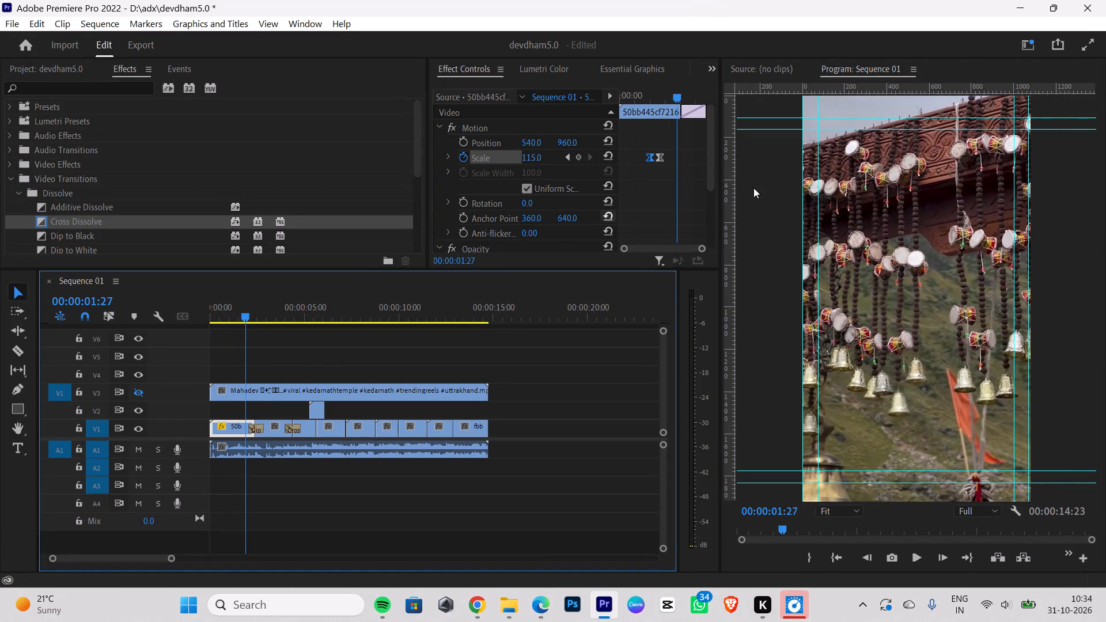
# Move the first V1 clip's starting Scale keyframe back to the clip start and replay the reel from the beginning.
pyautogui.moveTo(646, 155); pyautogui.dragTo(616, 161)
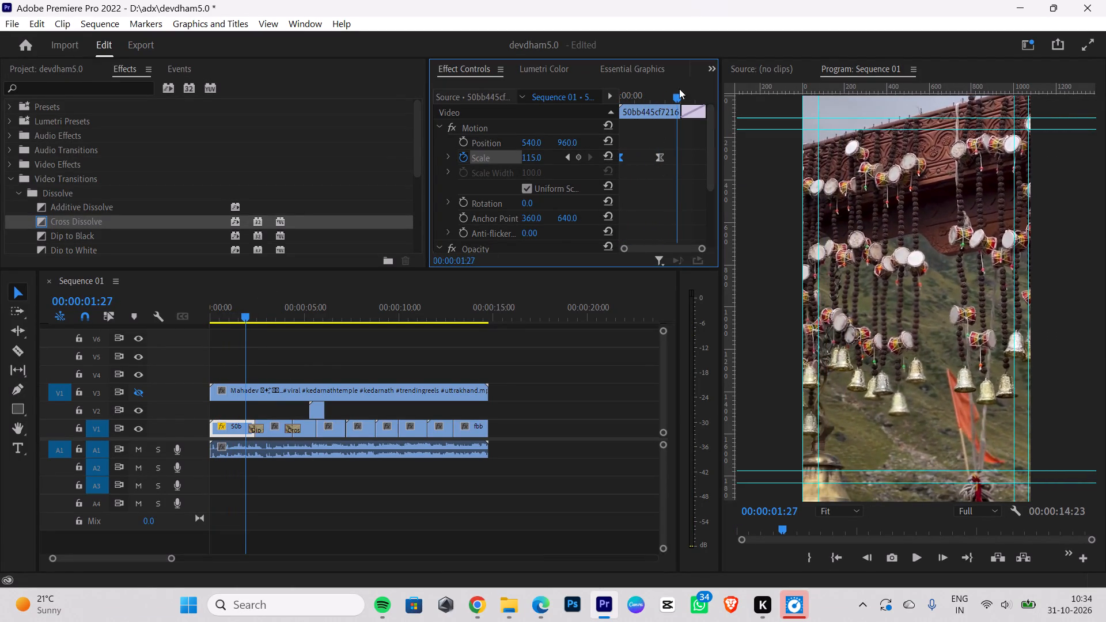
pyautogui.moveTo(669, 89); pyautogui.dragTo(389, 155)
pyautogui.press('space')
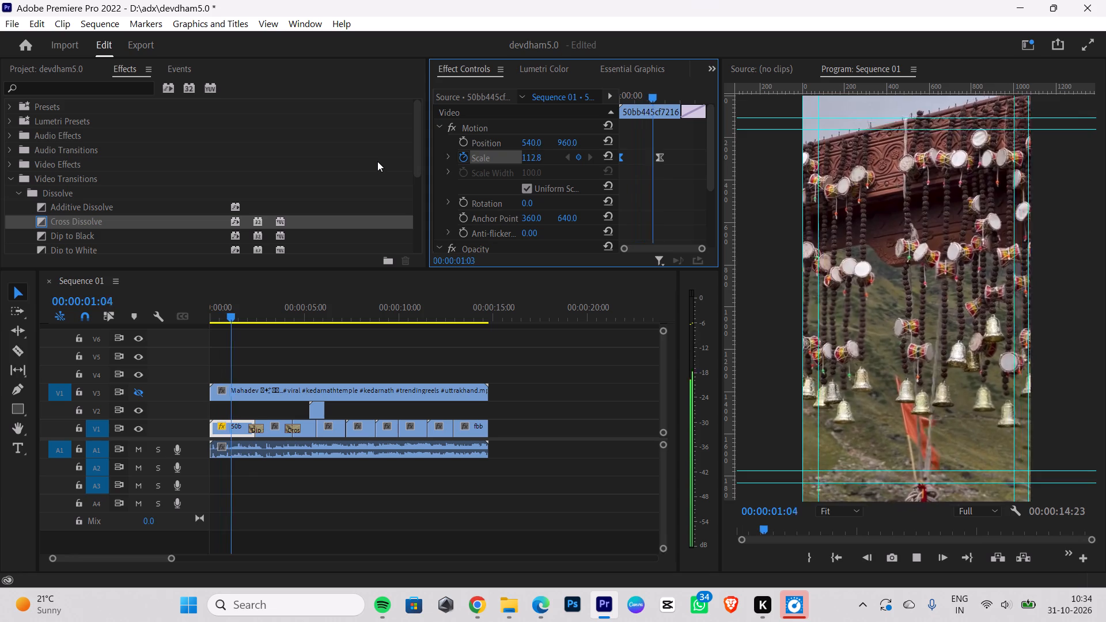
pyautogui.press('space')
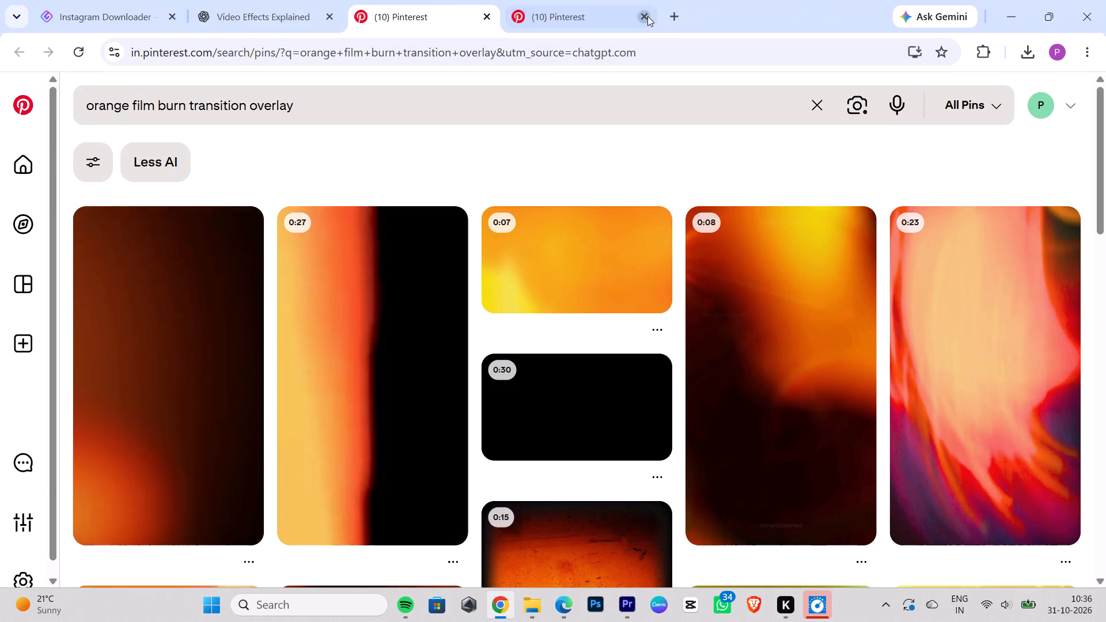
pyautogui.click(647, 17)
# Preview the first two film burn pins and browse the results for a suitable orange transition overlay.
pyautogui.click(402, 342)
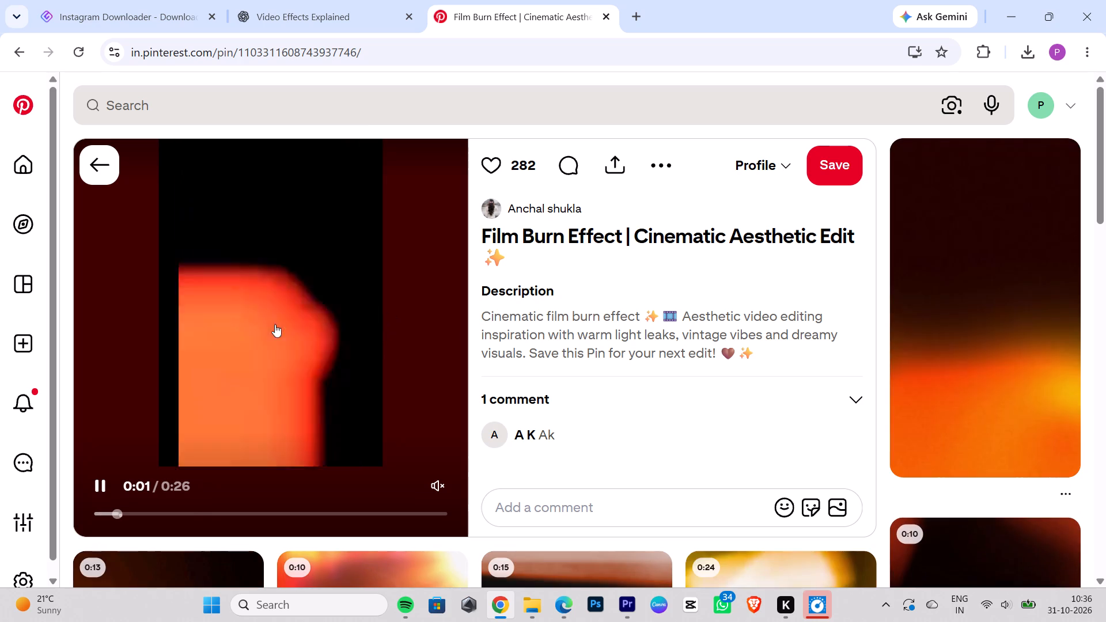
pyautogui.click(99, 164)
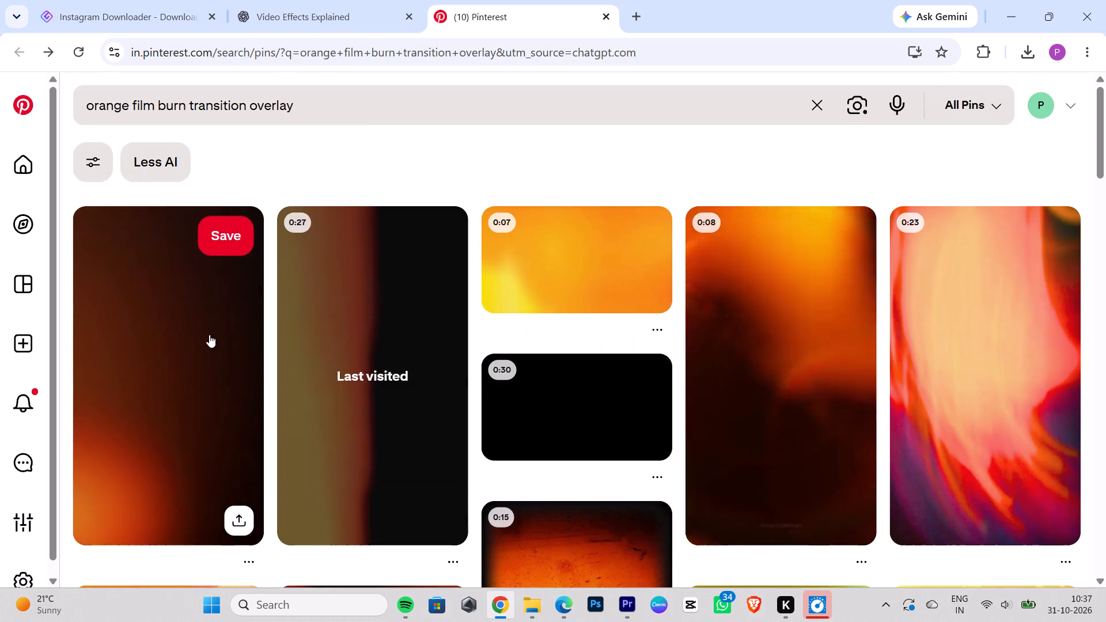
pyautogui.click(209, 335)
pyautogui.click(107, 169)
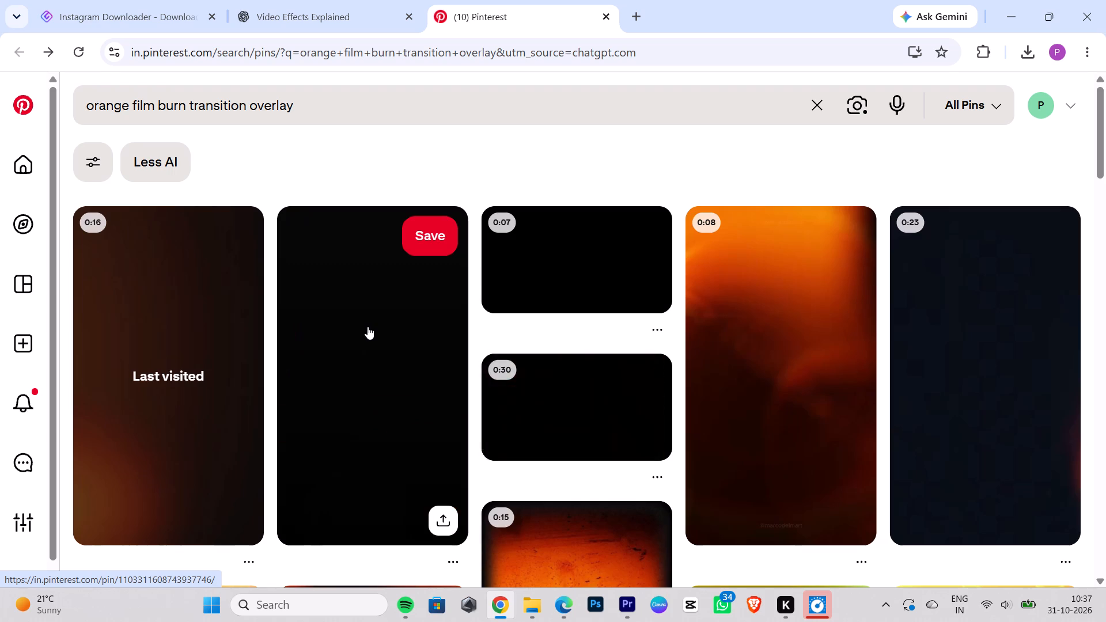
pyautogui.scroll(-3, 657, 340)
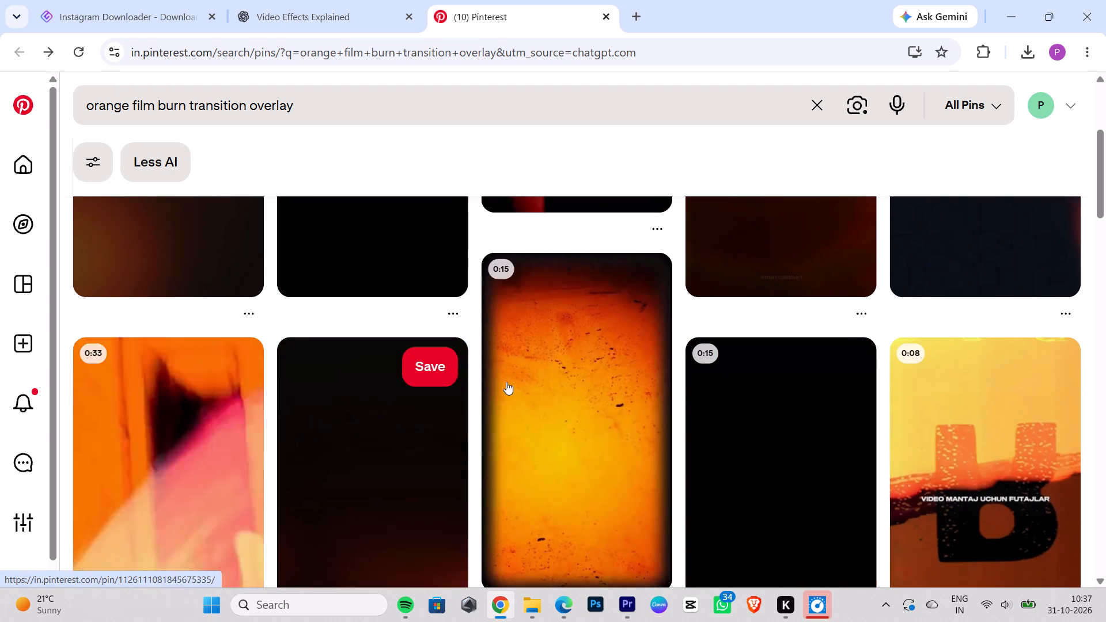
pyautogui.scroll(-8, 608, 373)
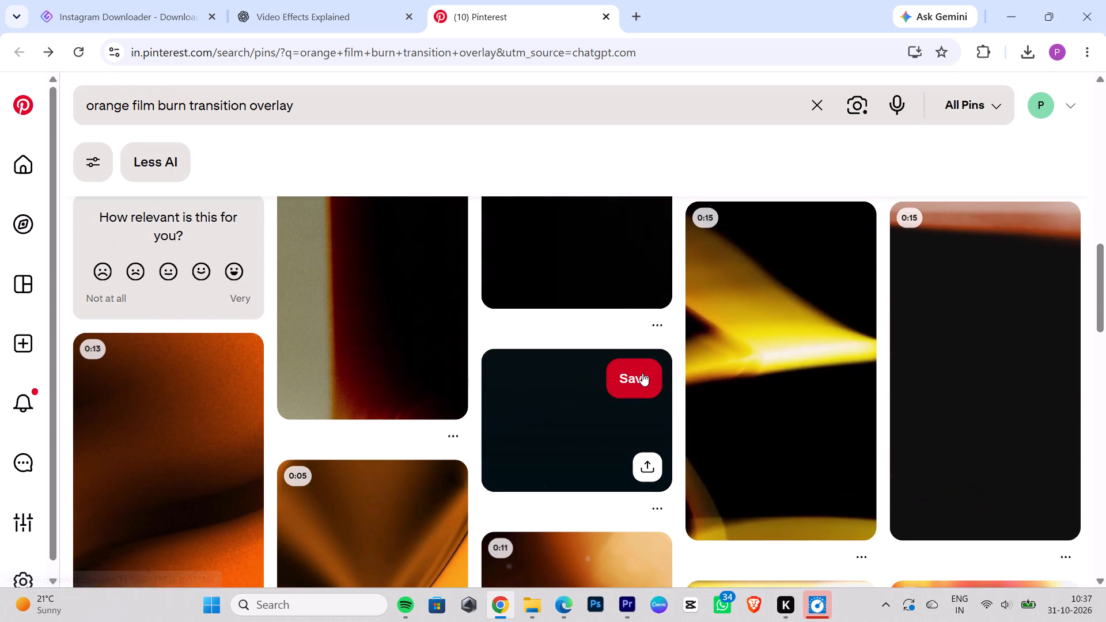
pyautogui.scroll(-3, 644, 373)
pyautogui.scroll(11, 644, 376)
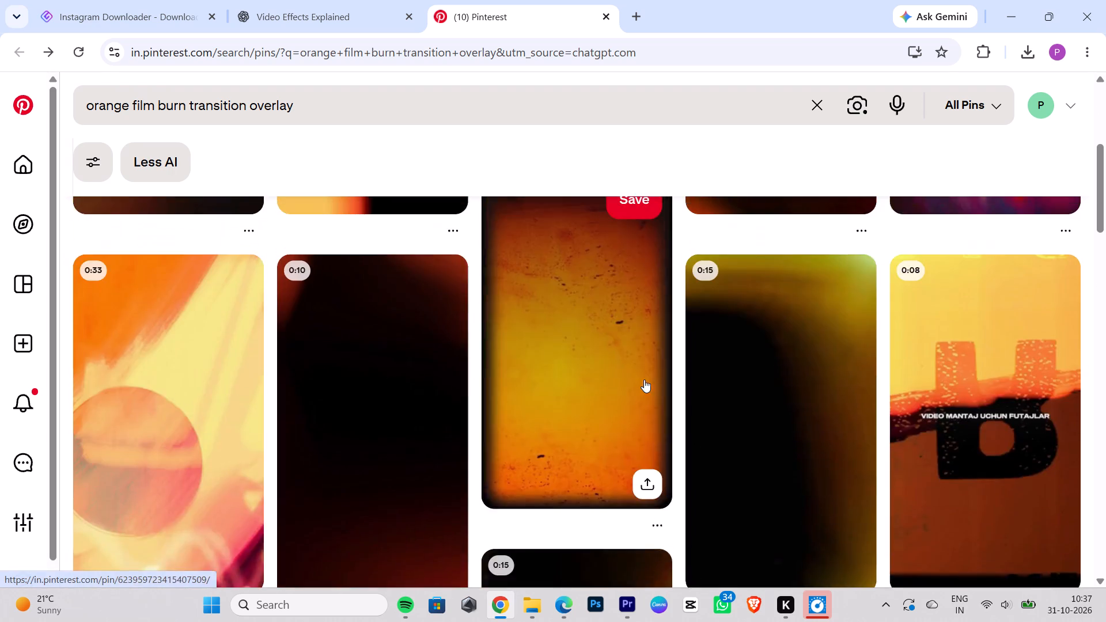
pyautogui.scroll(4, 644, 380)
# Open the 0:10 dark red film burn pin from the Pinterest results and copy its link.
pyautogui.click(362, 347)
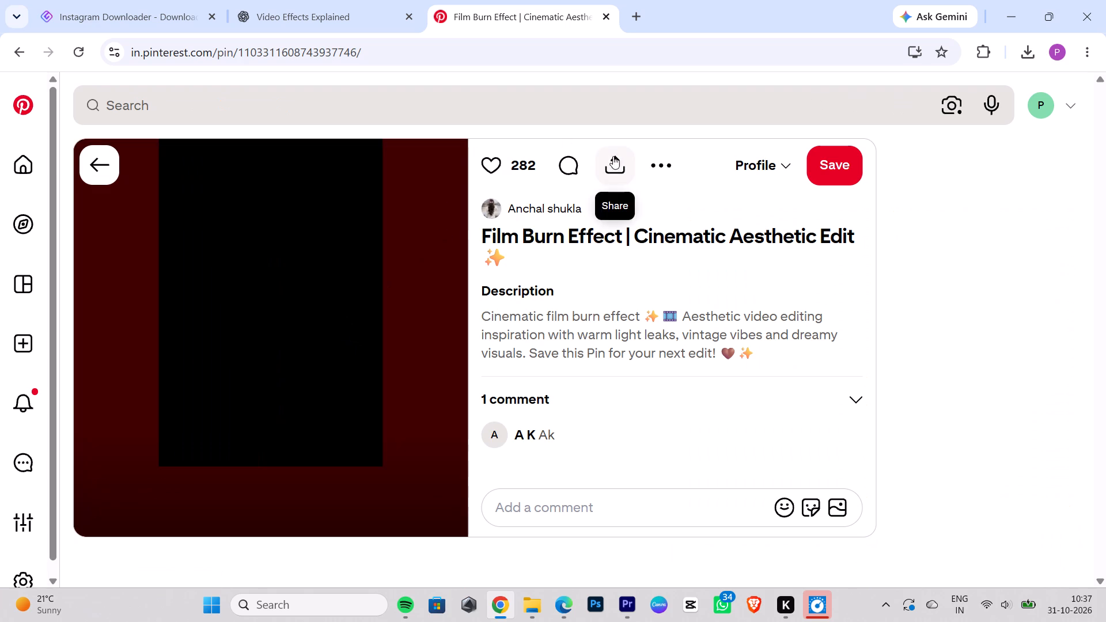
pyautogui.click(619, 168)
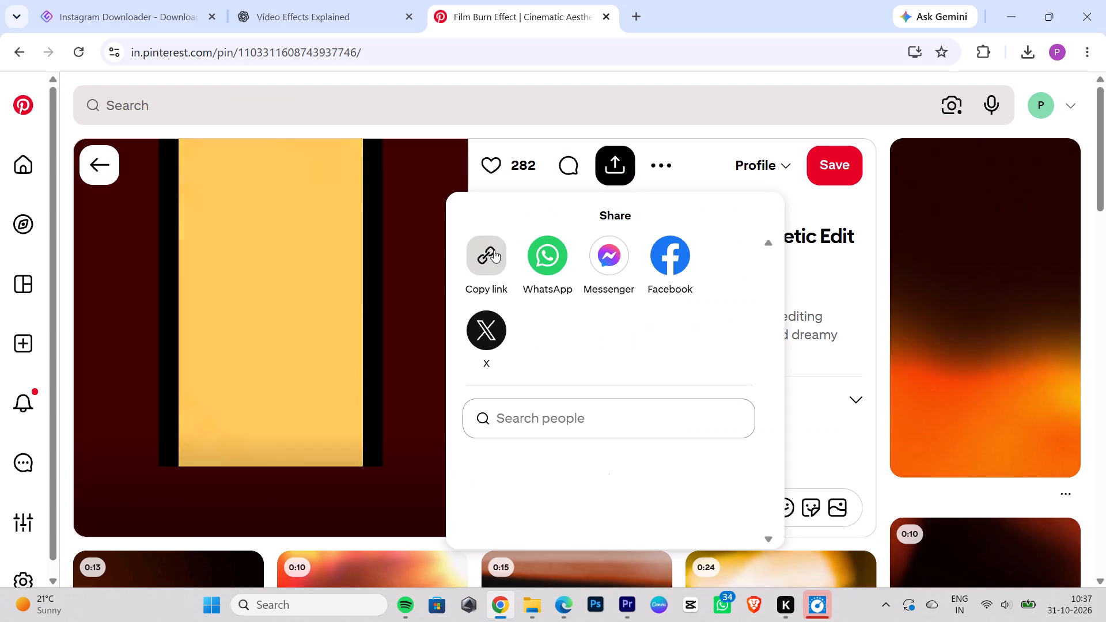
pyautogui.tripleClick(494, 250)
pyautogui.tripleClick(493, 250)
pyautogui.tripleClick(492, 250)
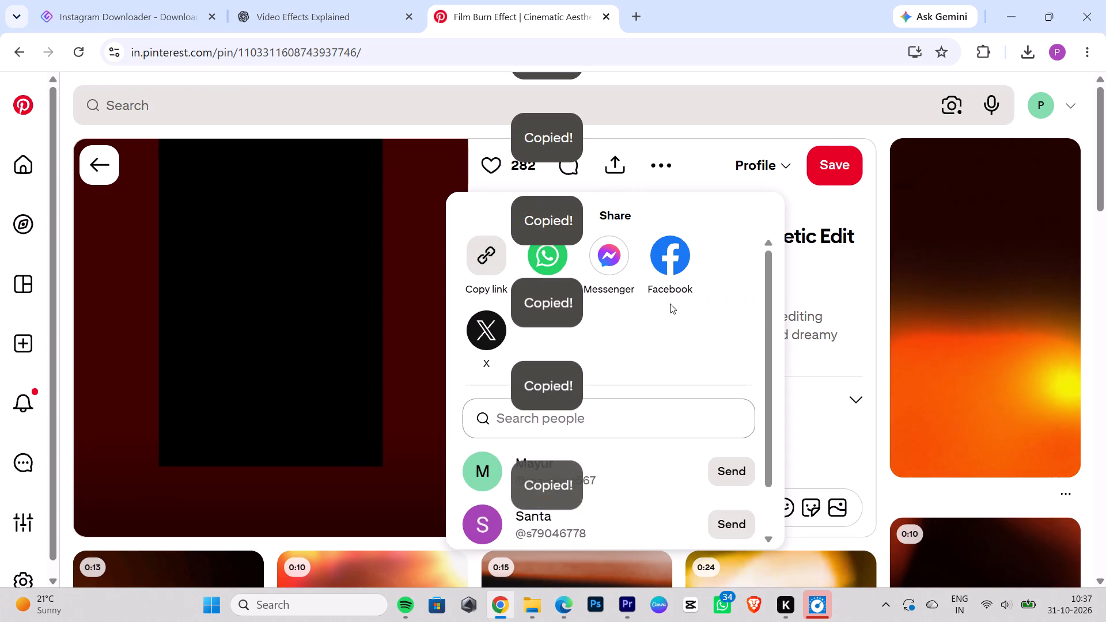
pyautogui.click(855, 413)
pyautogui.scroll(-6, 741, 371)
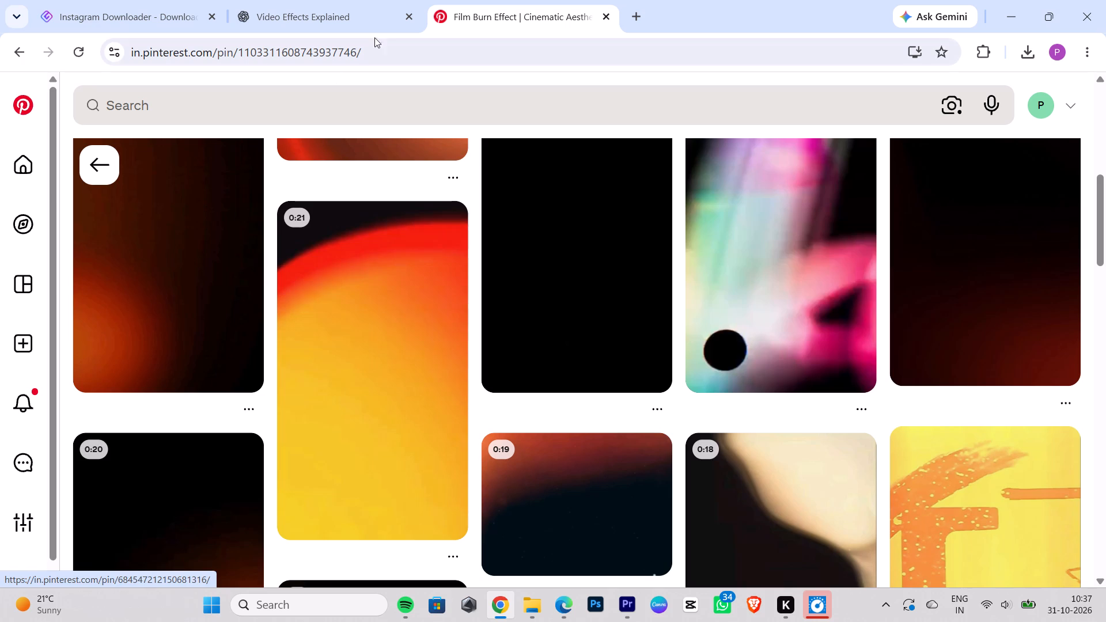
# Search Google in a new tab for "pinterset download" and open the KlickPin Pinterest Video Downloader.
pyautogui.click(631, 17)
pyautogui.write('pinterset download')
pyautogui.press('space')
pyautogui.press('Return')
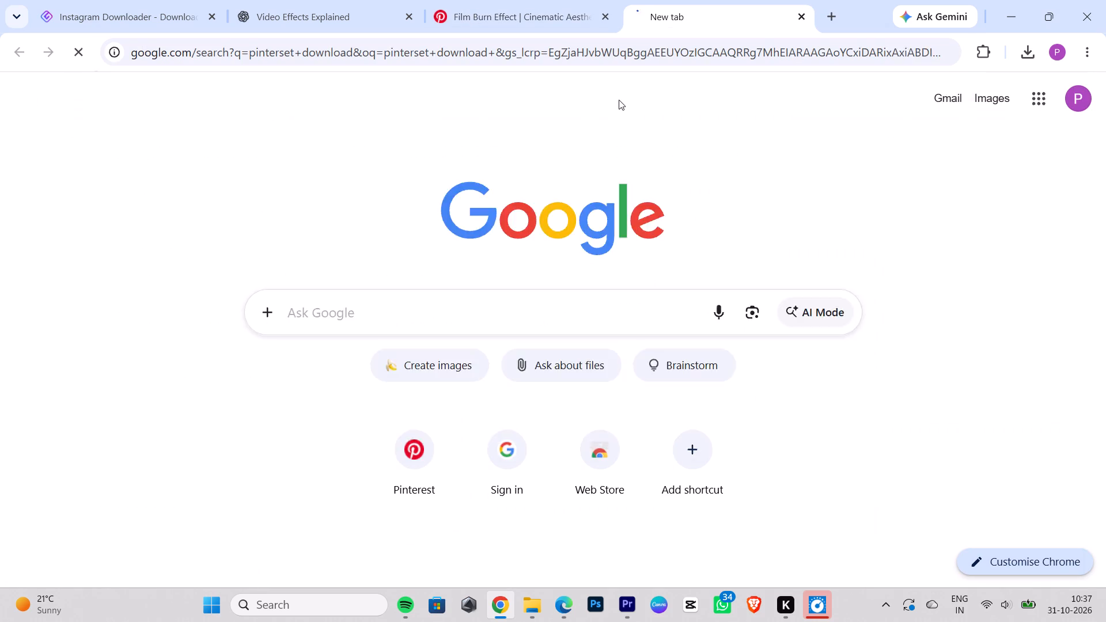
pyautogui.click(241, 299)
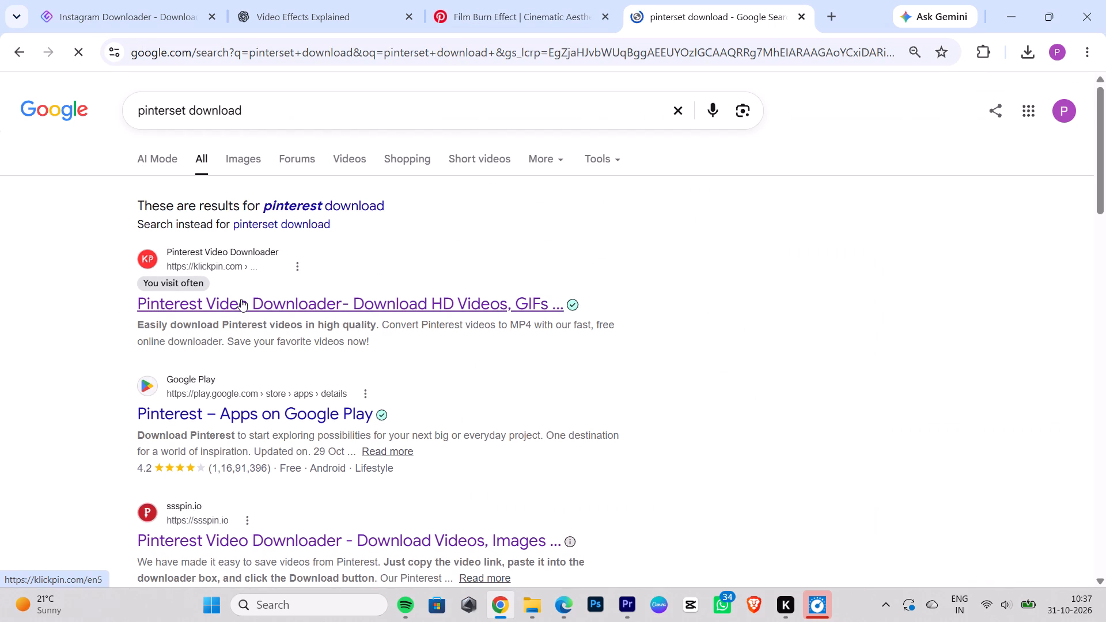
# Submit the copied pin link to KlickPin and download the film burn video.
pyautogui.click(249, 323)
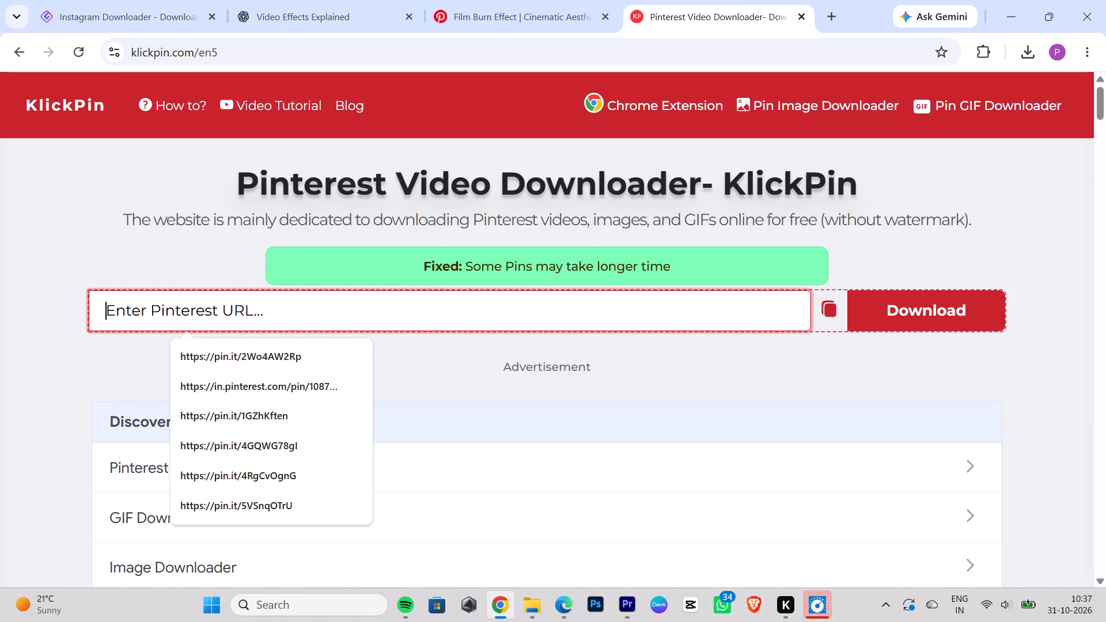
pyautogui.hotkey('ctrl', 'v')
pyautogui.press('Return')
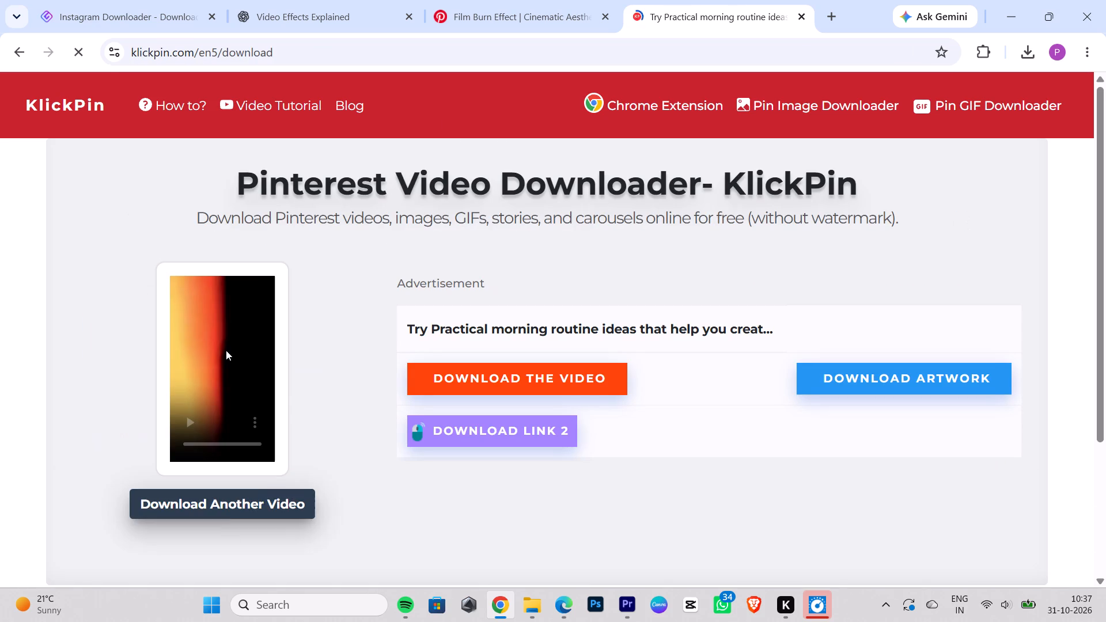
pyautogui.click(258, 229)
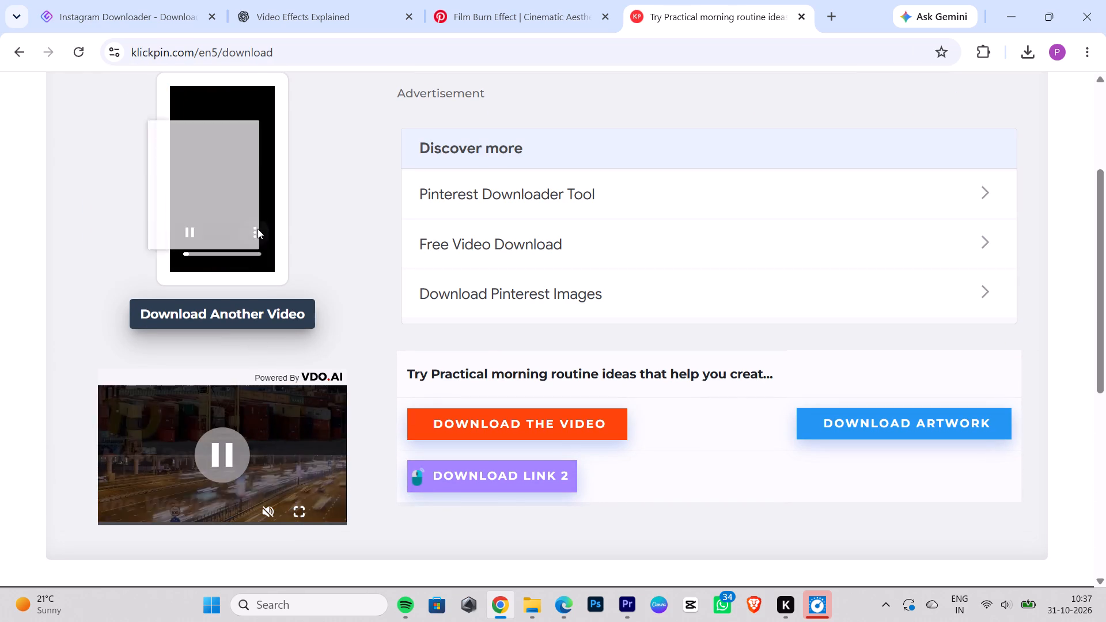
pyautogui.click(197, 112)
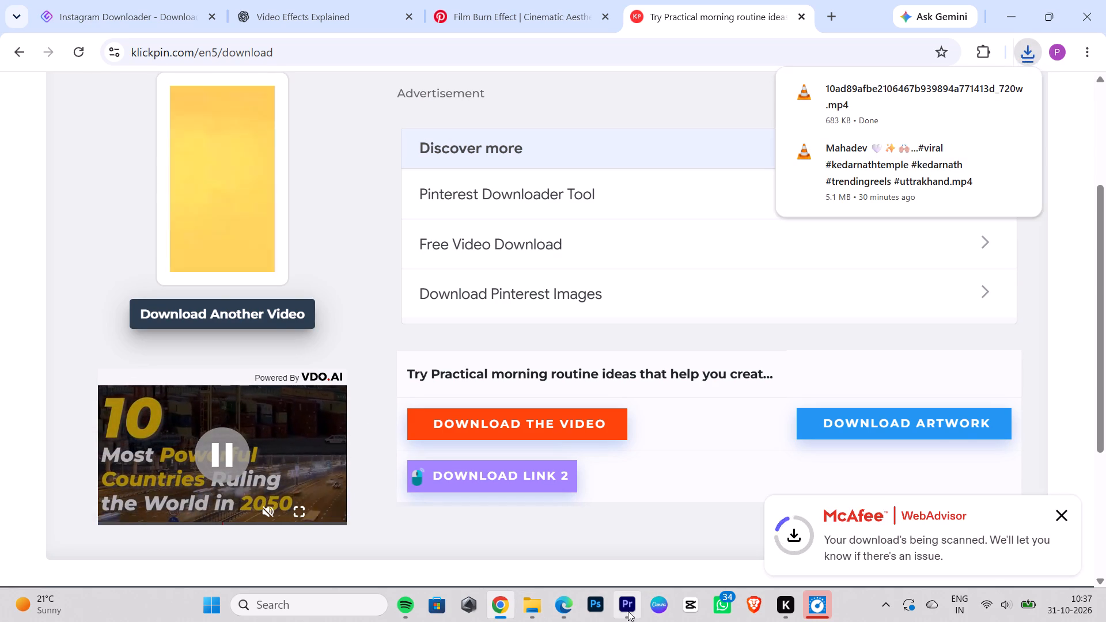
# Switch to Premiere Pro and delete the old overlay clip on V2 of Sequence 01.
pyautogui.click(628, 611)
pyautogui.click(319, 412)
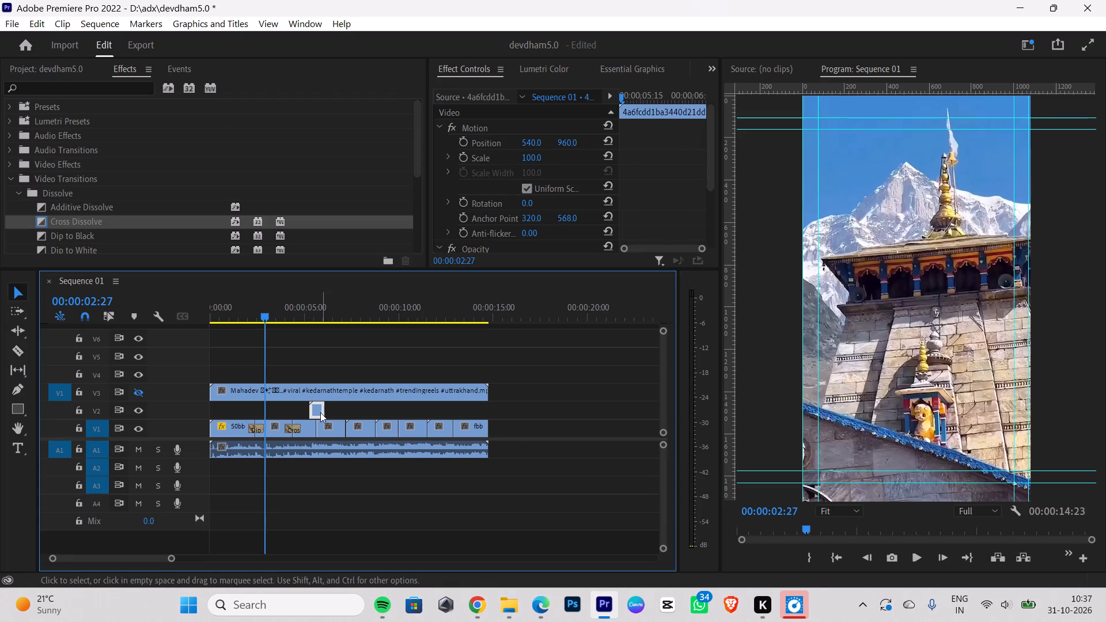
pyautogui.press('BackSpace')
# Import the downloaded film burn video 10ad89afbe2106467b939894a771413d_720w from Downloads into the devdham5.0 project.
pyautogui.click(35, 74)
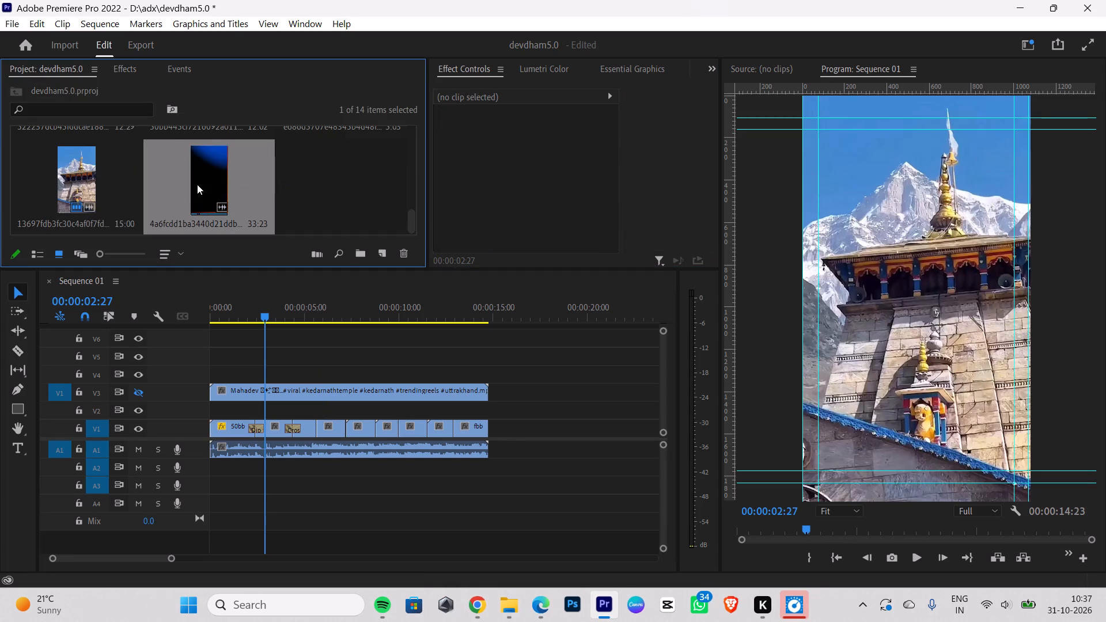
pyautogui.click(197, 184)
pyautogui.hotkey('ctrl', 'i')
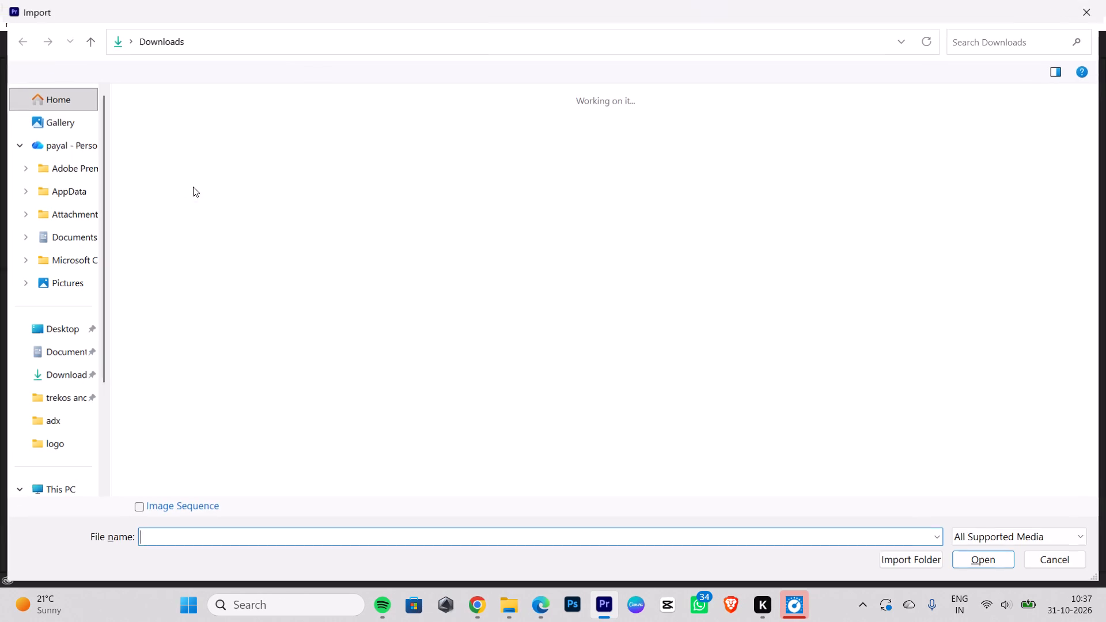
pyautogui.click(172, 178)
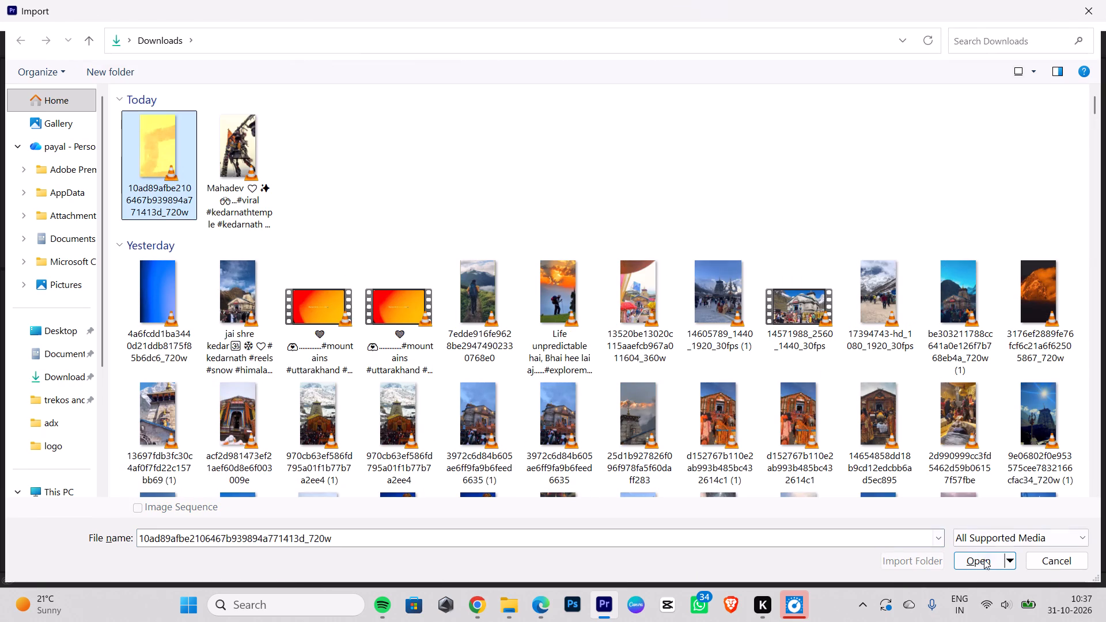
pyautogui.click(984, 560)
# Place the new film burn clip on V5 starting at about 4 seconds and delete its audio.
pyautogui.moveTo(334, 166); pyautogui.dragTo(319, 303)
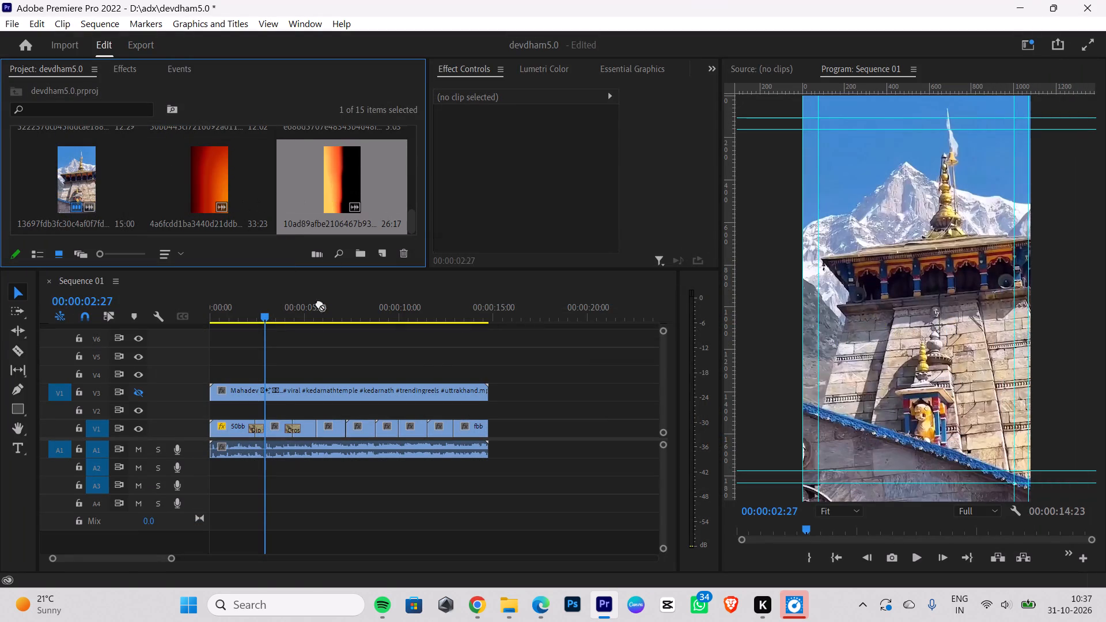
pyautogui.moveTo(319, 303); pyautogui.dragTo(291, 355)
pyautogui.click(335, 490)
pyautogui.press('BackSpace')
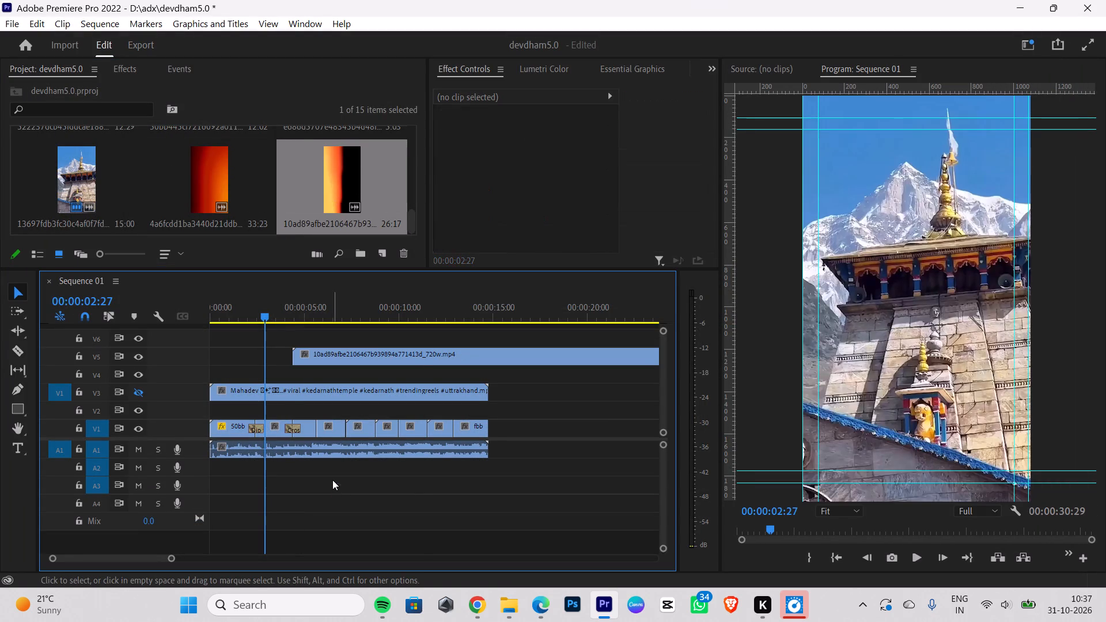
# Split the film burn clip on V5 at 00:00:05:29, where the orange burn begins, and delete the part before it.
pyautogui.moveTo(264, 307); pyautogui.dragTo(328, 331)
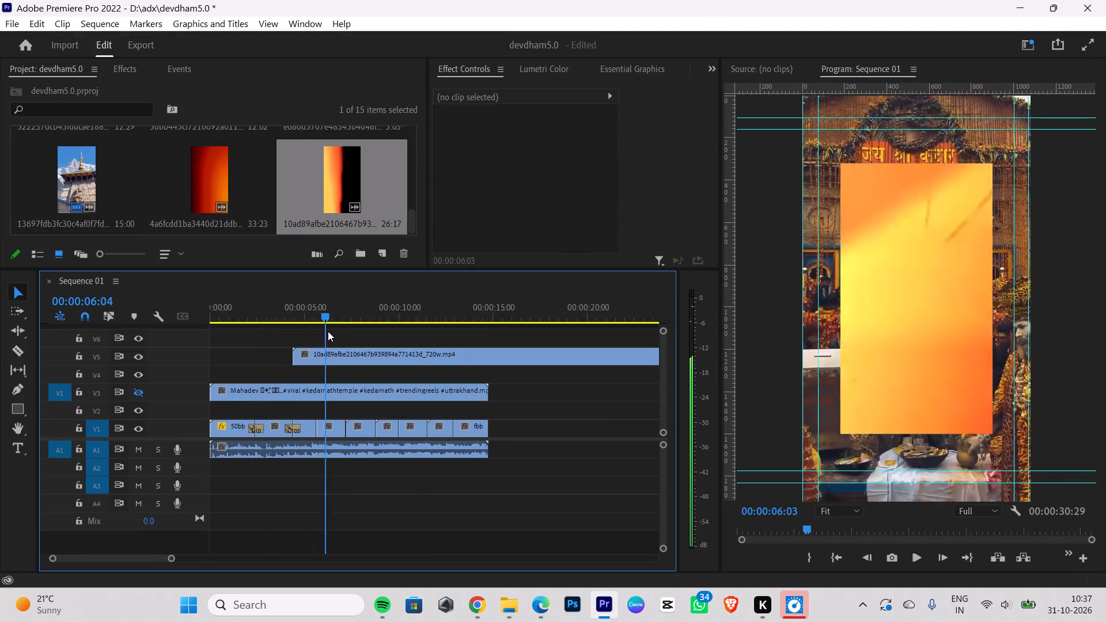
pyautogui.moveTo(328, 331); pyautogui.dragTo(321, 333)
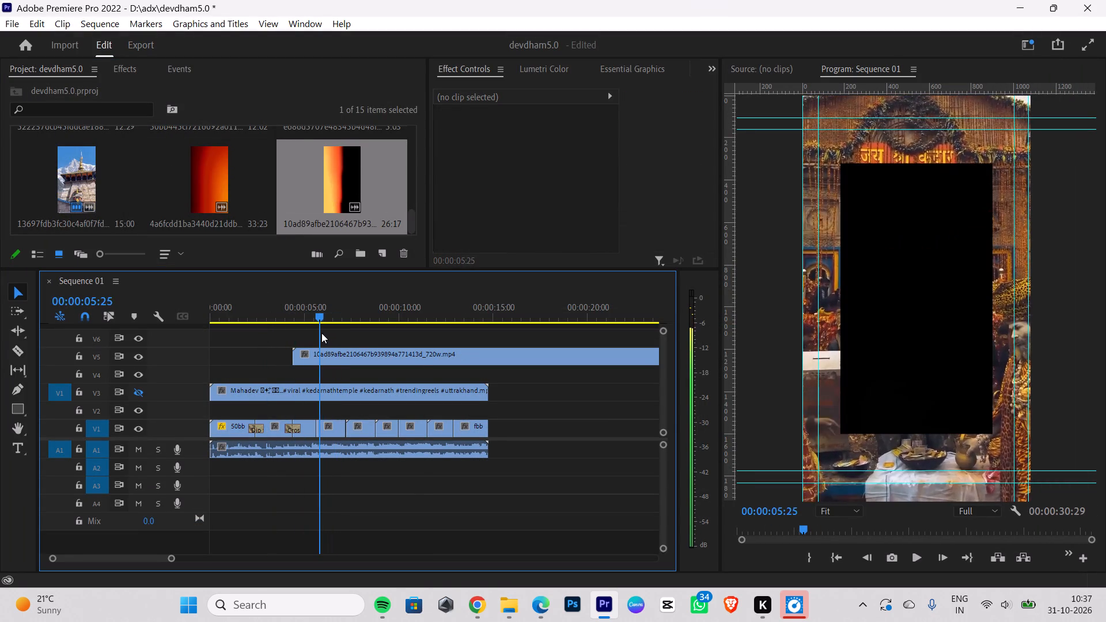
pyautogui.moveTo(321, 333); pyautogui.dragTo(324, 329)
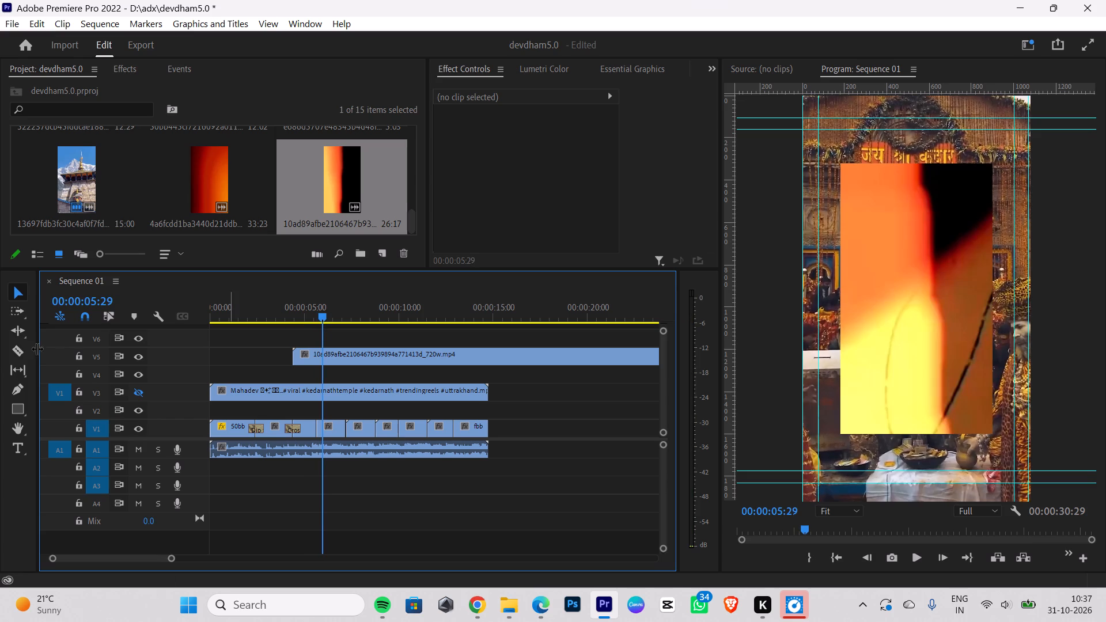
pyautogui.click(26, 349)
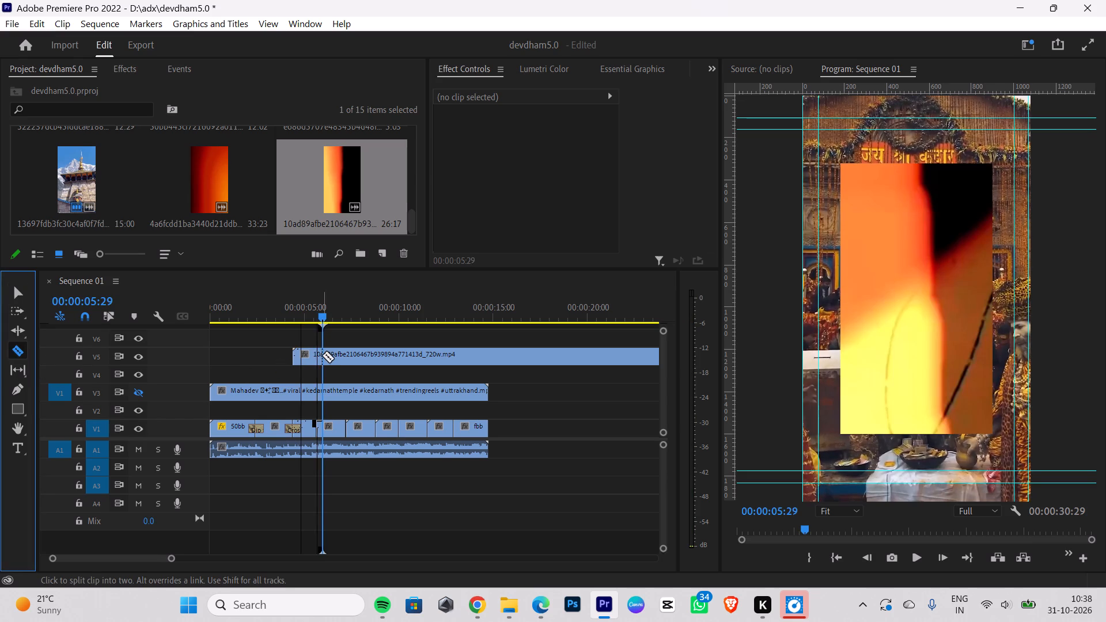
pyautogui.click(322, 355)
pyautogui.click(10, 293)
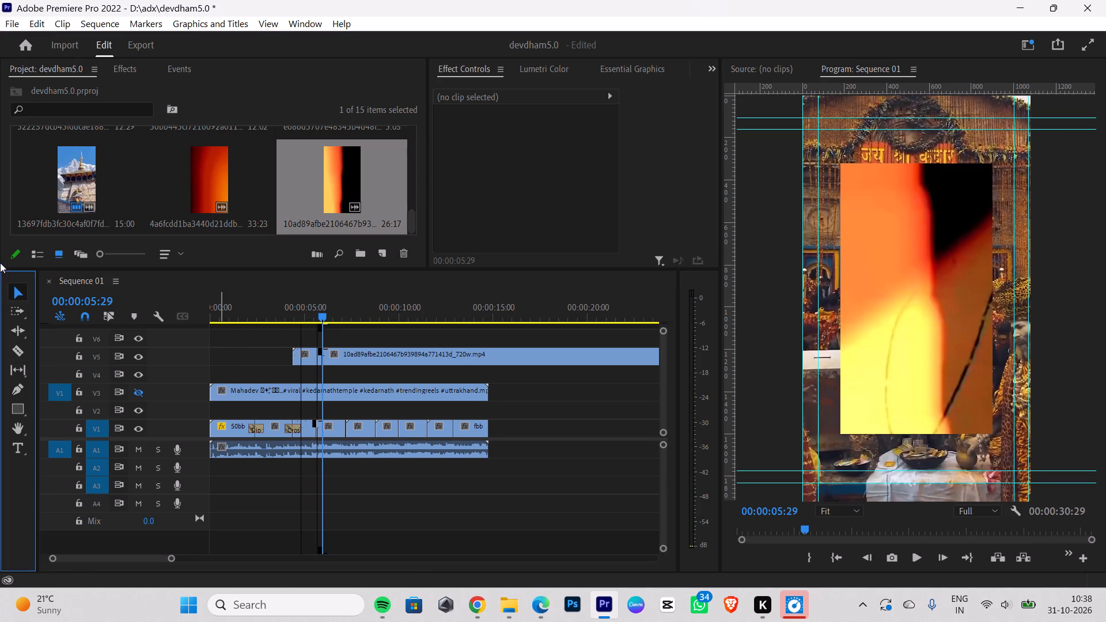
pyautogui.click(306, 352)
pyautogui.press('BackSpace')
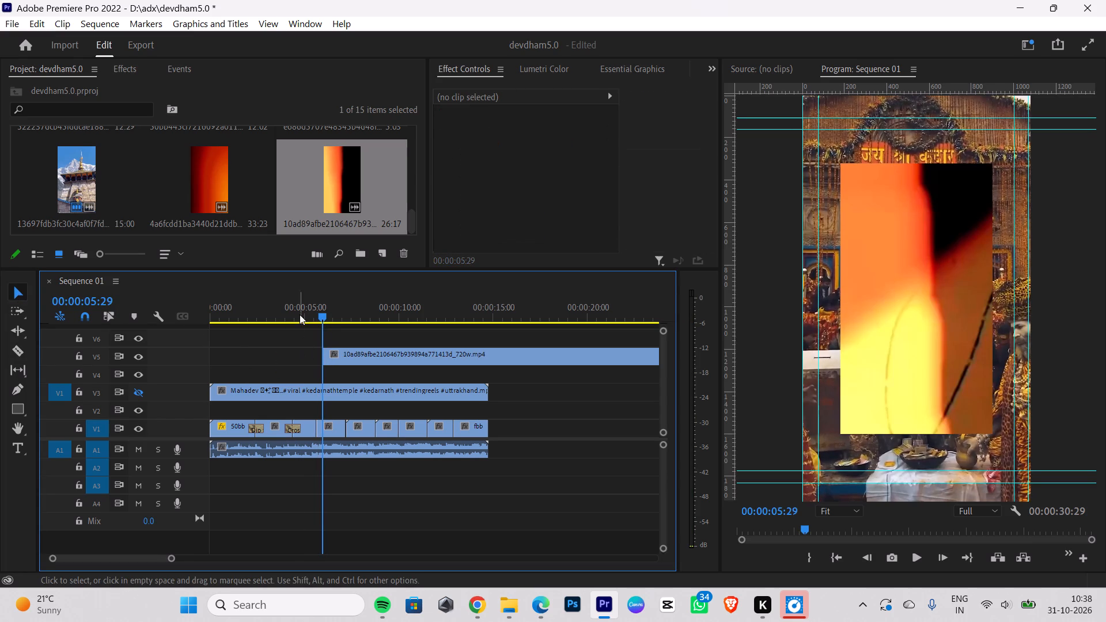
# Preview the film burn clip, split it at 00:00:07:01 and delete the remainder after the cut.
pyautogui.moveTo(318, 311); pyautogui.dragTo(323, 311)
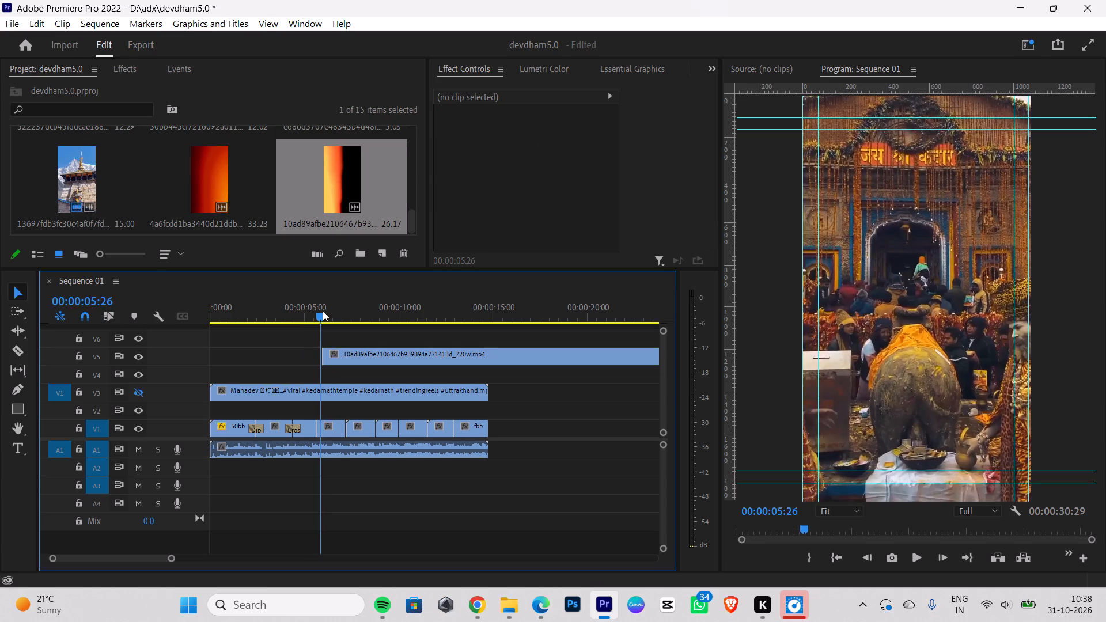
pyautogui.moveTo(323, 311); pyautogui.dragTo(347, 314)
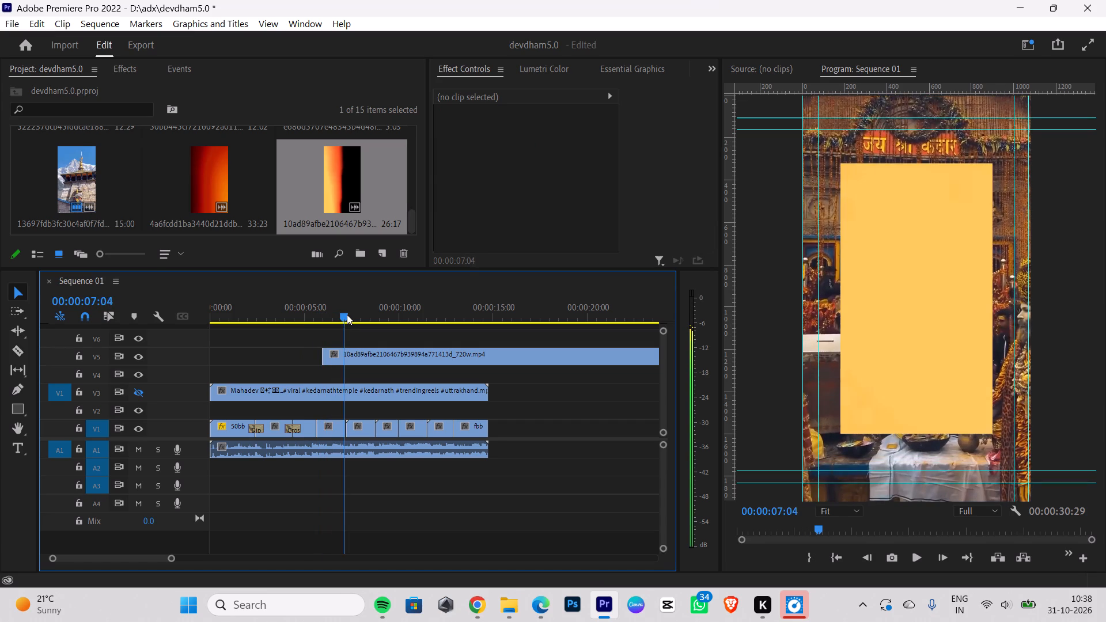
pyautogui.moveTo(347, 314); pyautogui.dragTo(321, 319)
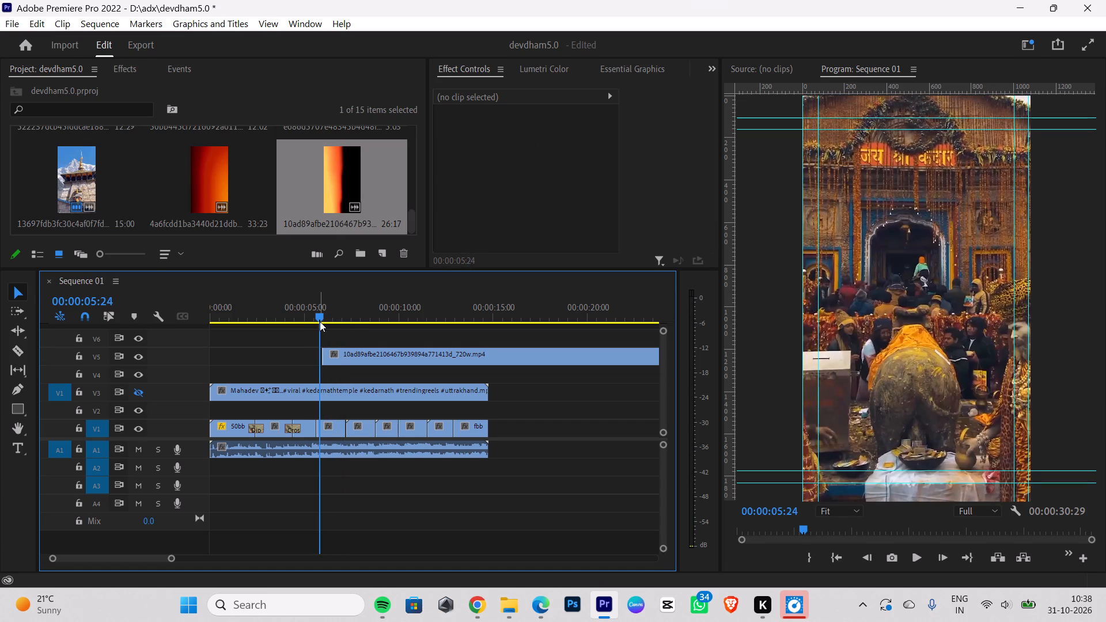
pyautogui.press('space')
pyautogui.press('space')
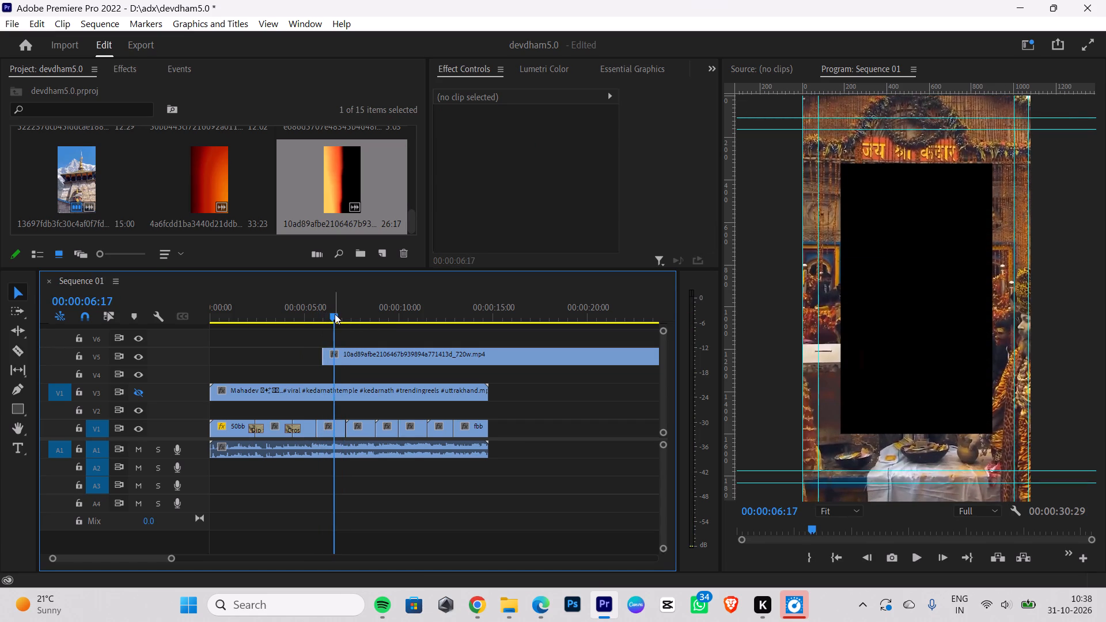
pyautogui.moveTo(335, 314); pyautogui.dragTo(320, 318)
pyautogui.press('space')
pyautogui.press('space')
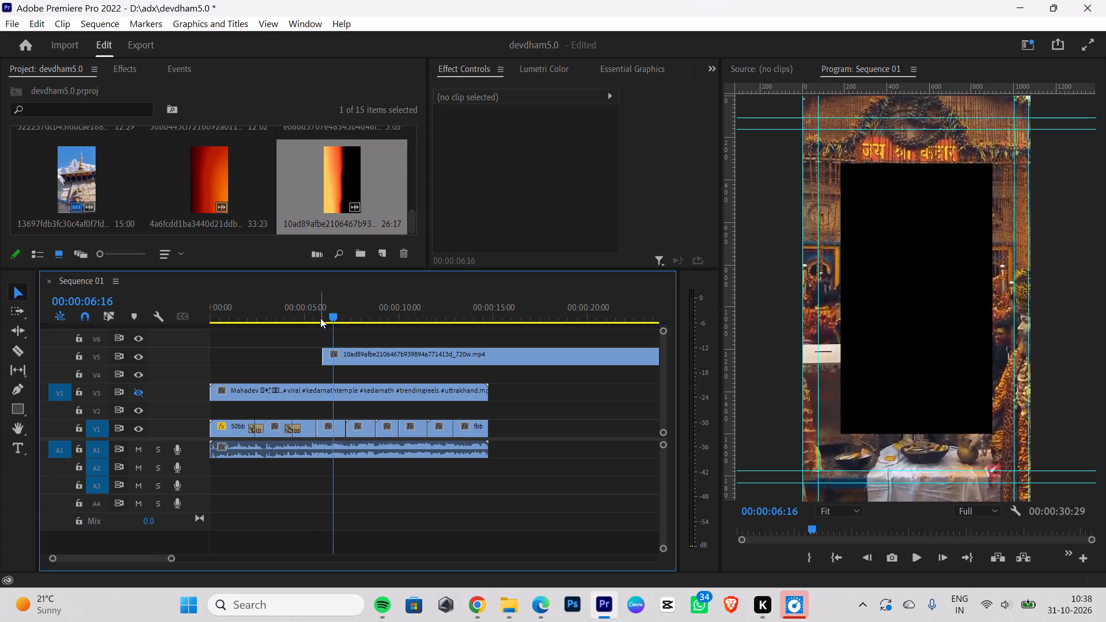
pyautogui.moveTo(336, 318); pyautogui.dragTo(344, 314)
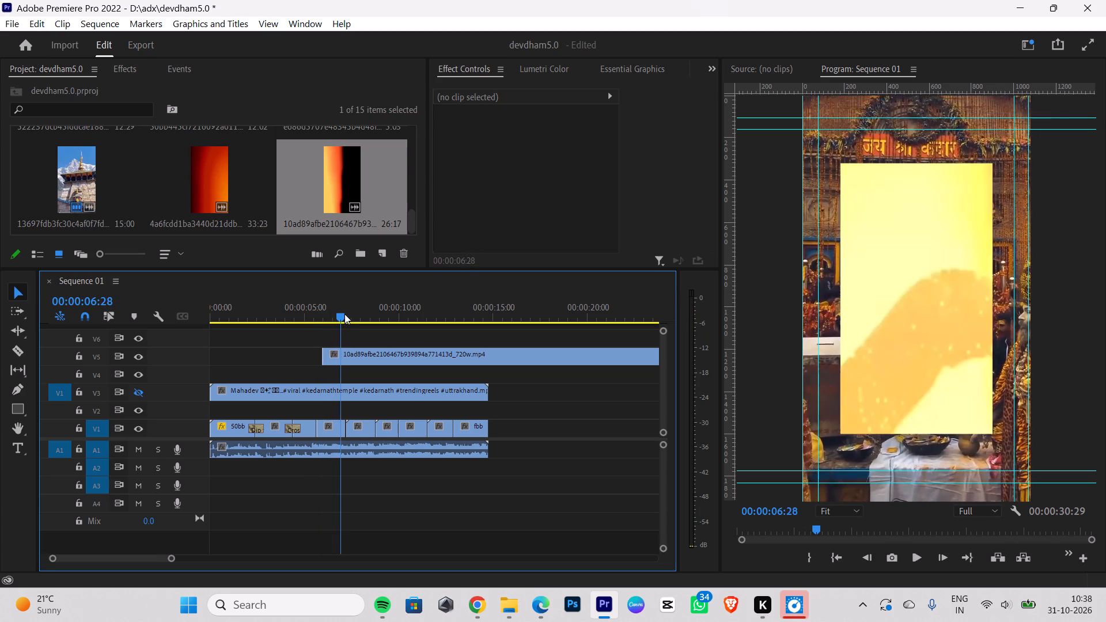
pyautogui.moveTo(344, 314); pyautogui.dragTo(345, 313)
pyautogui.click(21, 345)
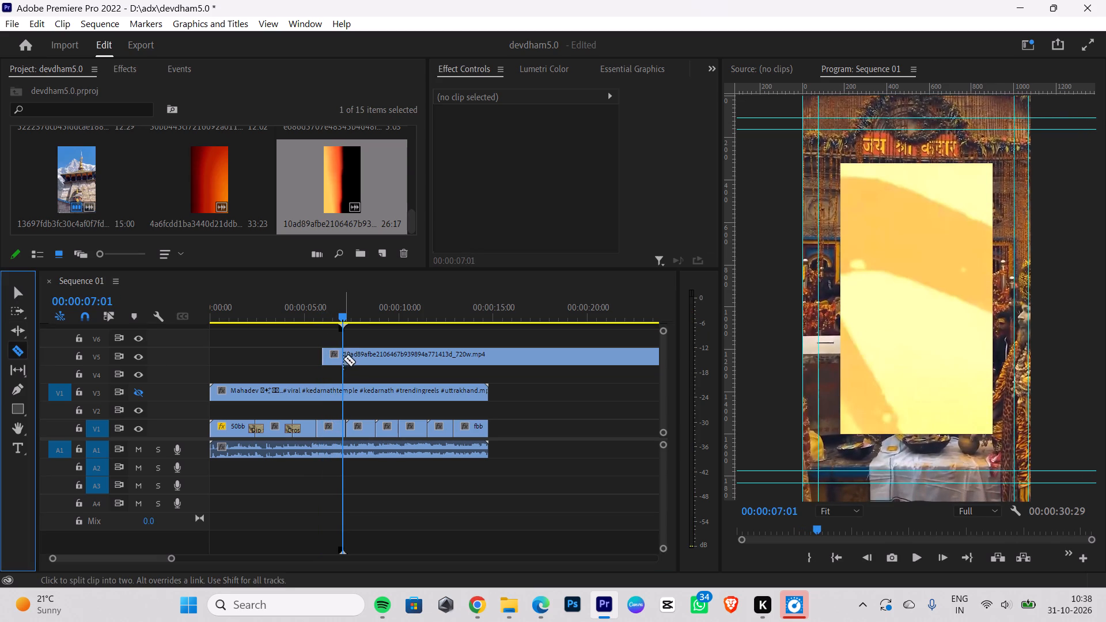
pyautogui.click(341, 351)
pyautogui.click(17, 294)
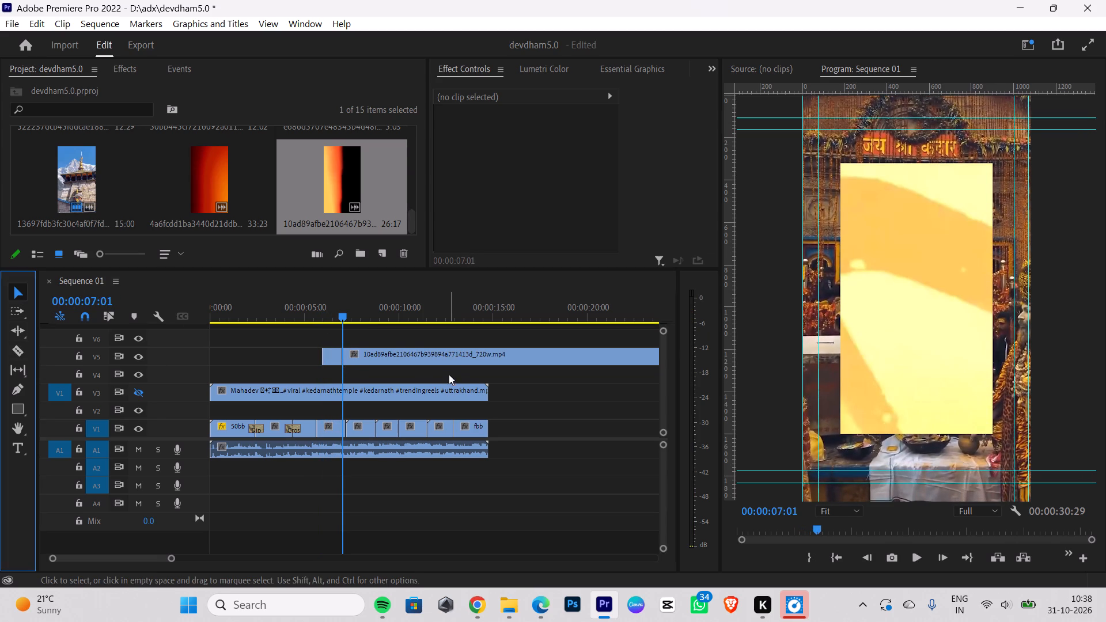
pyautogui.click(449, 355)
pyautogui.press('BackSpace')
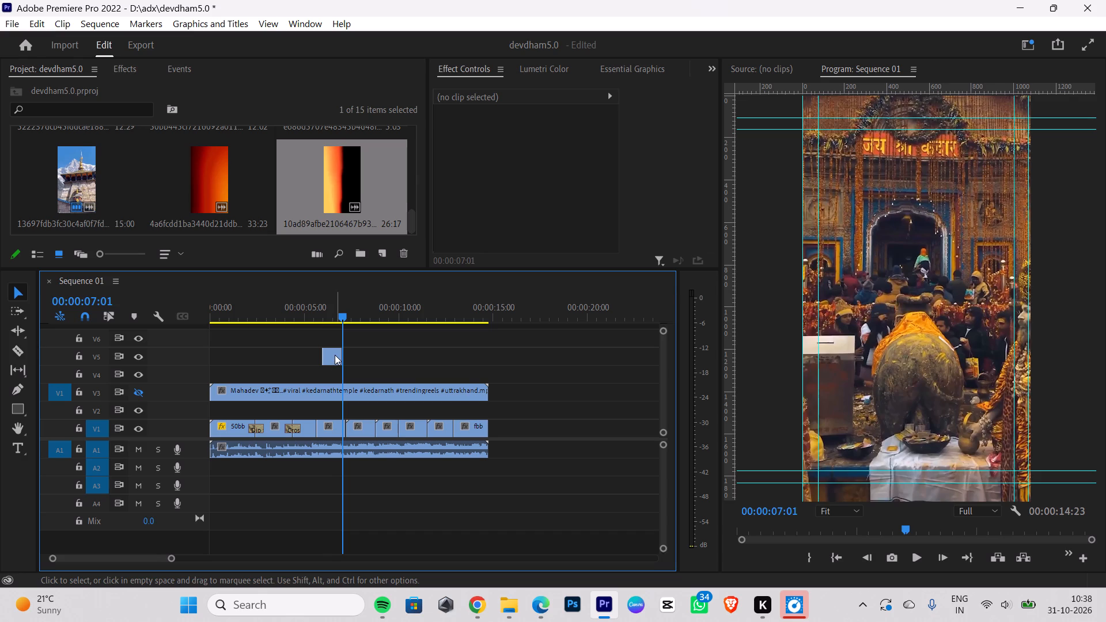
# Move the trimmed film burn clip down to V2, straddling the V1 cut near 00:00:05:18, and check its alignment there.
pyautogui.moveTo(335, 355); pyautogui.dragTo(319, 404)
pyautogui.moveTo(310, 409); pyautogui.dragTo(317, 408)
pyautogui.moveTo(341, 310); pyautogui.dragTo(318, 323)
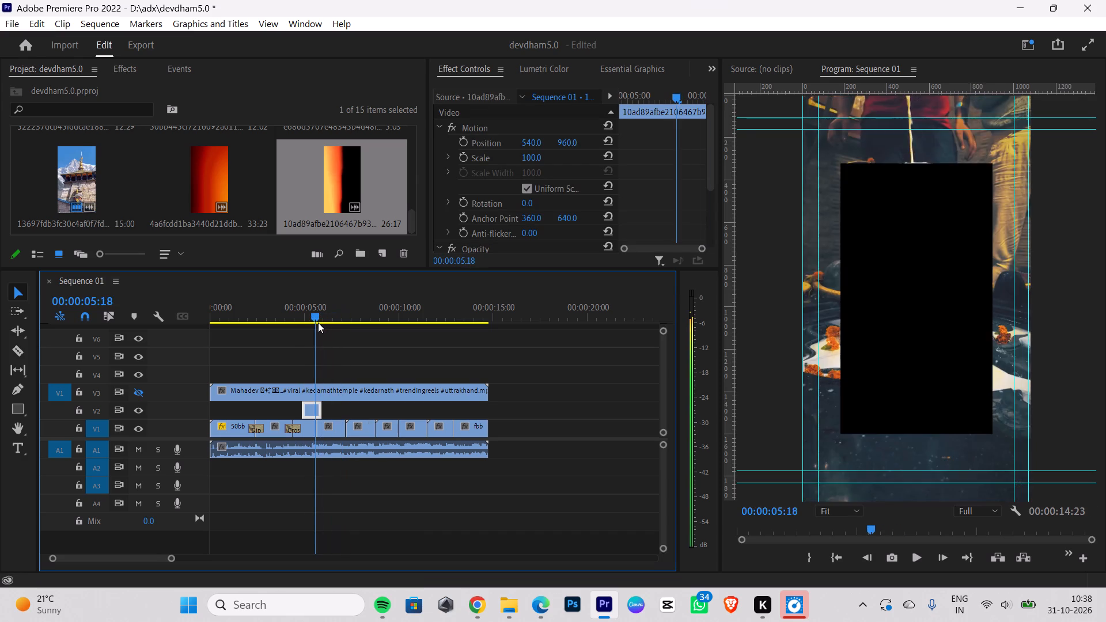
pyautogui.moveTo(318, 323); pyautogui.dragTo(317, 329)
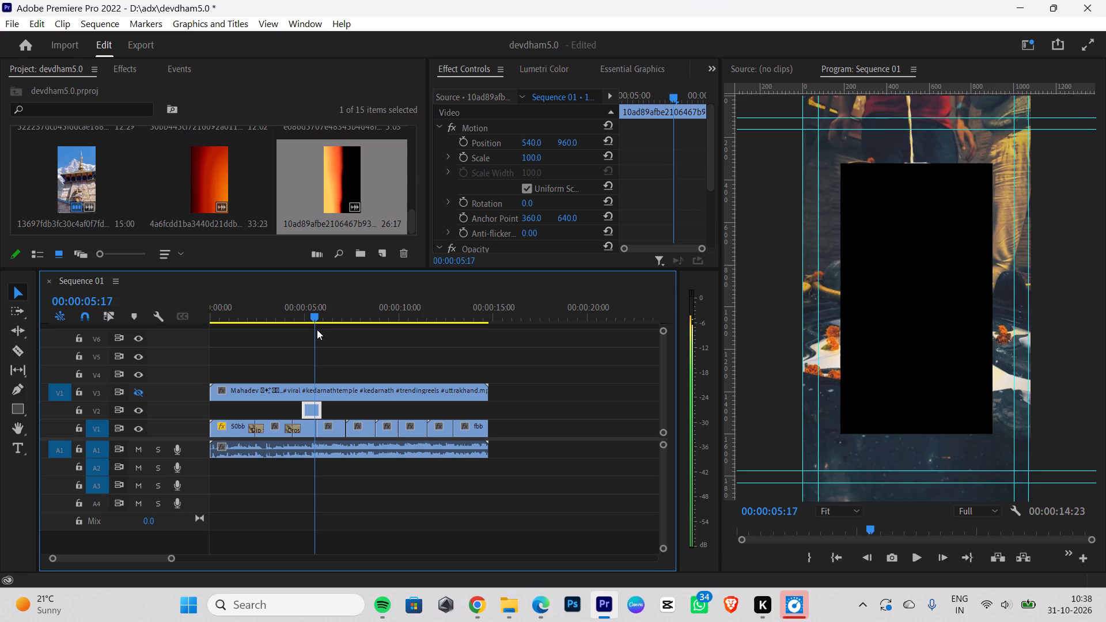
pyautogui.moveTo(317, 329); pyautogui.dragTo(317, 331)
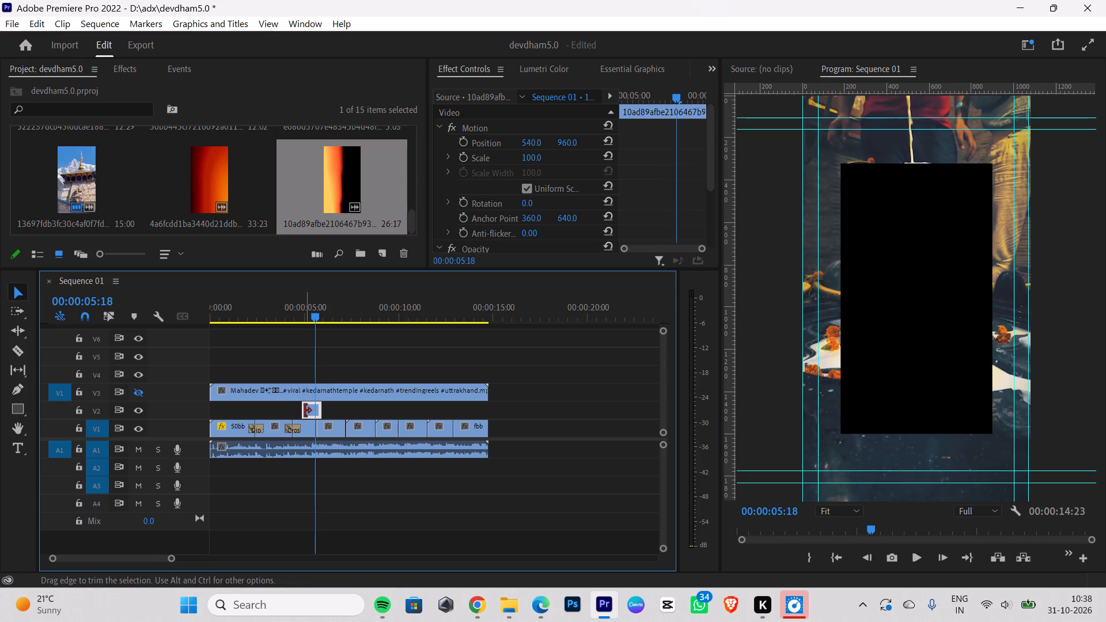
pyautogui.moveTo(309, 412); pyautogui.dragTo(310, 411)
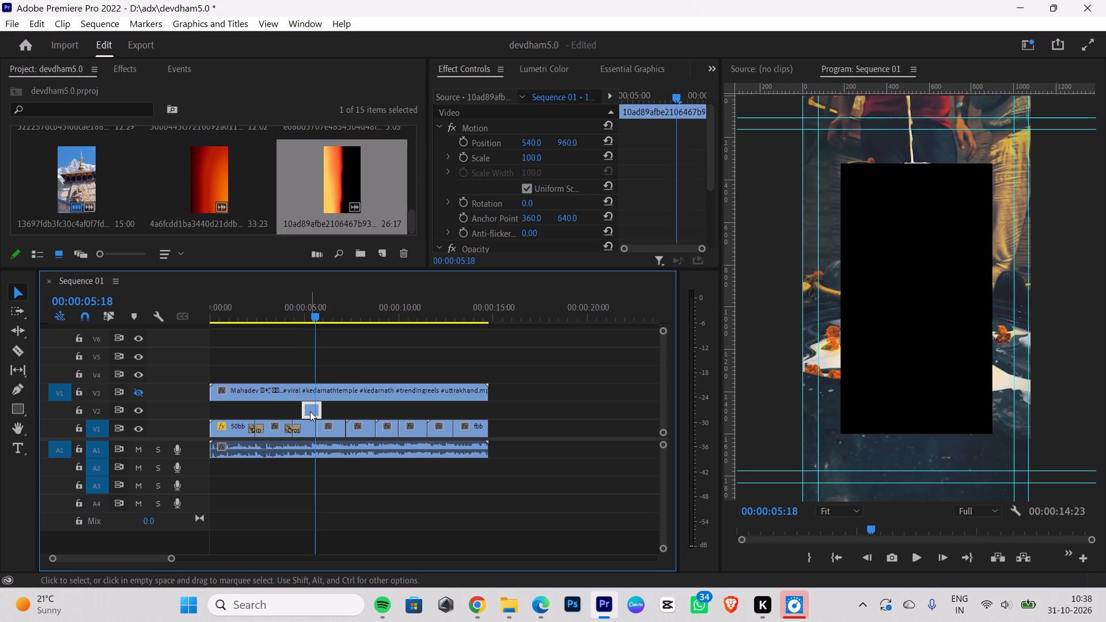
# Shift the film burn clip on V2 slightly so it starts at about 00:00:05:07, over the V1 cut.
pyautogui.moveTo(310, 411); pyautogui.dragTo(314, 408)
pyautogui.moveTo(310, 317); pyautogui.dragTo(304, 329)
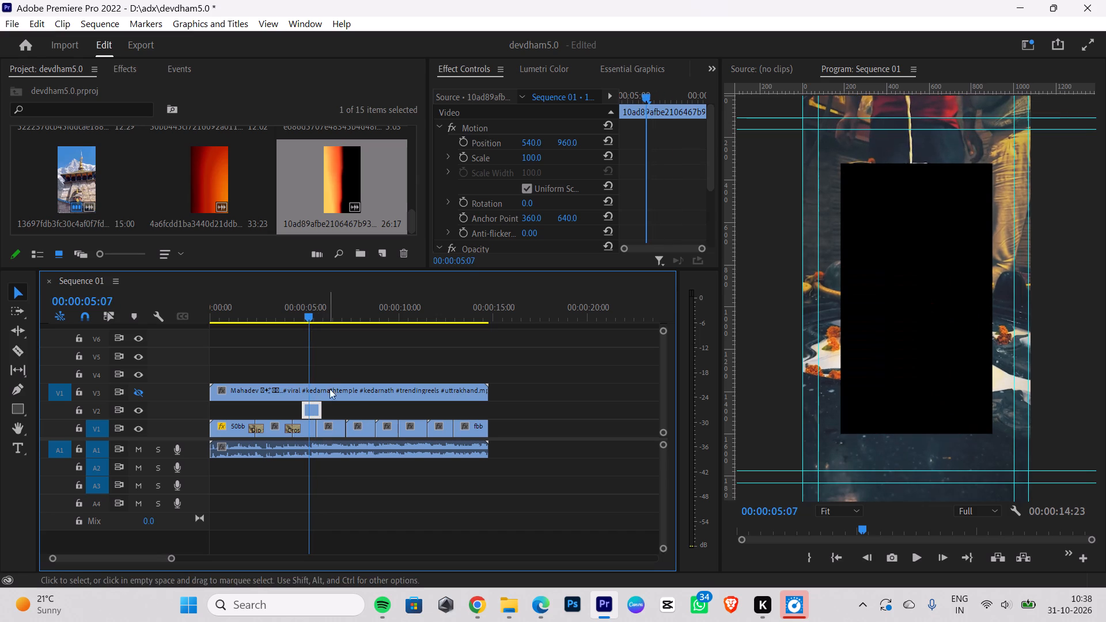
pyautogui.click(313, 407)
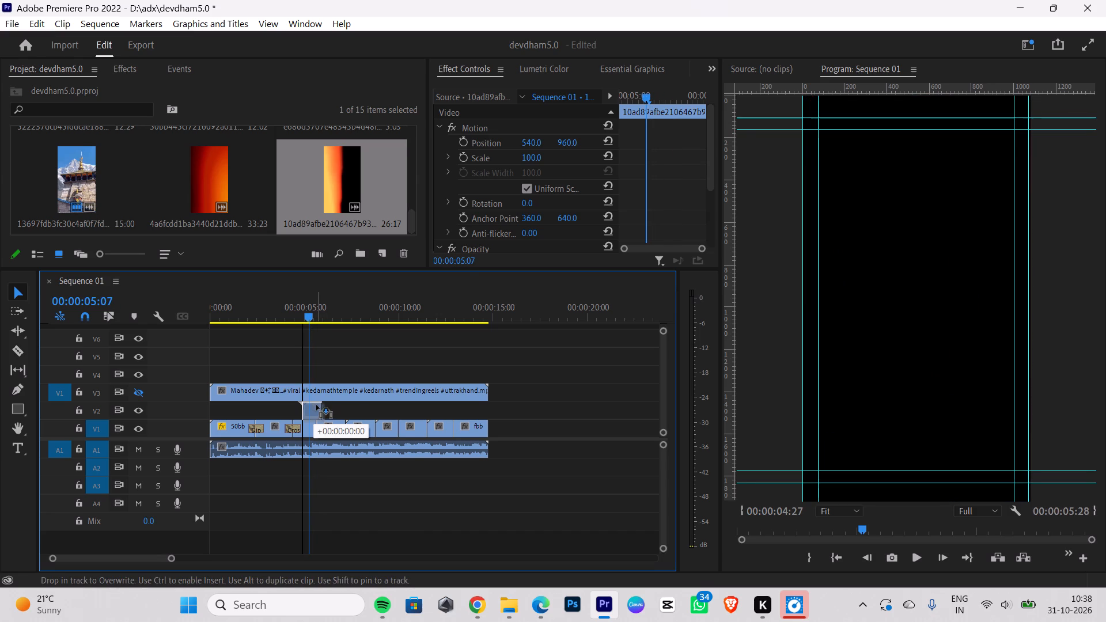
pyautogui.moveTo(302, 313); pyautogui.dragTo(293, 320)
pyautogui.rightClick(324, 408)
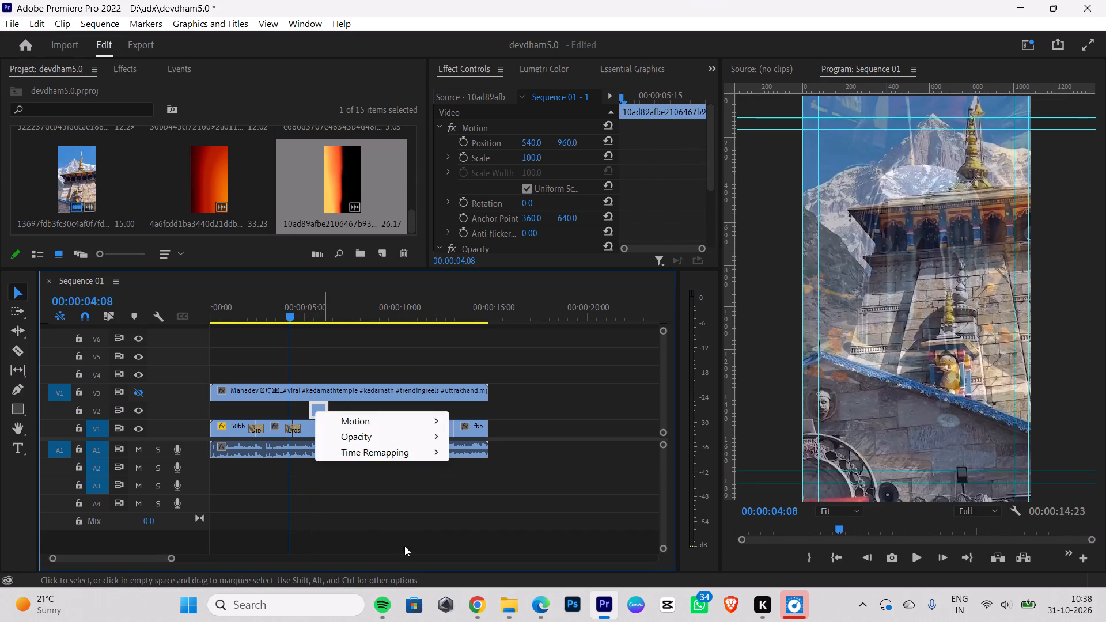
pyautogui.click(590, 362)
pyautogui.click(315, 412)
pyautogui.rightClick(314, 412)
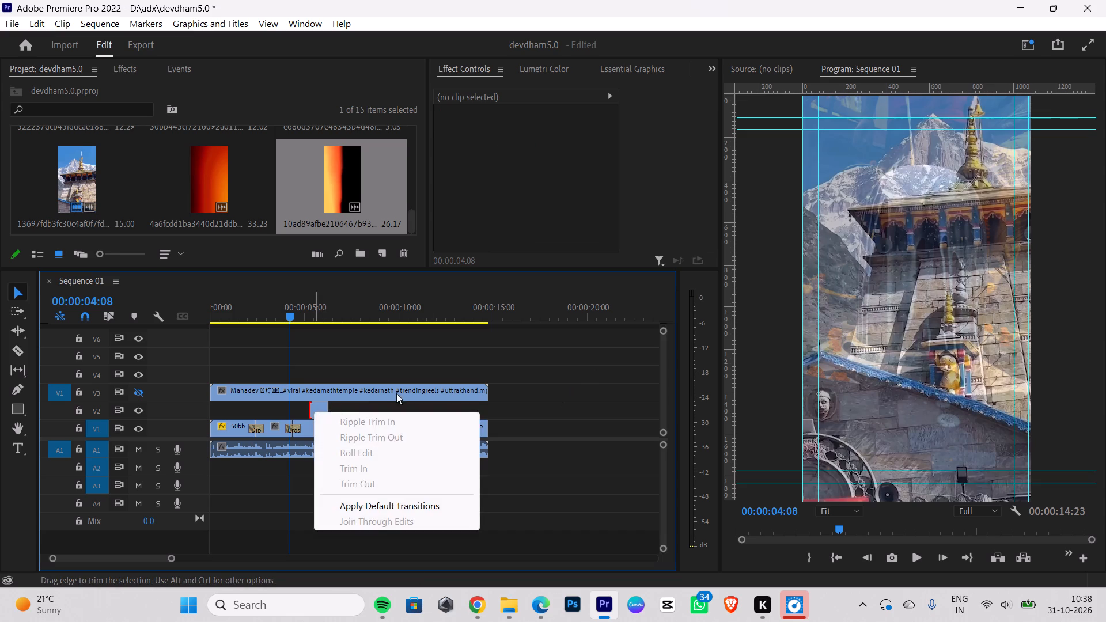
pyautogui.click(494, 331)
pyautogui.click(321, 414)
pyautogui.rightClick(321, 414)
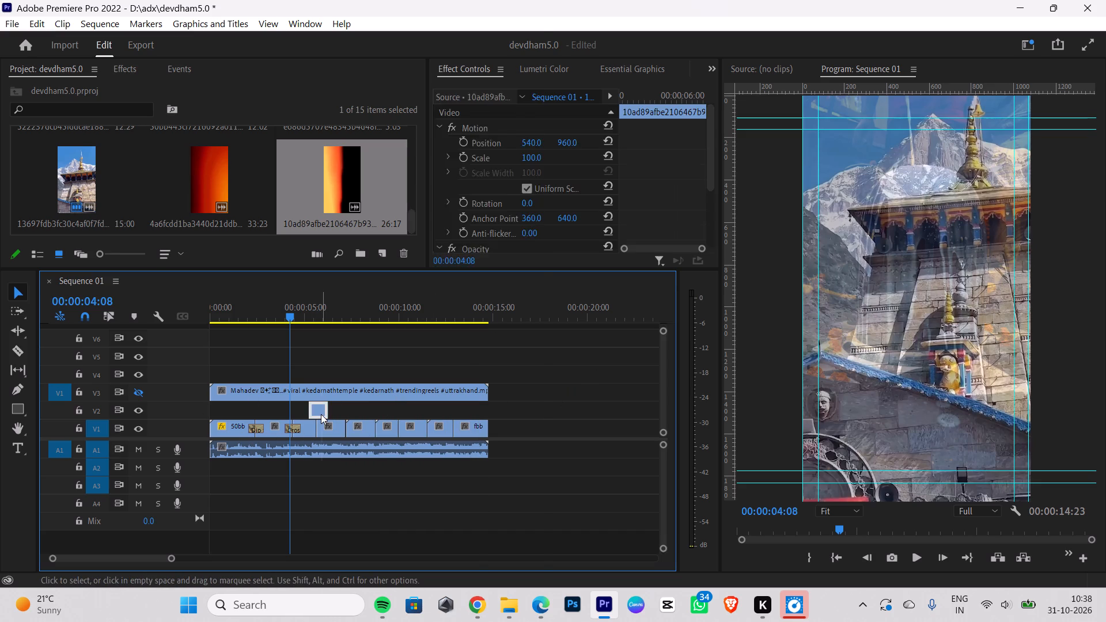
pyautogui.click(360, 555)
# Preview the film burn clip on V2 and set its blend mode to Screen.
pyautogui.press('space')
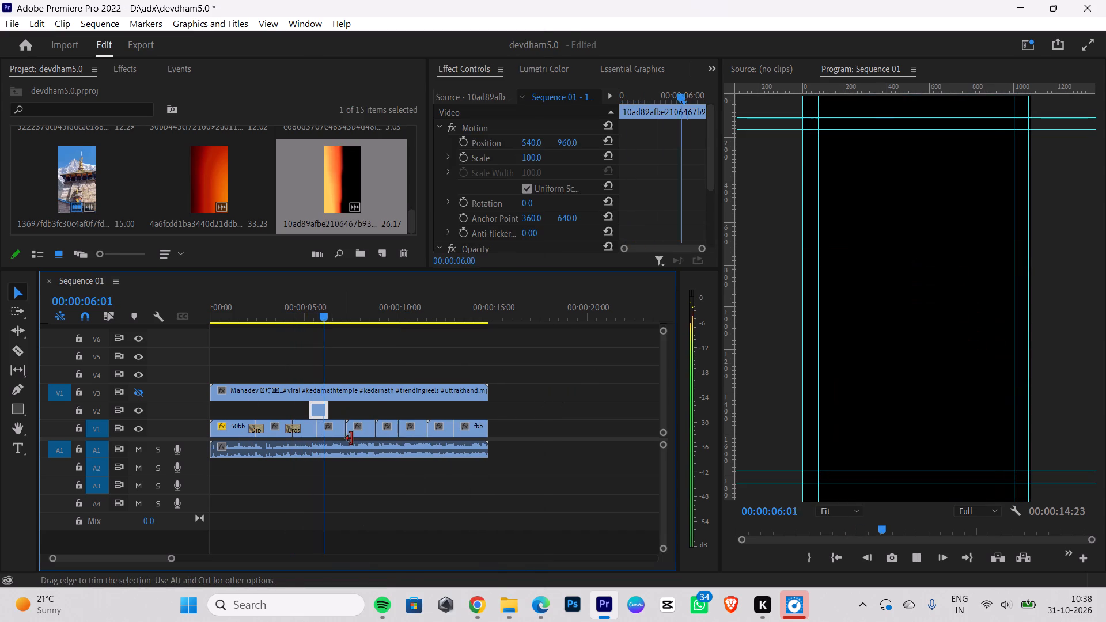
pyautogui.press('space')
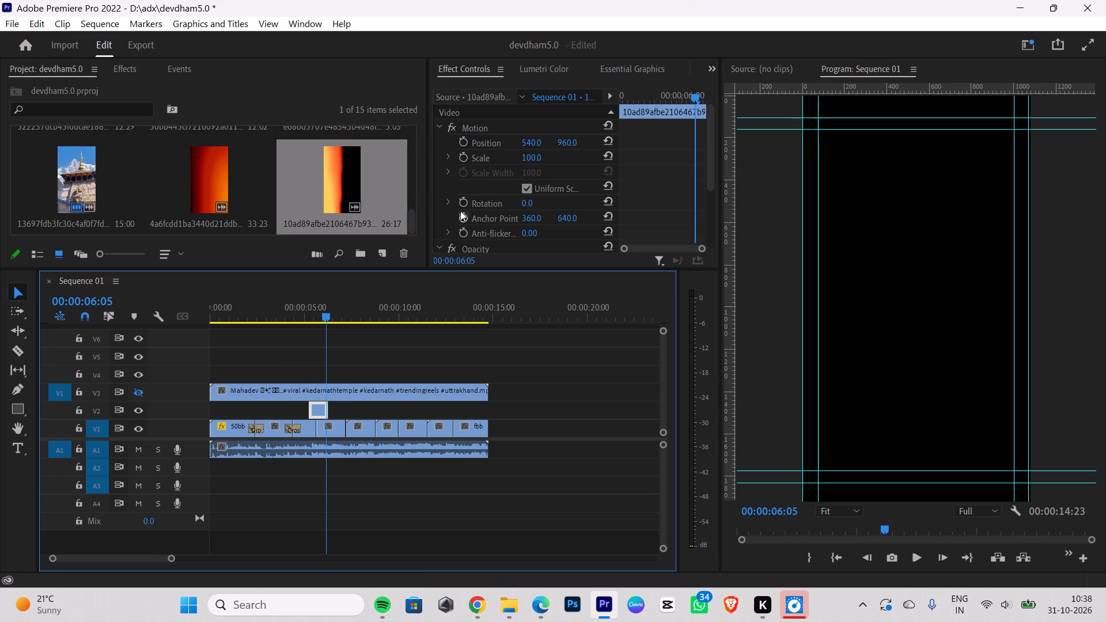
pyautogui.click(315, 409)
pyautogui.scroll(-6, 526, 194)
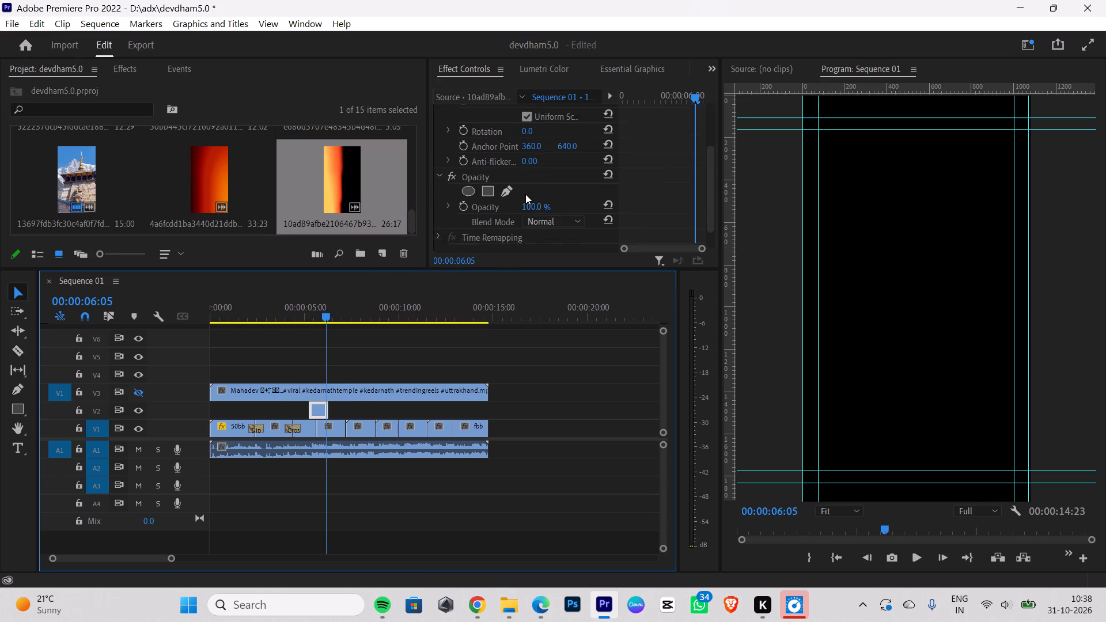
pyautogui.scroll(-1, 525, 194)
pyautogui.click(545, 199)
pyautogui.click(551, 342)
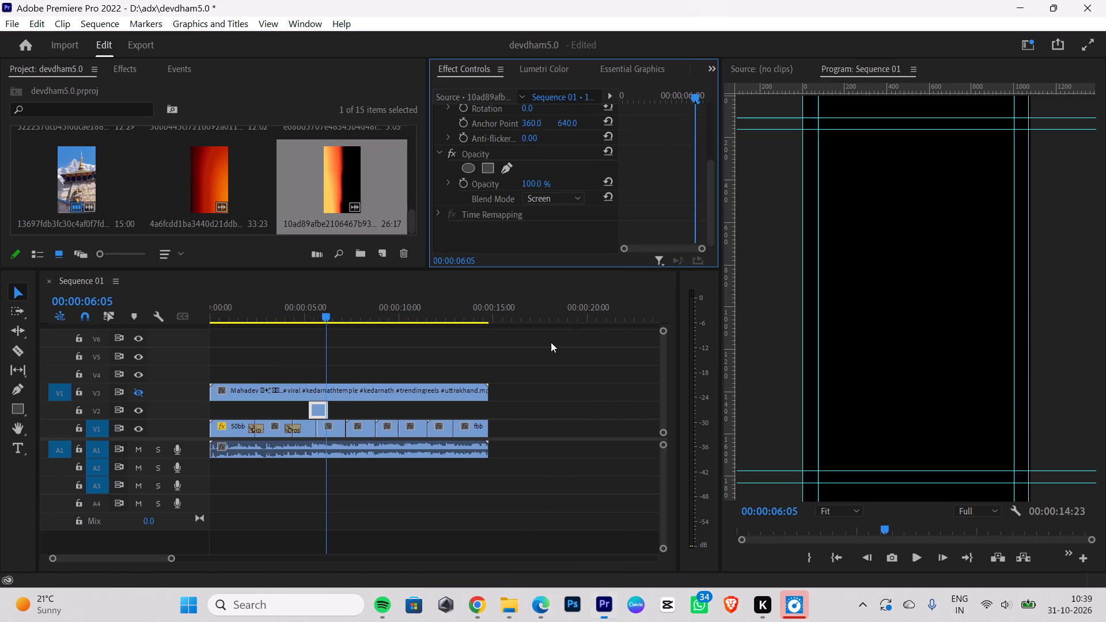
# Play back the blended film burn transition over the V1 cut several times to judge its look and timing.
pyautogui.moveTo(333, 316); pyautogui.dragTo(134, 366)
pyautogui.press('space')
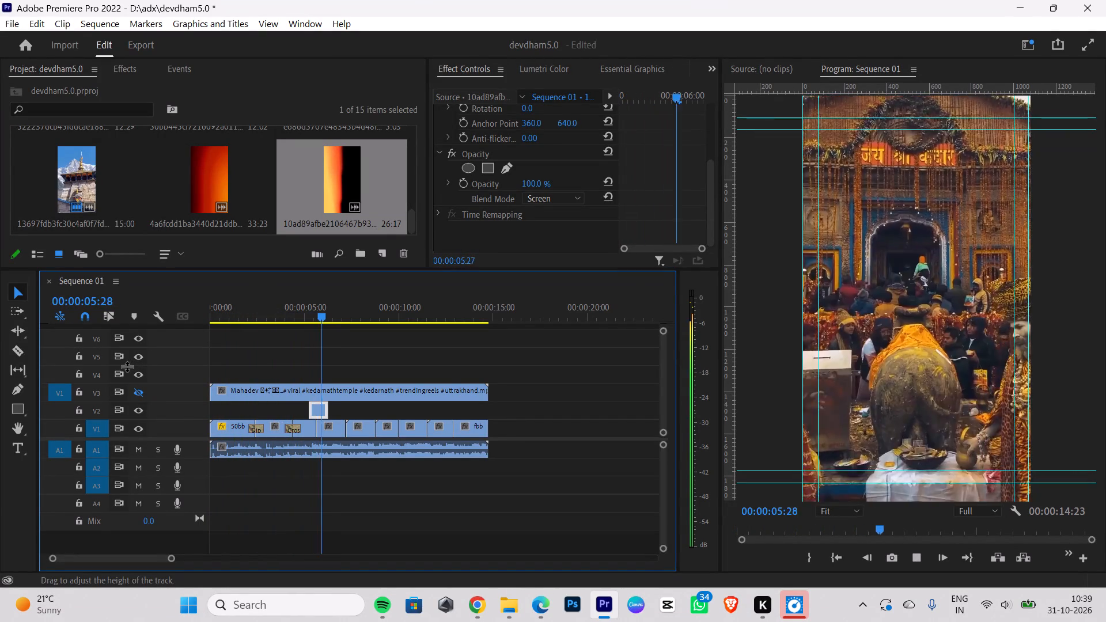
pyautogui.press('space')
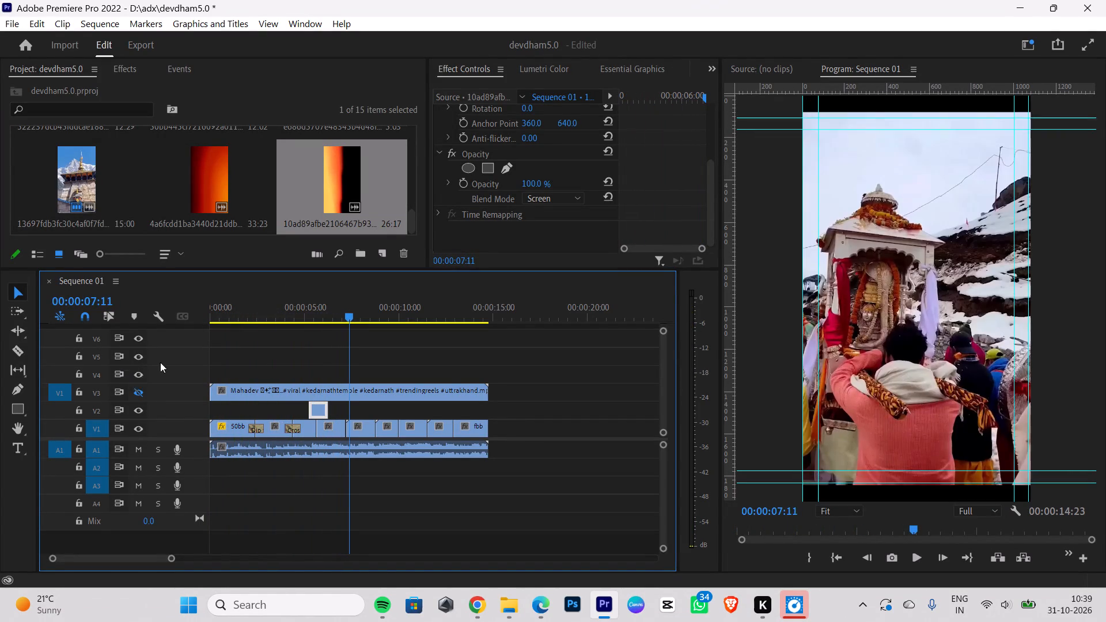
pyautogui.moveTo(348, 313); pyautogui.dragTo(287, 346)
pyautogui.press('space')
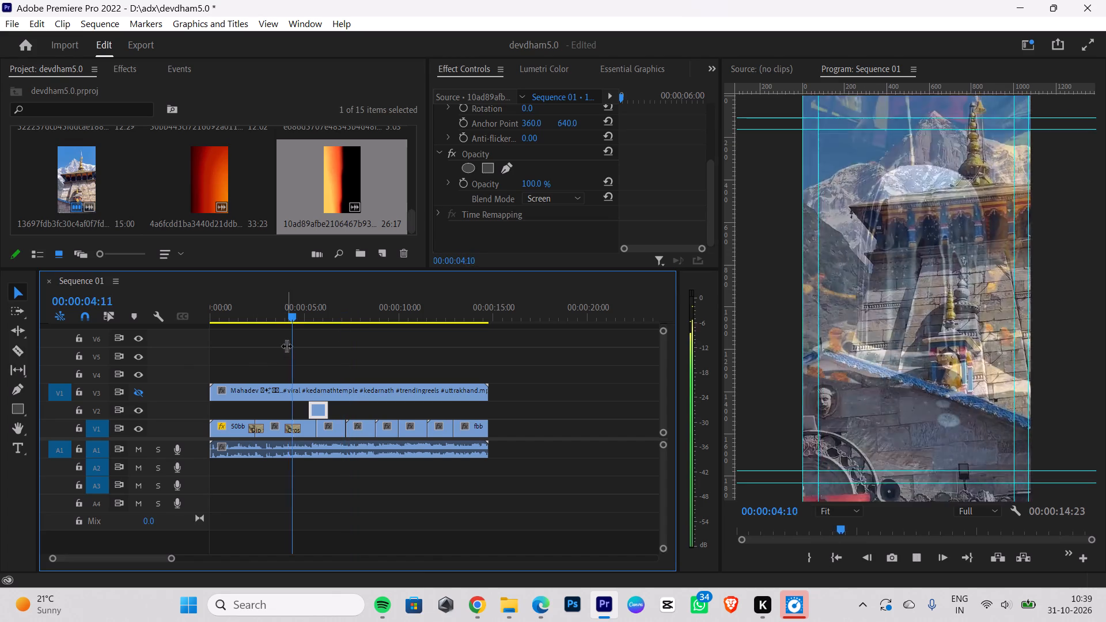
pyautogui.press('space')
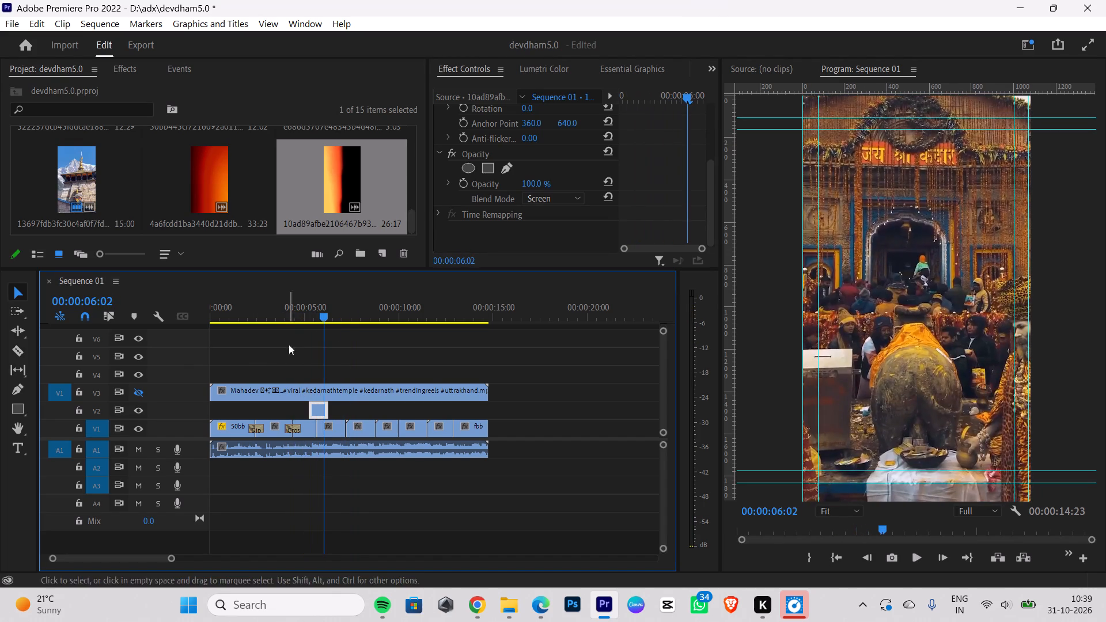
pyautogui.moveTo(328, 312); pyautogui.dragTo(239, 352)
pyautogui.press('space')
pyautogui.press('space')
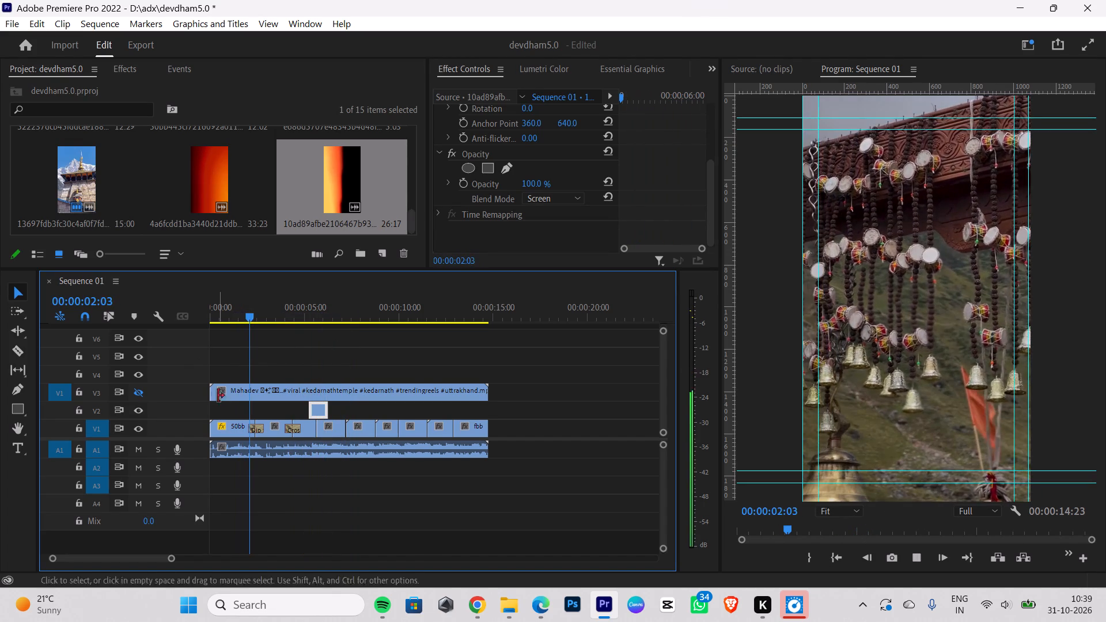
# Show the reference video on V3, play it over the film burn transition to compare, and hide it again.
pyautogui.click(136, 394)
pyautogui.press('space')
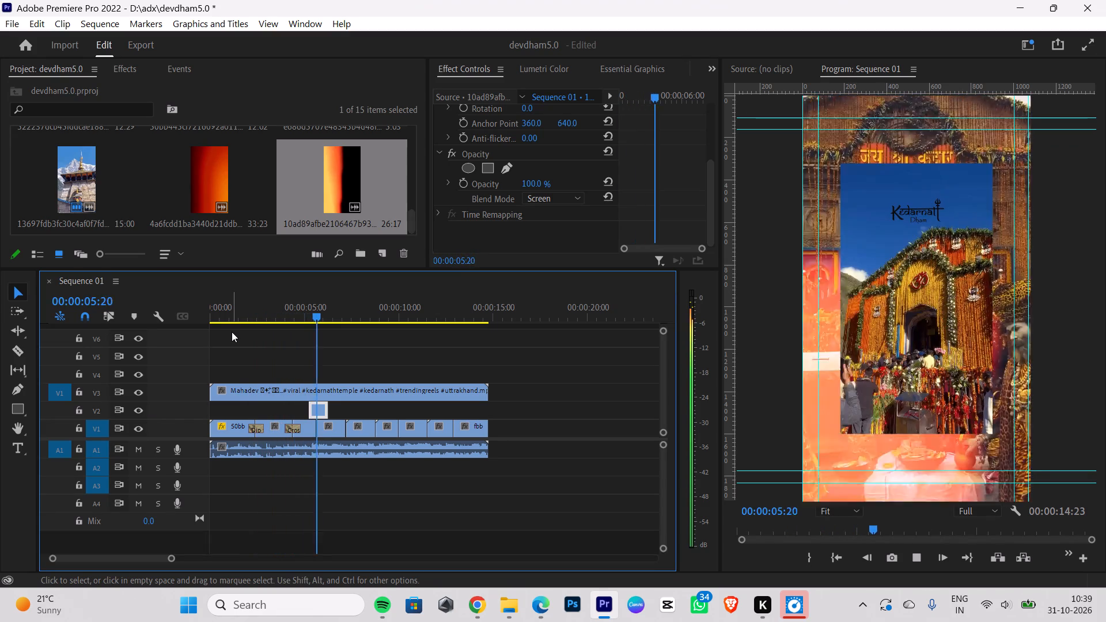
pyautogui.press('space')
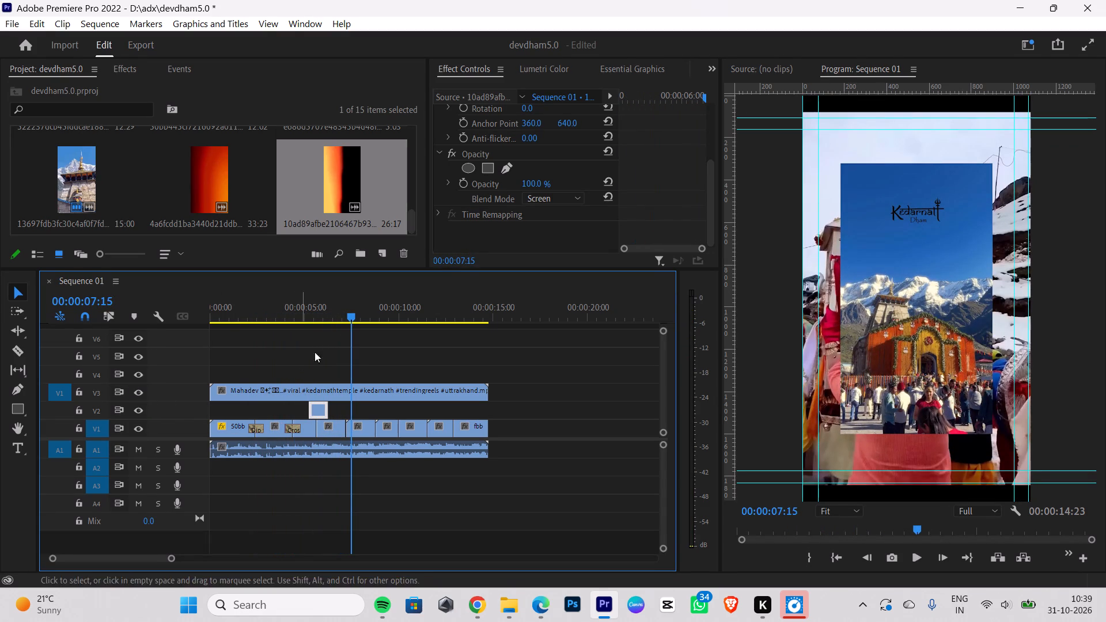
pyautogui.moveTo(349, 317); pyautogui.dragTo(304, 342)
pyautogui.press('space')
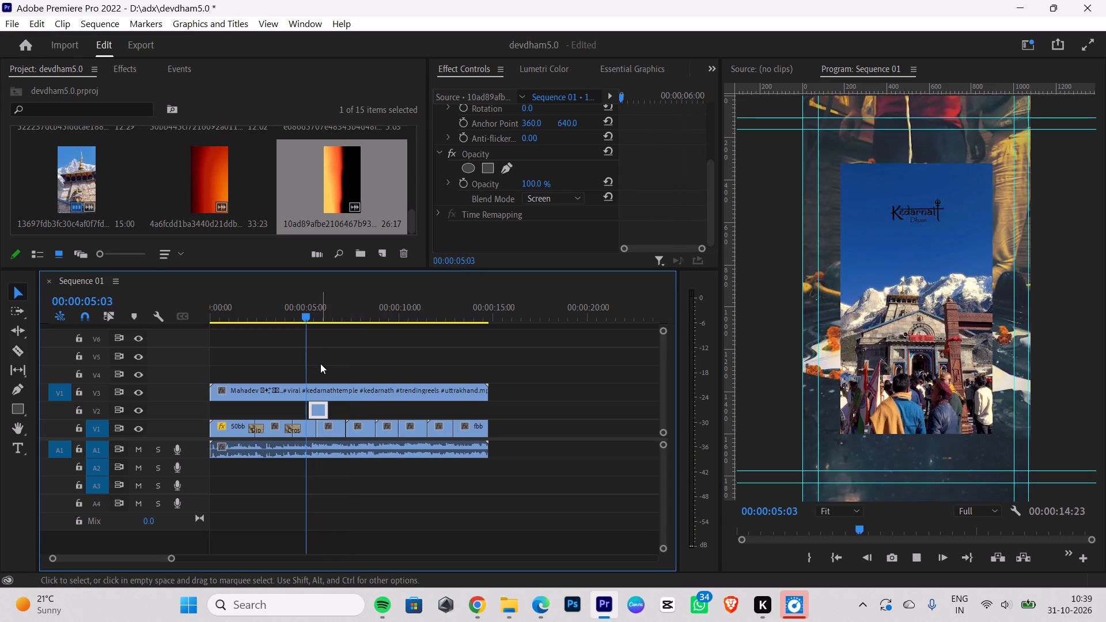
pyautogui.press('space')
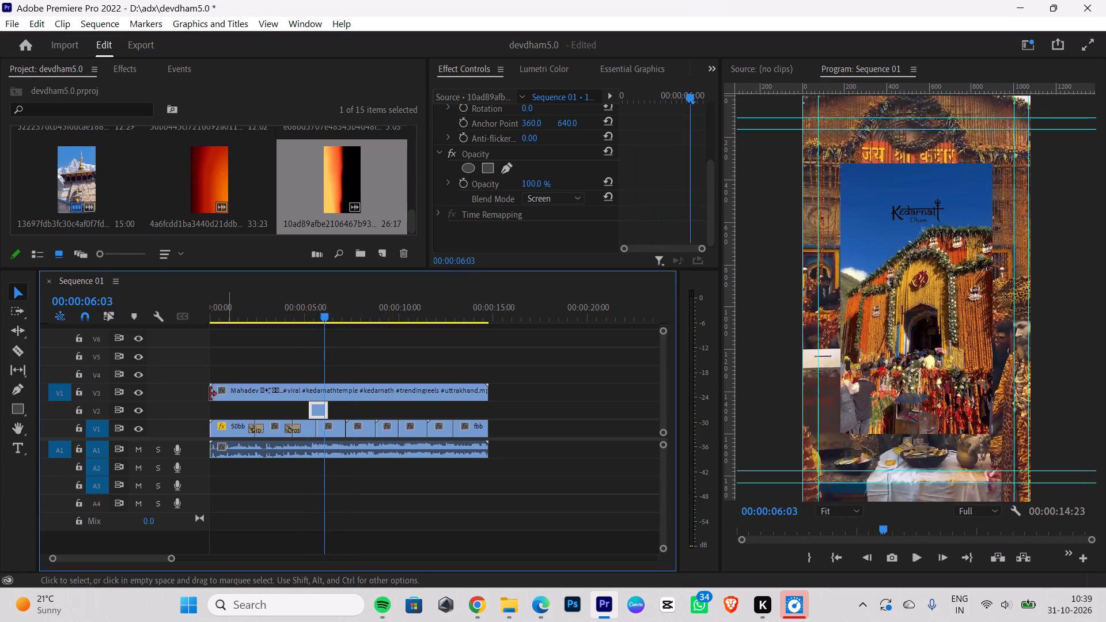
pyautogui.click(140, 393)
# Check the film burn clip frame by frame and trim its end on V2 back to 00:00:05:26.
pyautogui.moveTo(319, 314); pyautogui.dragTo(299, 325)
pyautogui.press('space')
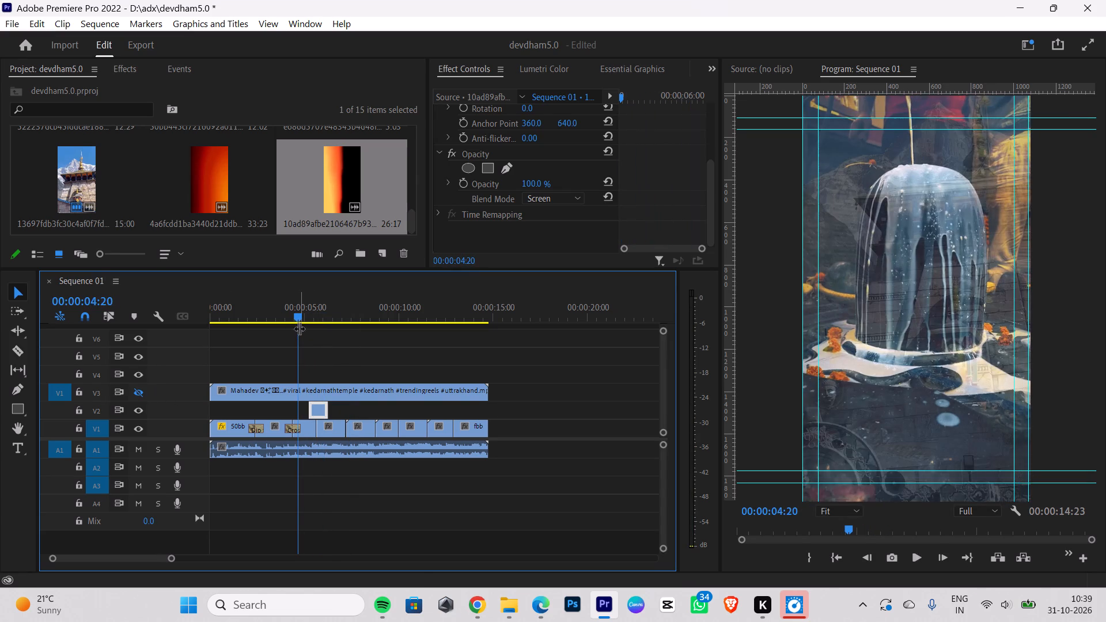
pyautogui.press('space')
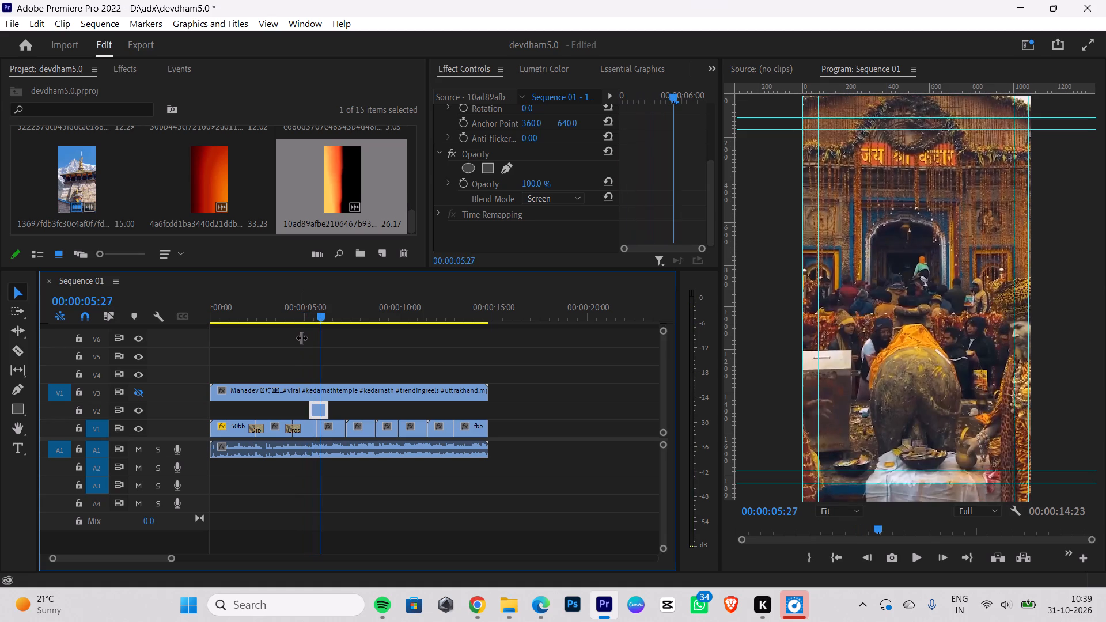
pyautogui.press('Right')
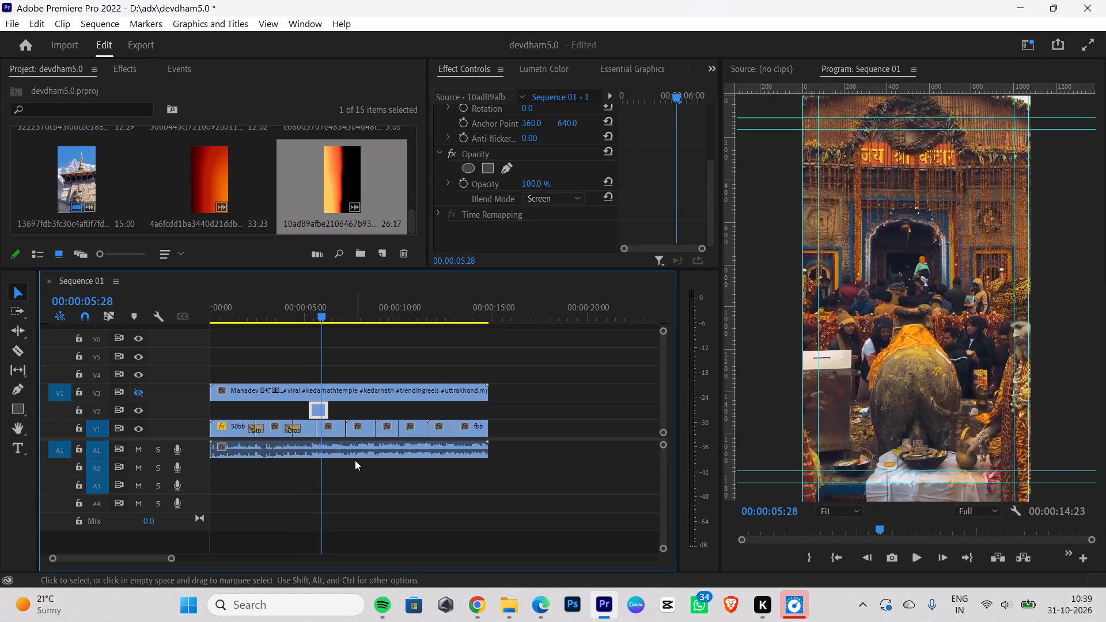
pyautogui.press('Right')
pyautogui.press('Right')
pyautogui.press('Right')
pyautogui.press('Right')
pyautogui.press('Right')
pyautogui.press('Right')
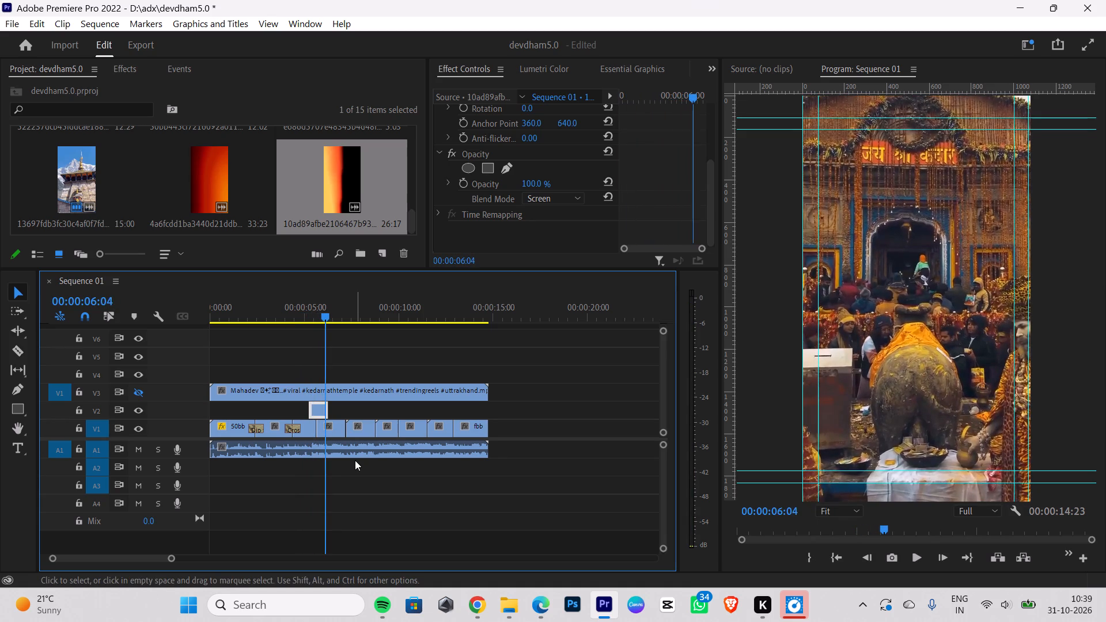
pyautogui.press('Right')
pyautogui.press('Right')
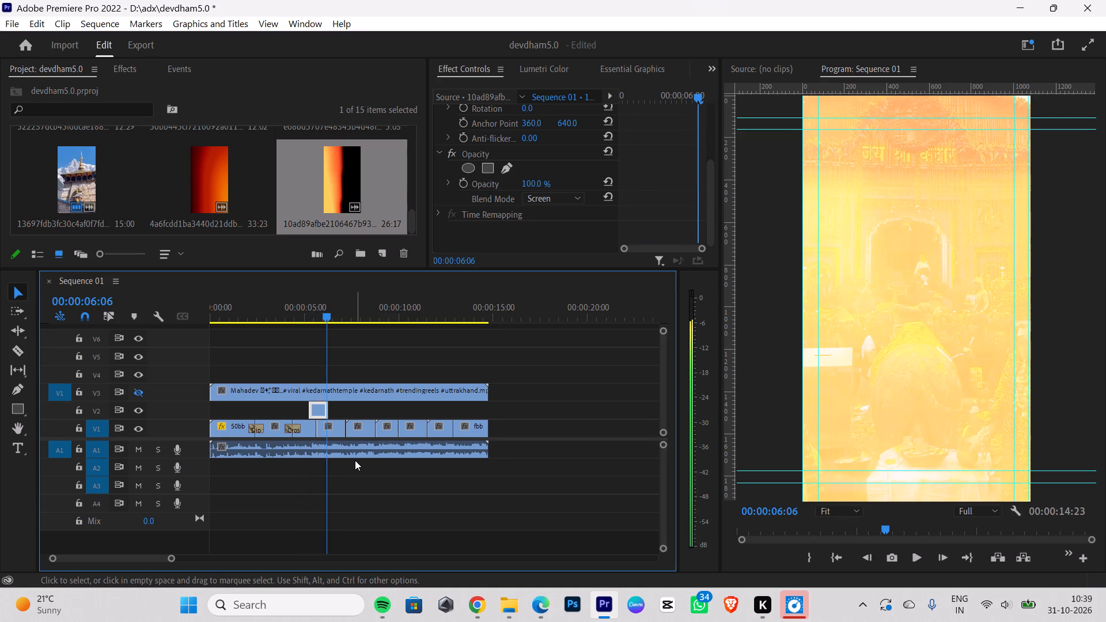
pyautogui.click(328, 414)
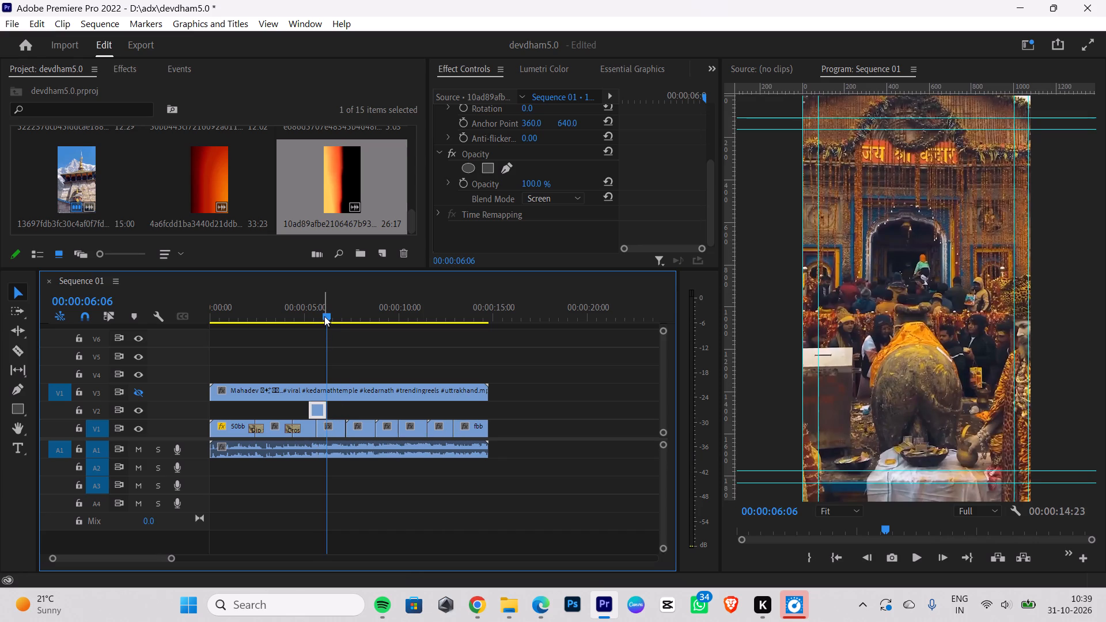
pyautogui.moveTo(324, 316); pyautogui.dragTo(319, 321)
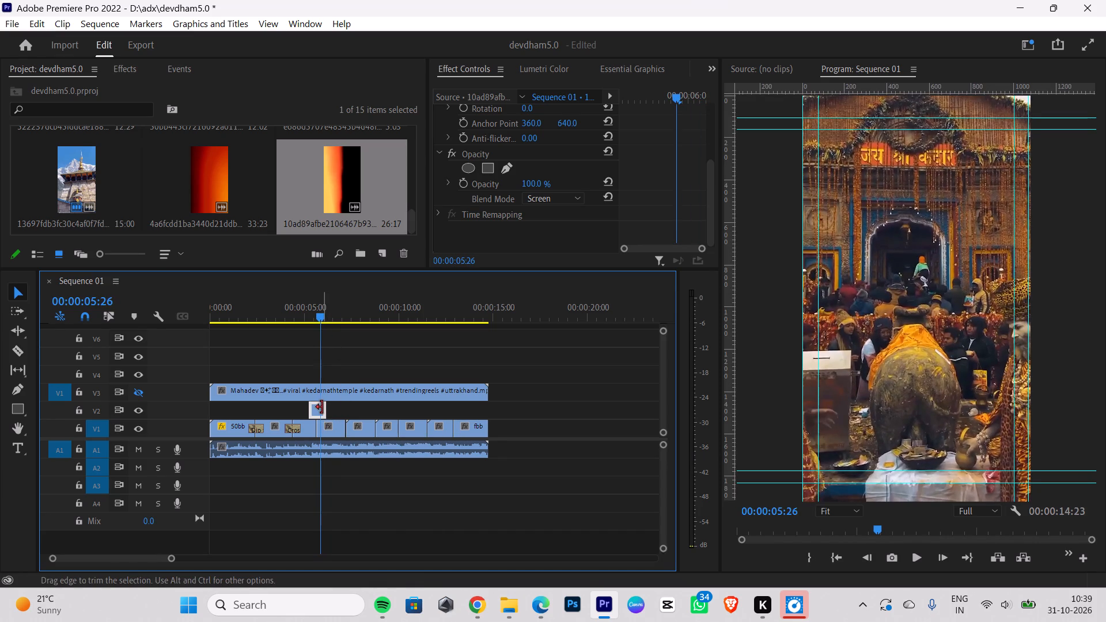
pyautogui.click(325, 407)
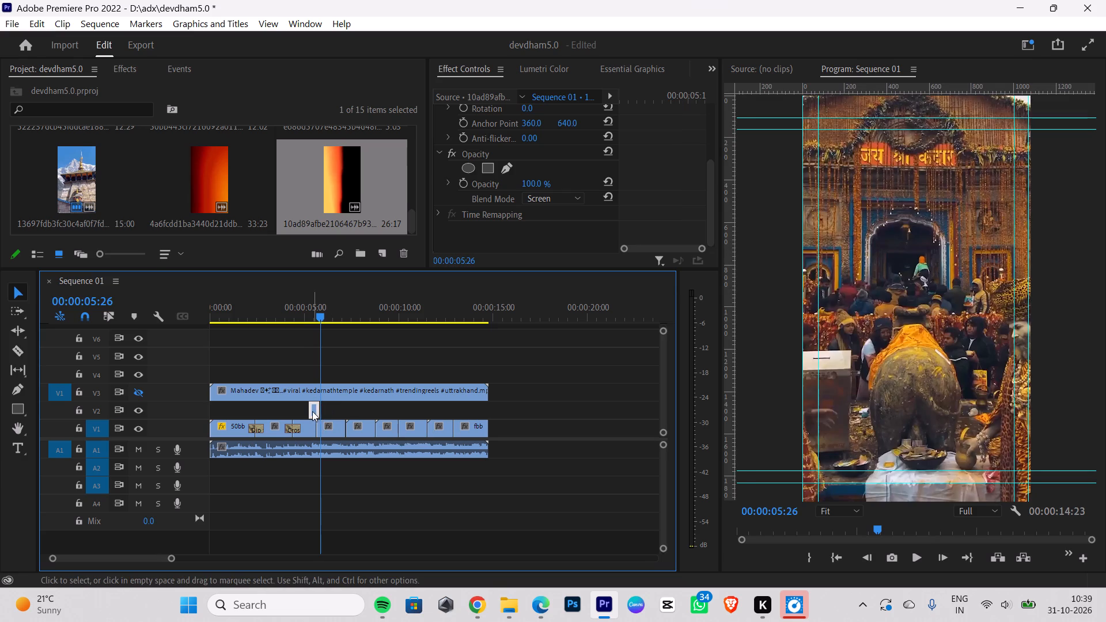
pyautogui.click(312, 408)
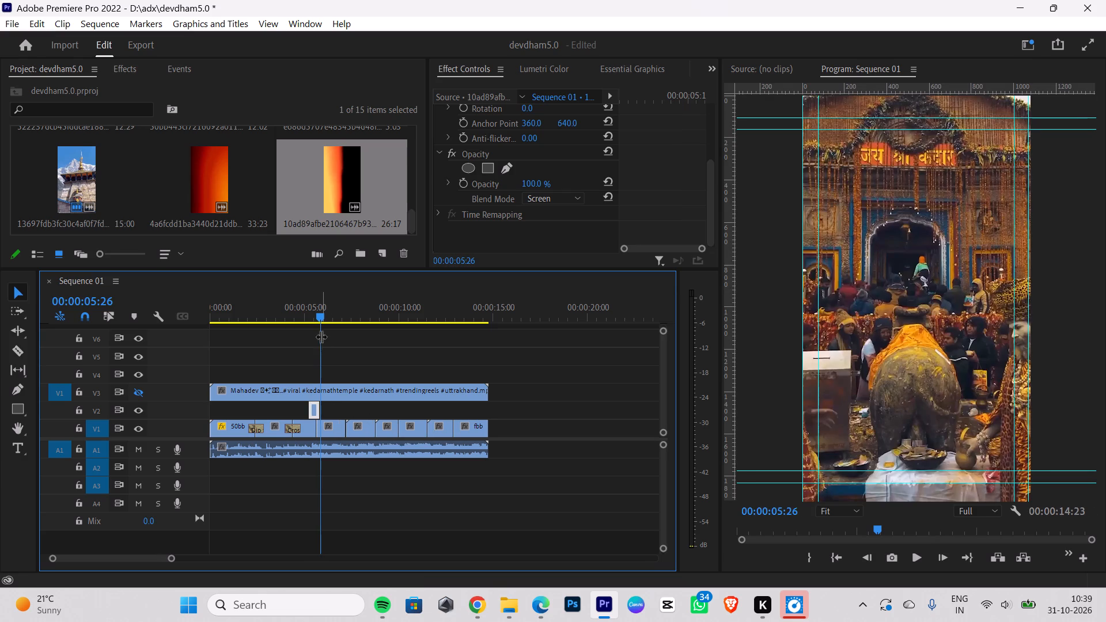
# Move the shortened film burn clip later on V2 to start at about 00:00:05:10, more centred over the V1 cut.
pyautogui.moveTo(325, 330); pyautogui.dragTo(245, 340)
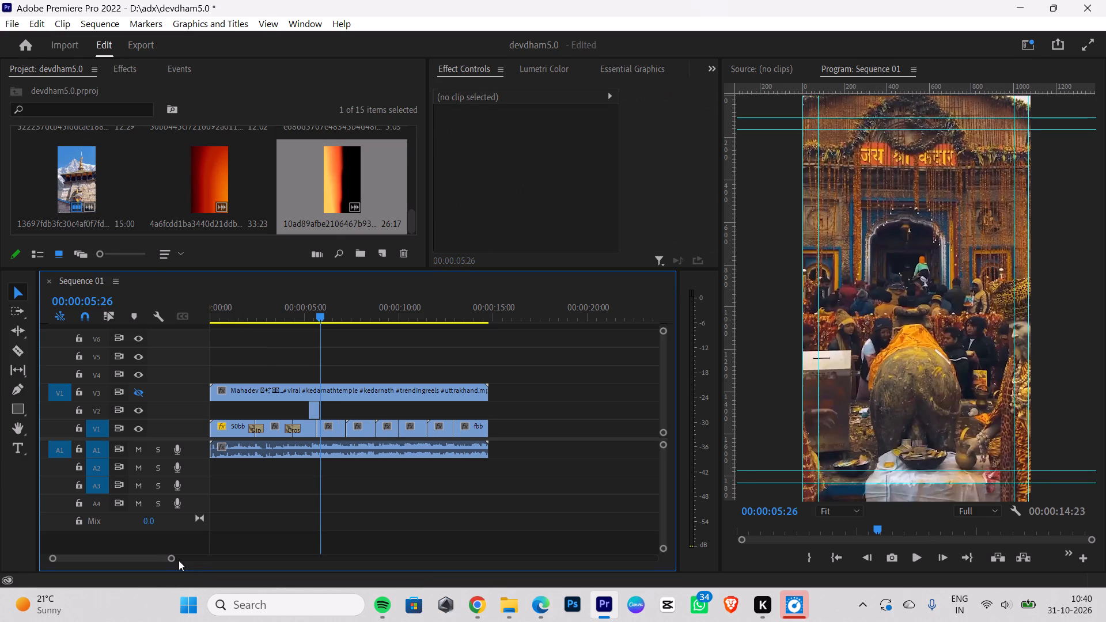
pyautogui.moveTo(174, 557); pyautogui.dragTo(160, 561)
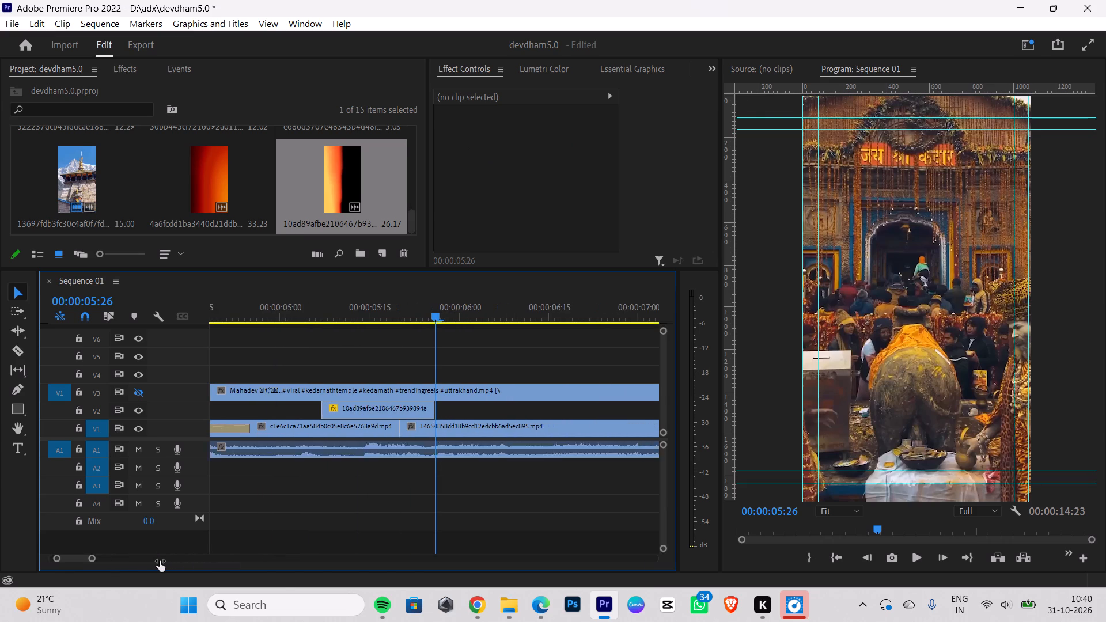
pyautogui.moveTo(160, 561); pyautogui.dragTo(159, 560)
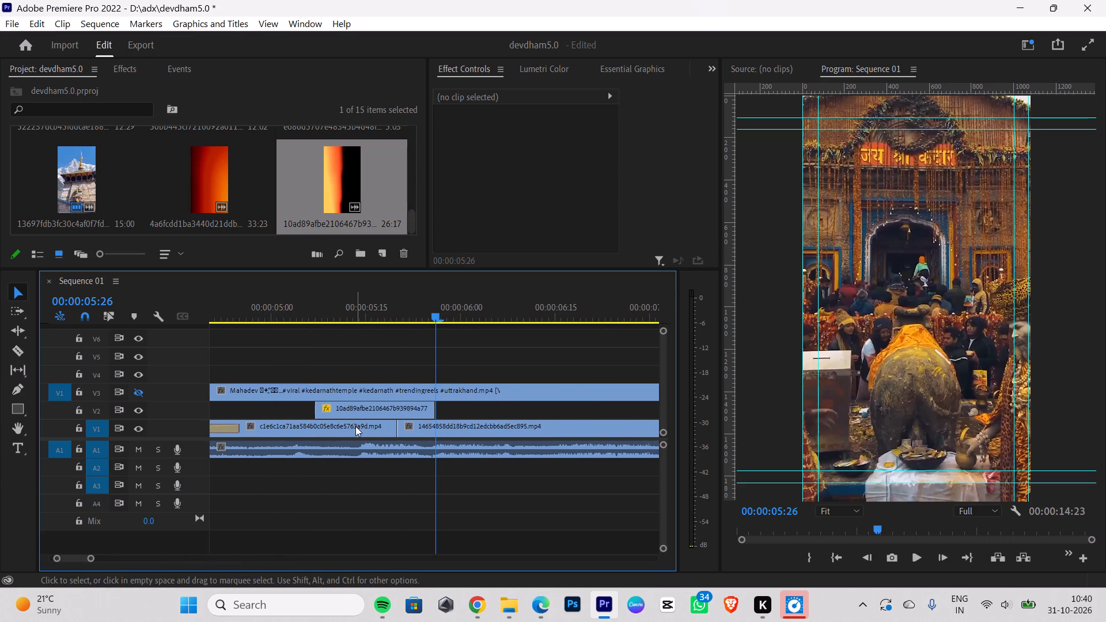
pyautogui.moveTo(346, 409); pyautogui.dragTo(354, 409)
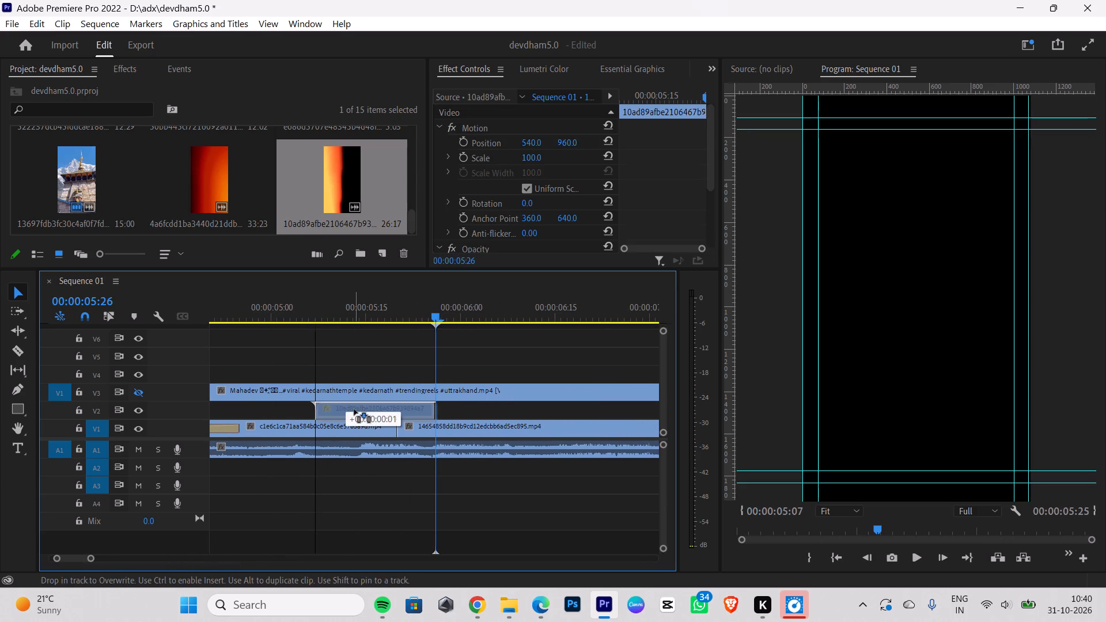
pyautogui.moveTo(354, 409); pyautogui.dragTo(363, 411)
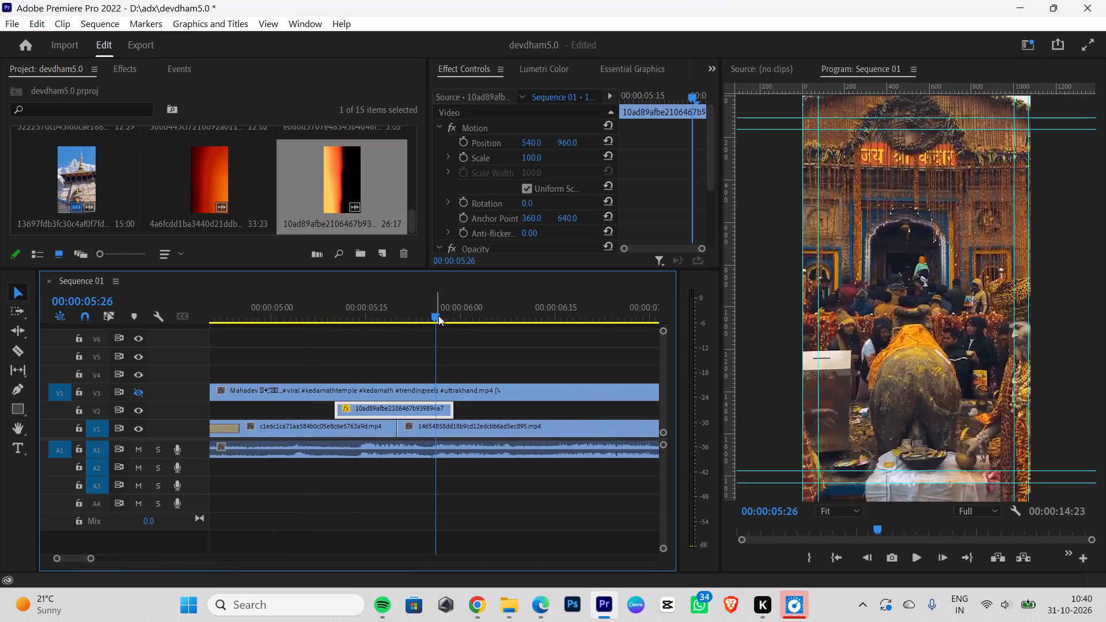
# Play the whole sequence from the beginning to review the film burn transition in context.
pyautogui.moveTo(434, 318); pyautogui.dragTo(296, 348)
pyautogui.moveTo(90, 562); pyautogui.dragTo(185, 562)
pyautogui.moveTo(278, 312); pyautogui.dragTo(204, 343)
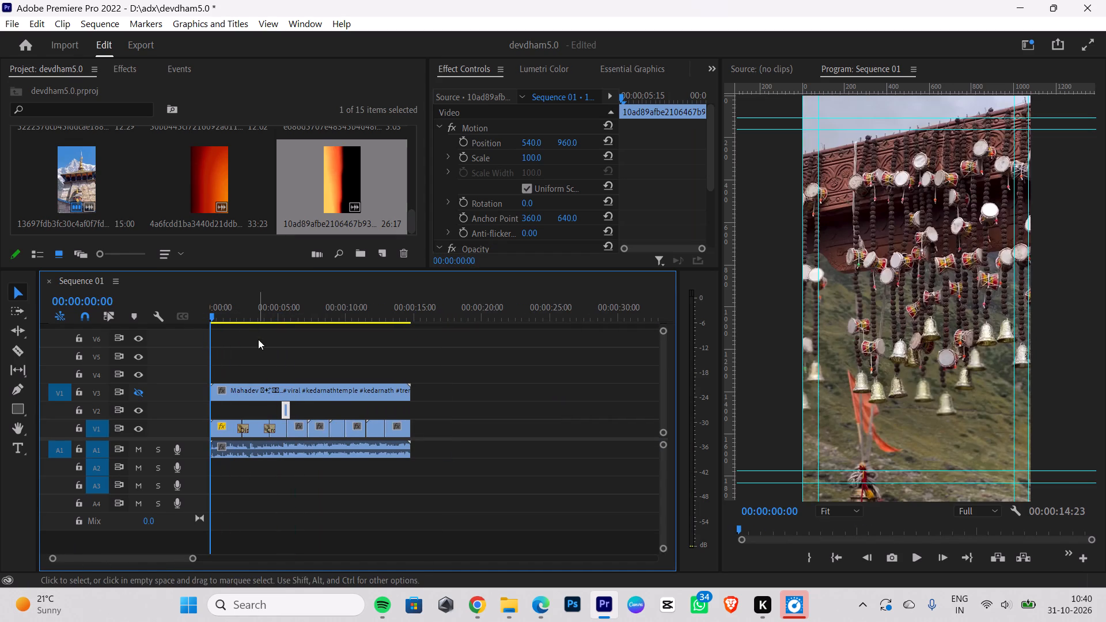
pyautogui.press('space')
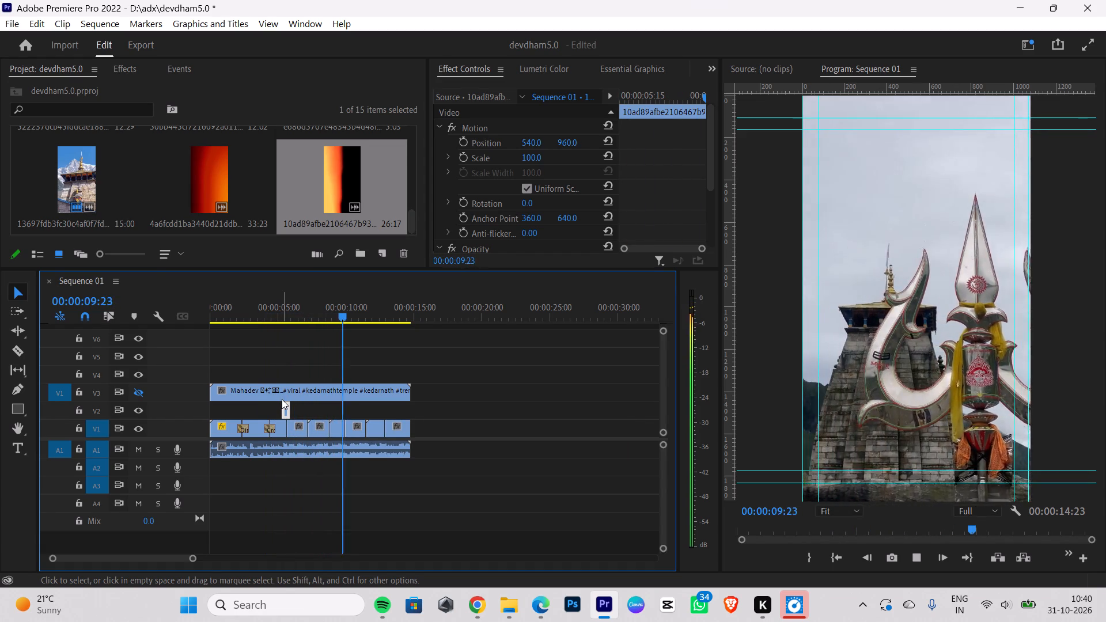
# Show the reference video on V3 and play from the beginning to examine its transition around 00:00:07:03.
pyautogui.press('space')
pyautogui.moveTo(348, 308); pyautogui.dragTo(0, 470)
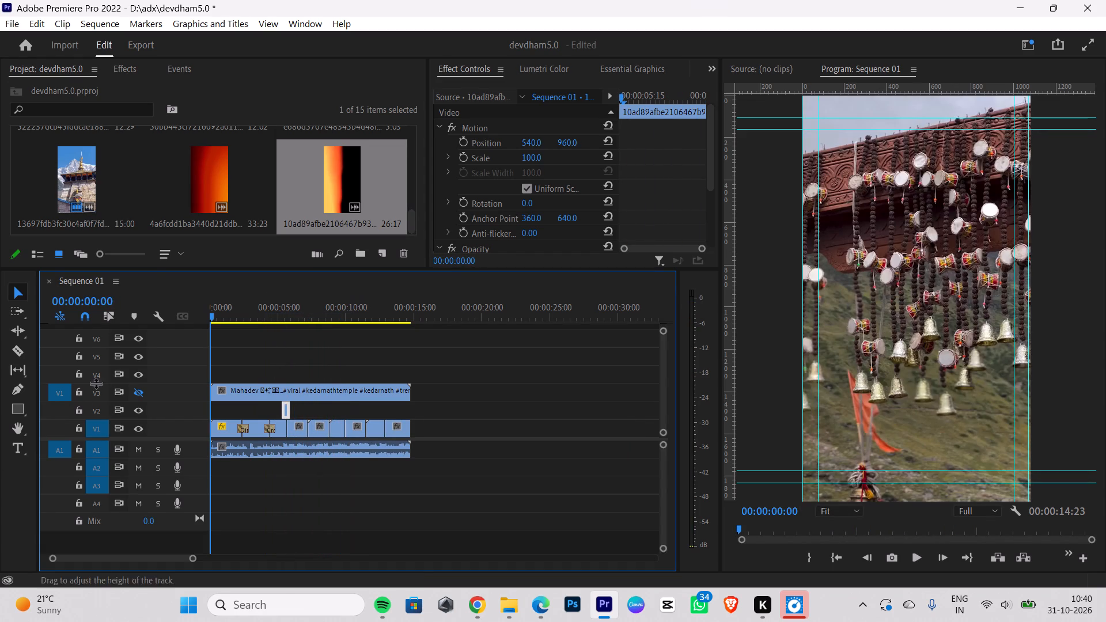
pyautogui.click(148, 392)
pyautogui.press('space')
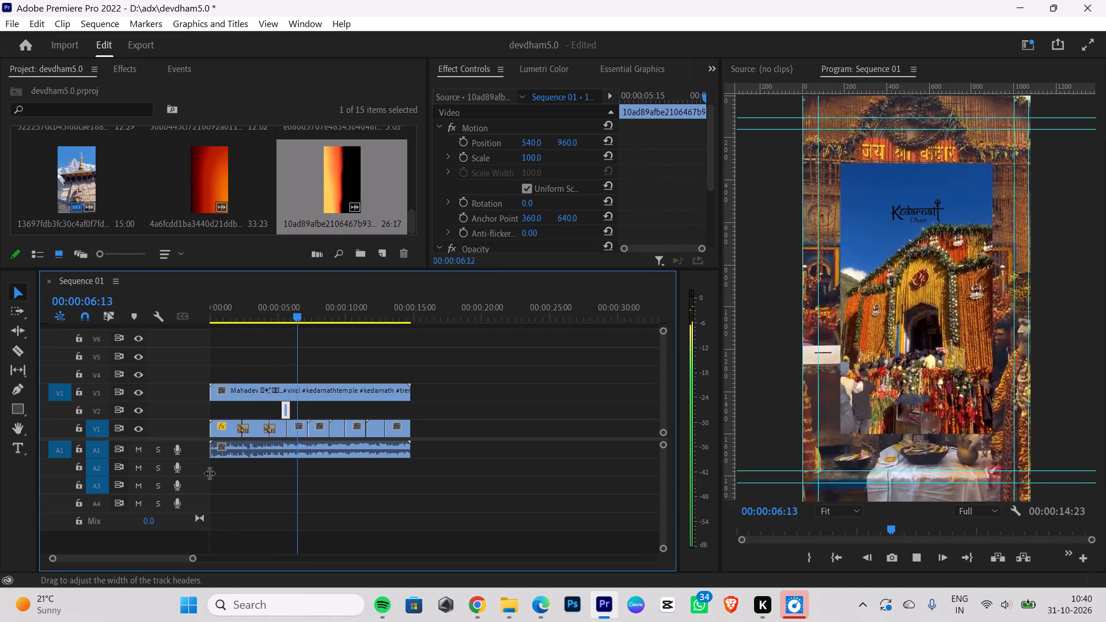
pyautogui.press('space')
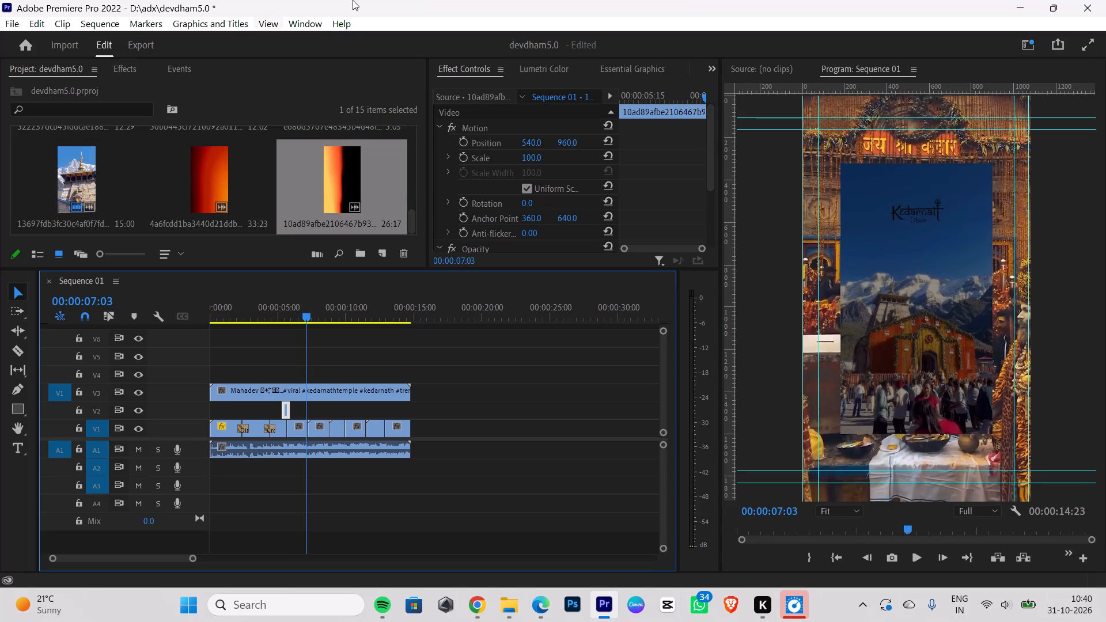
# Add a Dip to Black transition at the V1 cut near 00:00:07:00 and set its alignment to Center at Cut.
pyautogui.click(113, 70)
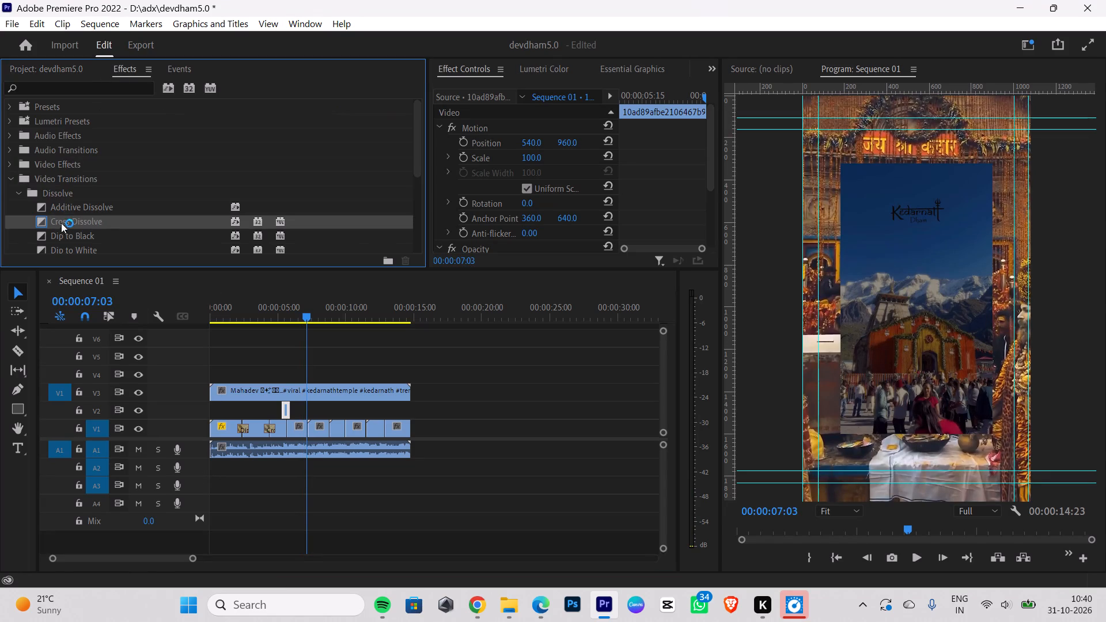
pyautogui.moveTo(79, 249); pyautogui.dragTo(146, 261)
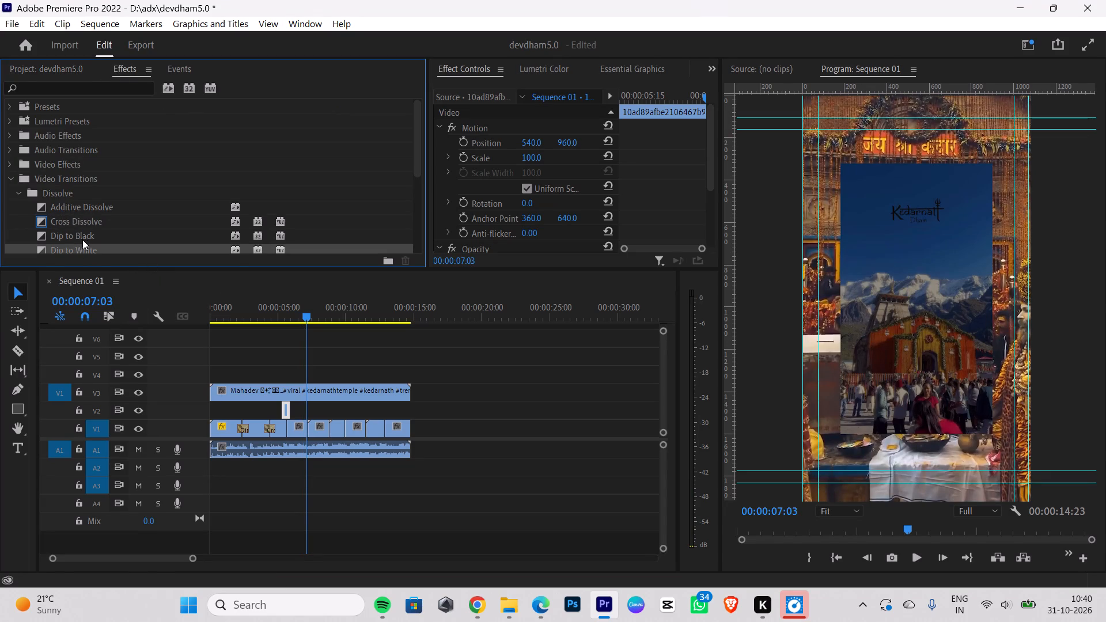
pyautogui.moveTo(81, 233); pyautogui.dragTo(301, 426)
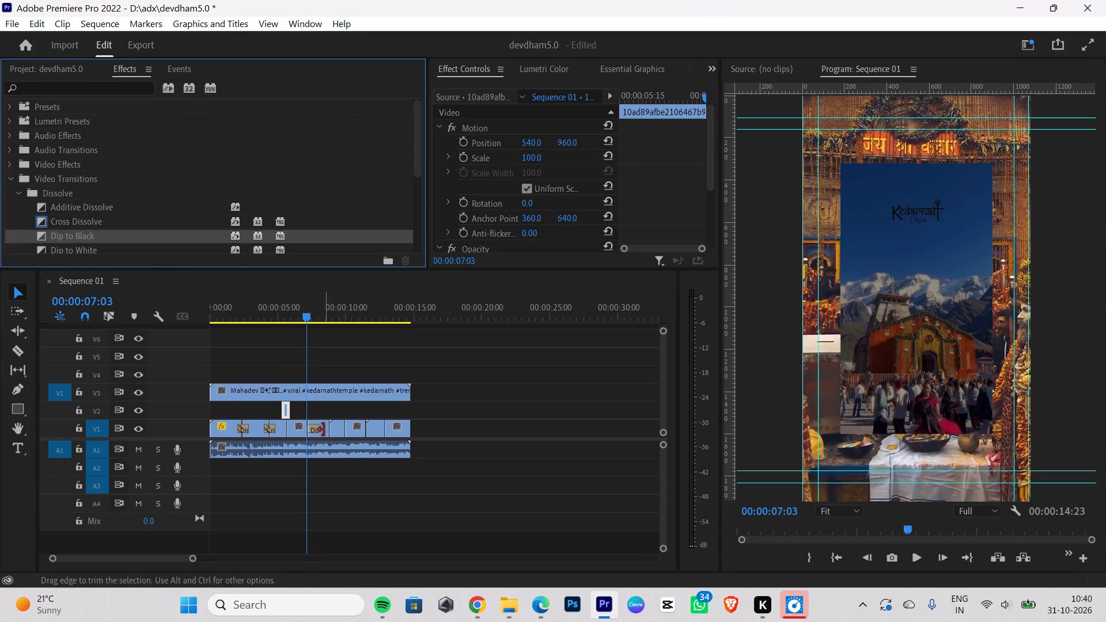
pyautogui.click(313, 428)
pyautogui.click(572, 150)
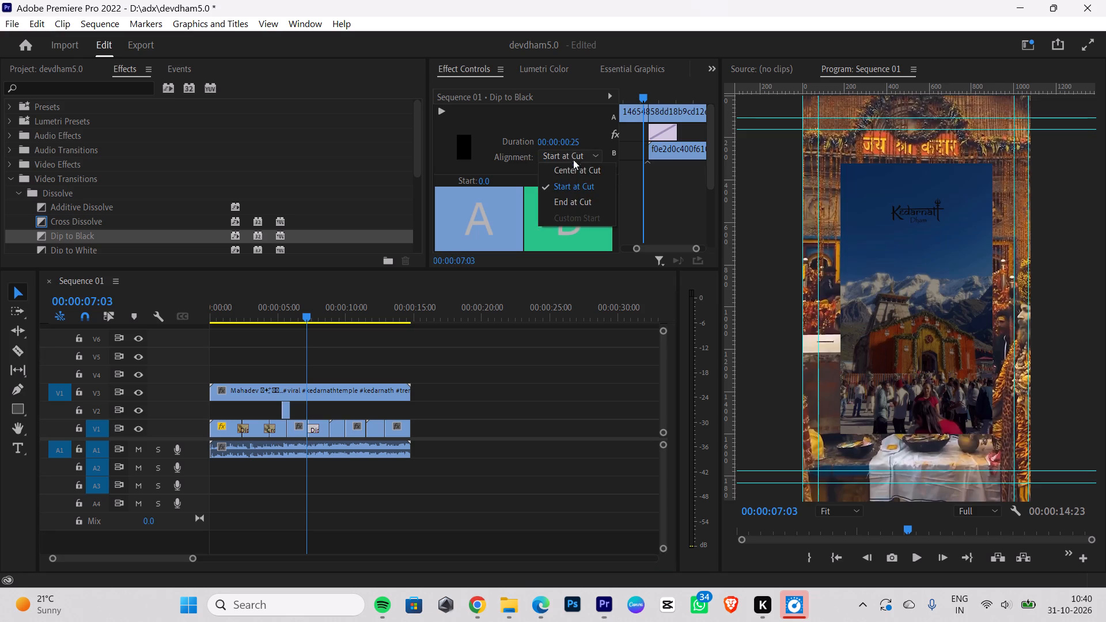
pyautogui.click(572, 169)
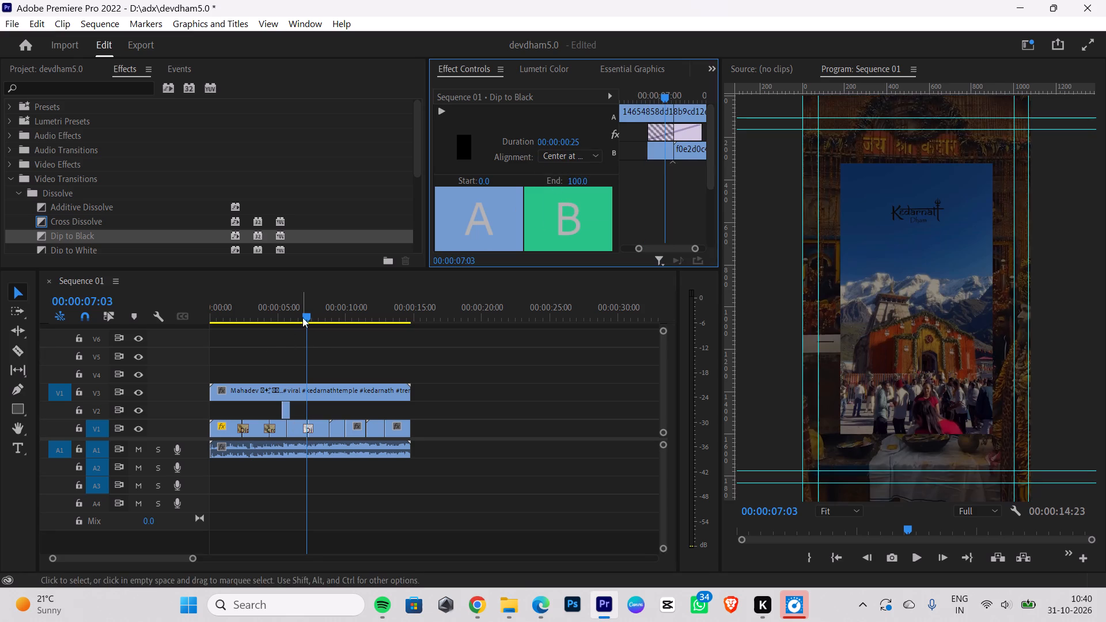
# Play across the Dip to Black and examine the reference's following transition between about 00:00:08:09 and 00:00:08:22.
pyautogui.moveTo(304, 314); pyautogui.dragTo(293, 327)
pyautogui.press('space')
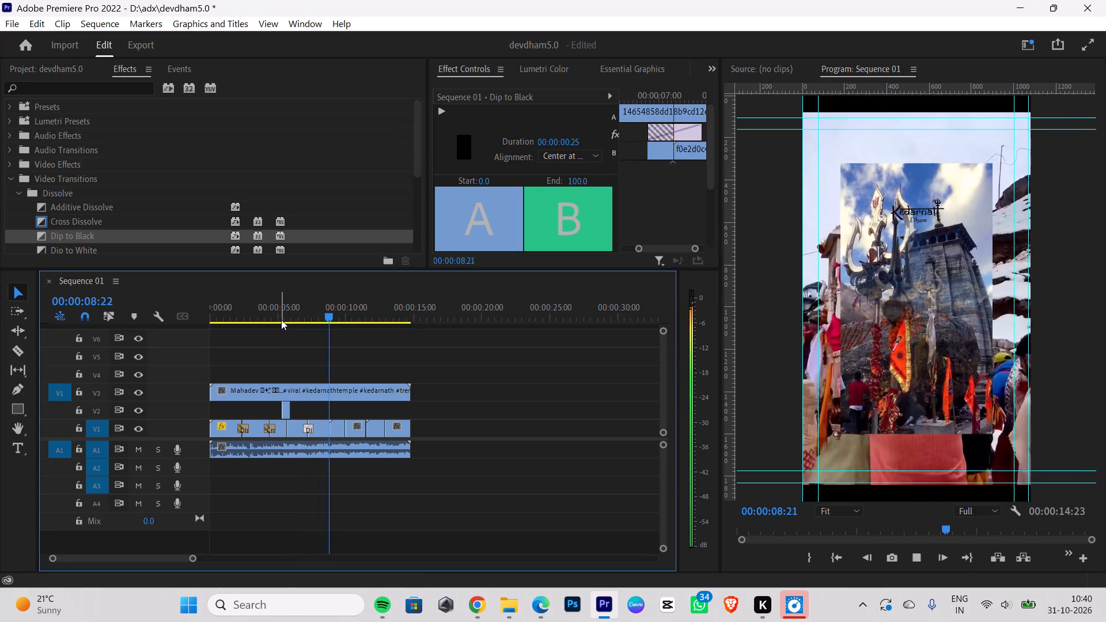
pyautogui.press('space')
pyautogui.moveTo(331, 317); pyautogui.dragTo(325, 323)
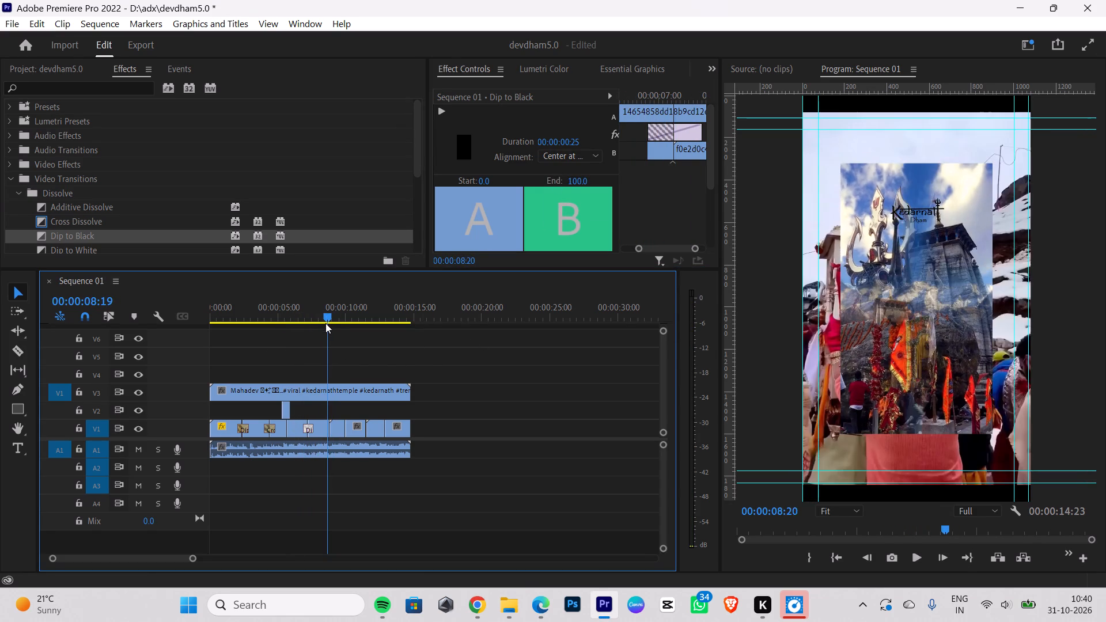
pyautogui.moveTo(325, 323); pyautogui.dragTo(321, 326)
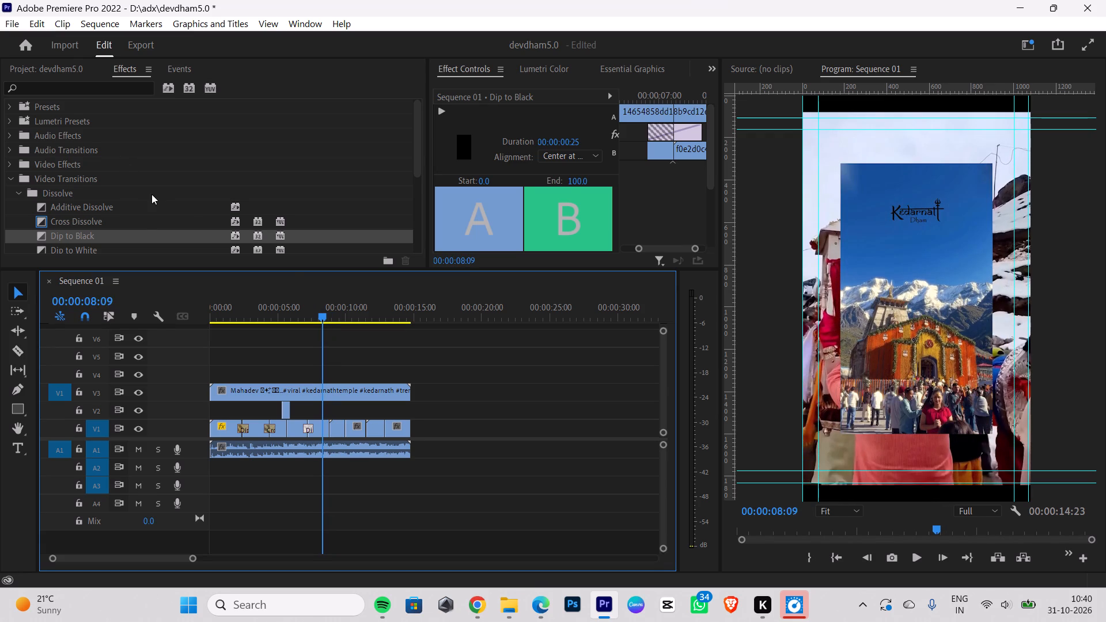
# Add an Iris Cross transition at the V1 cut near 00:00:08:22 and set its alignment to Center at Cut.
pyautogui.scroll(-3, 143, 204)
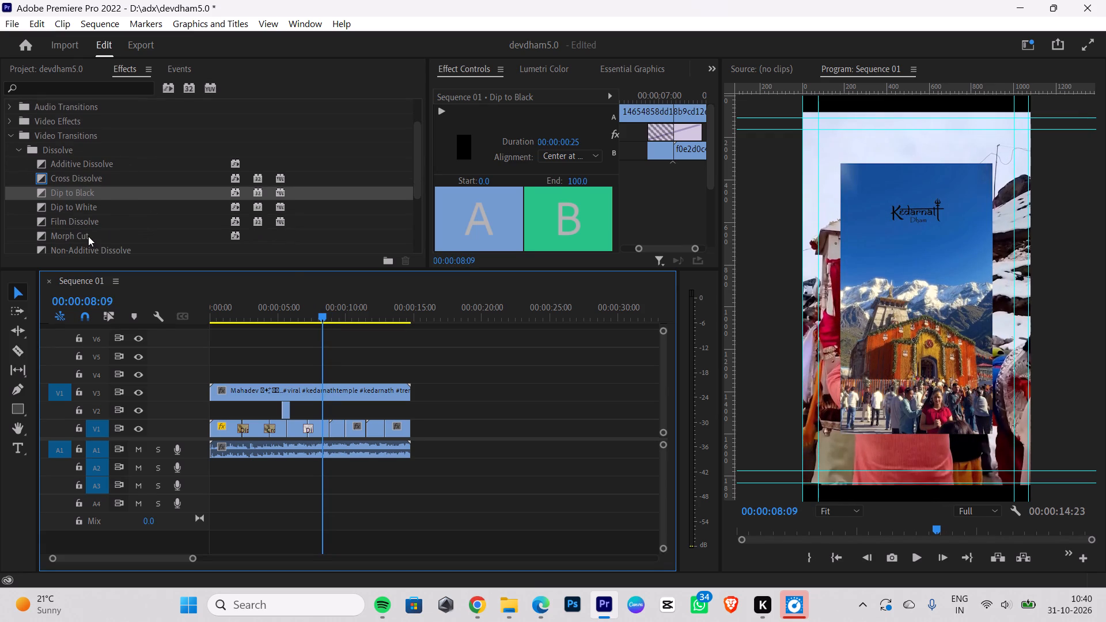
pyautogui.scroll(-4, 142, 198)
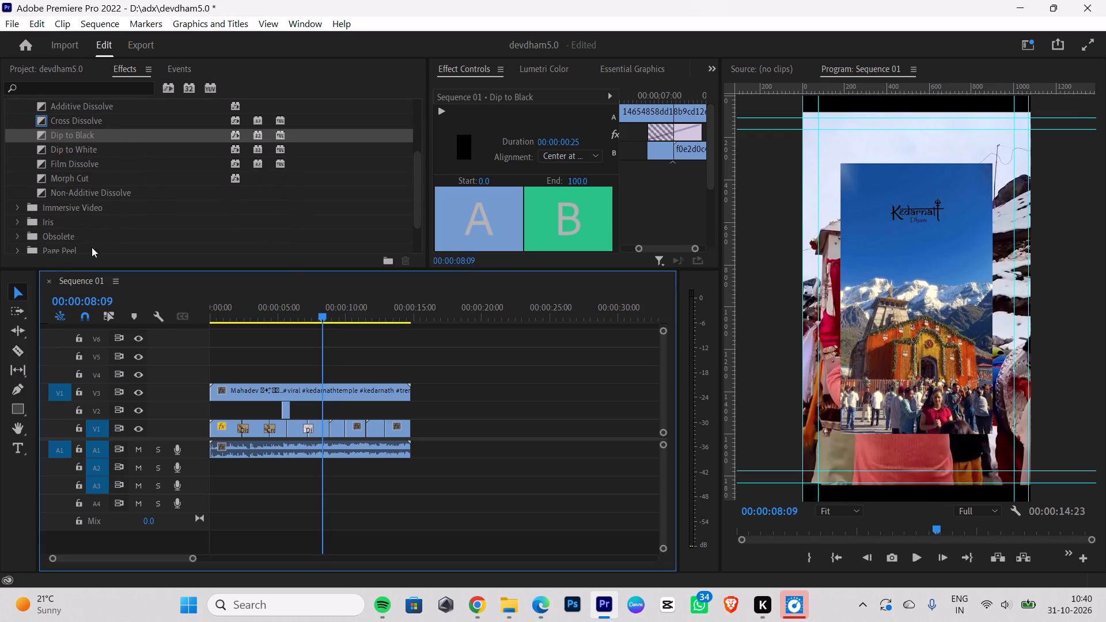
pyautogui.click(15, 218)
pyautogui.scroll(-3, 175, 208)
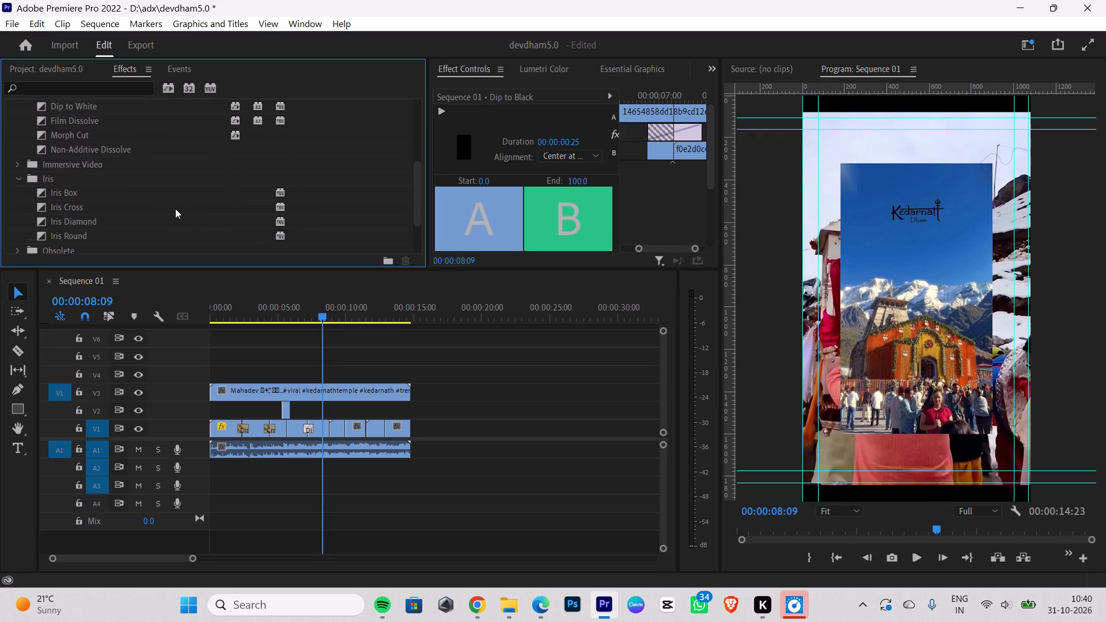
pyautogui.scroll(-1, 175, 208)
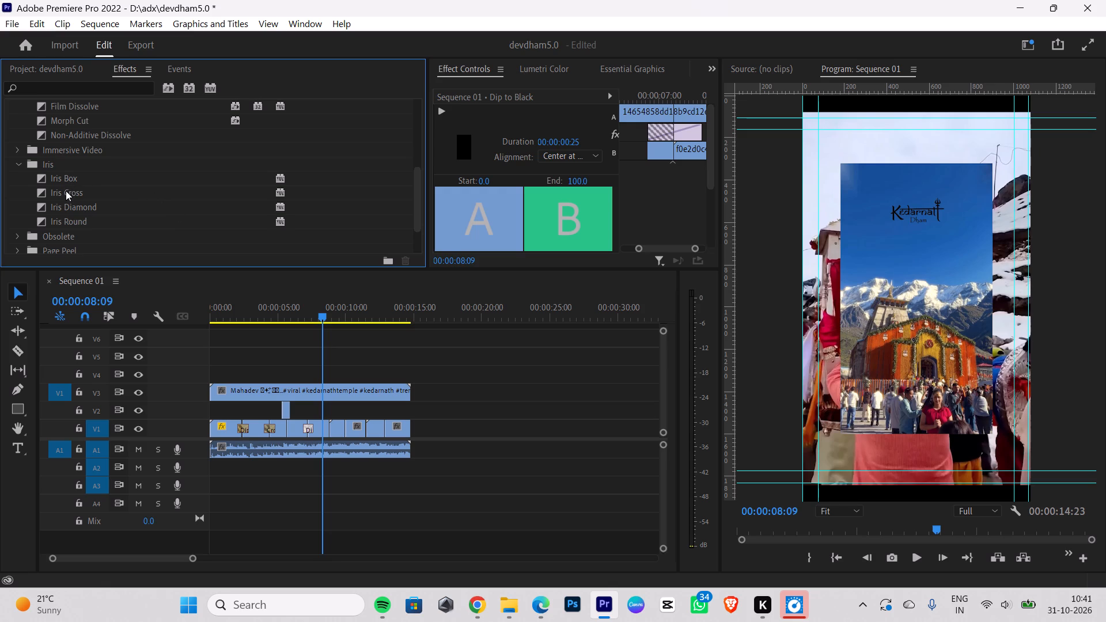
pyautogui.moveTo(65, 192); pyautogui.dragTo(325, 427)
pyautogui.click(335, 433)
pyautogui.click(338, 428)
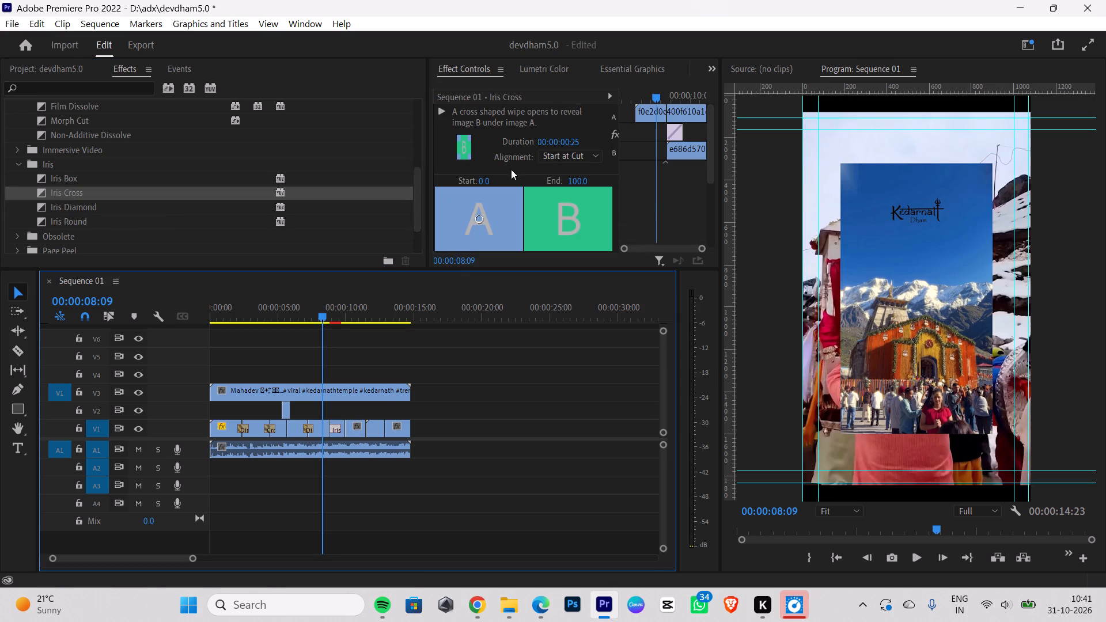
pyautogui.click(552, 154)
pyautogui.click(552, 170)
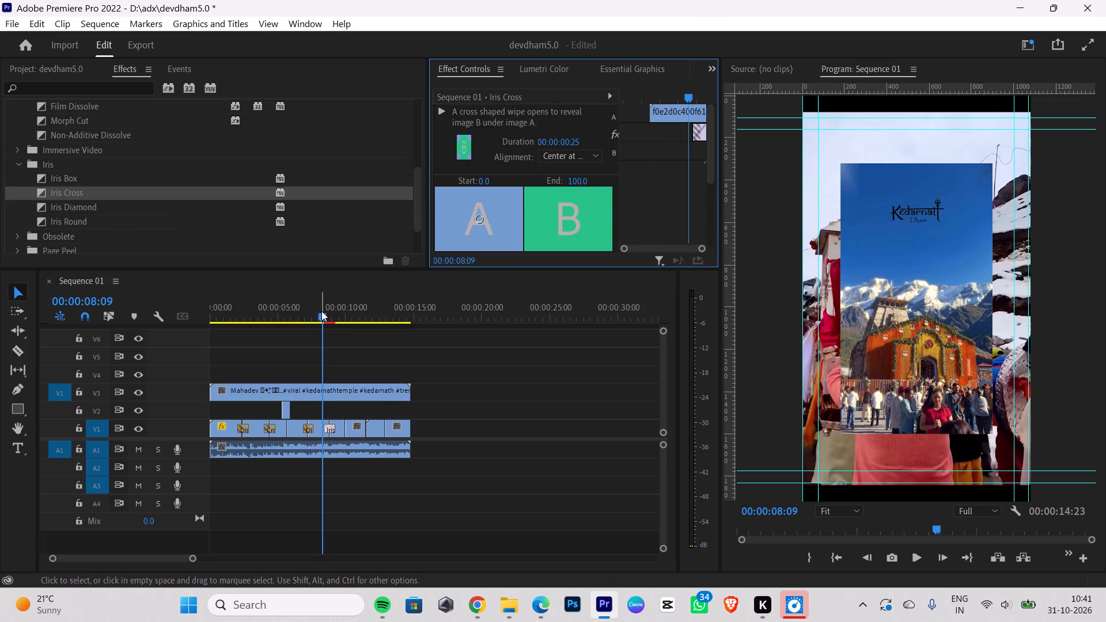
# Play the Iris Cross section against the reference, then replay it to examine the transition needed around 00:00:10:00.
pyautogui.moveTo(321, 311); pyautogui.dragTo(274, 321)
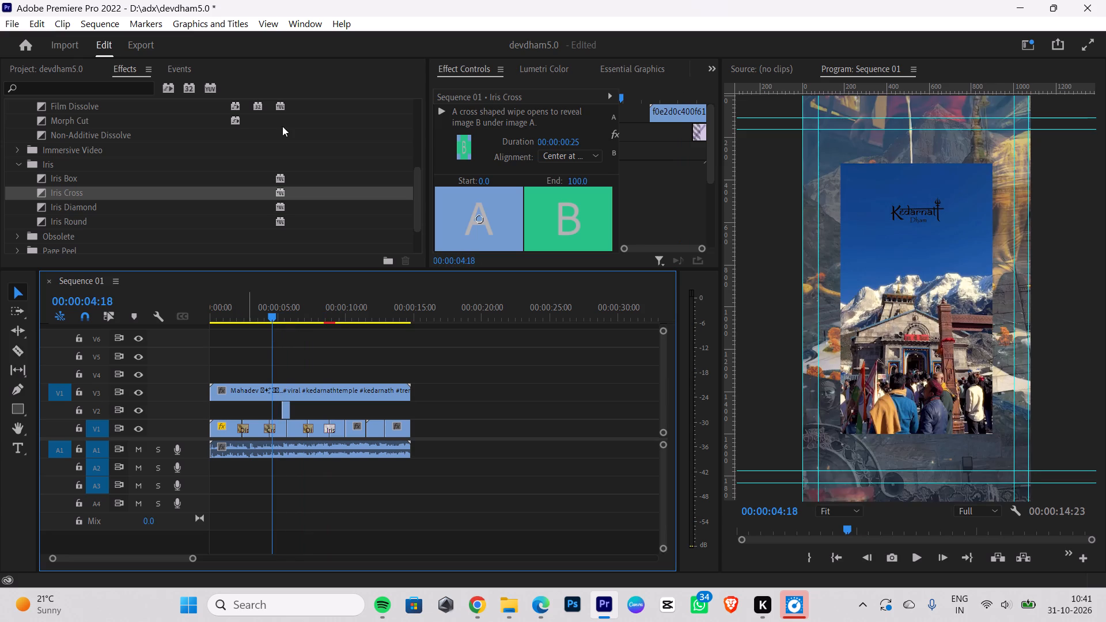
pyautogui.press('space')
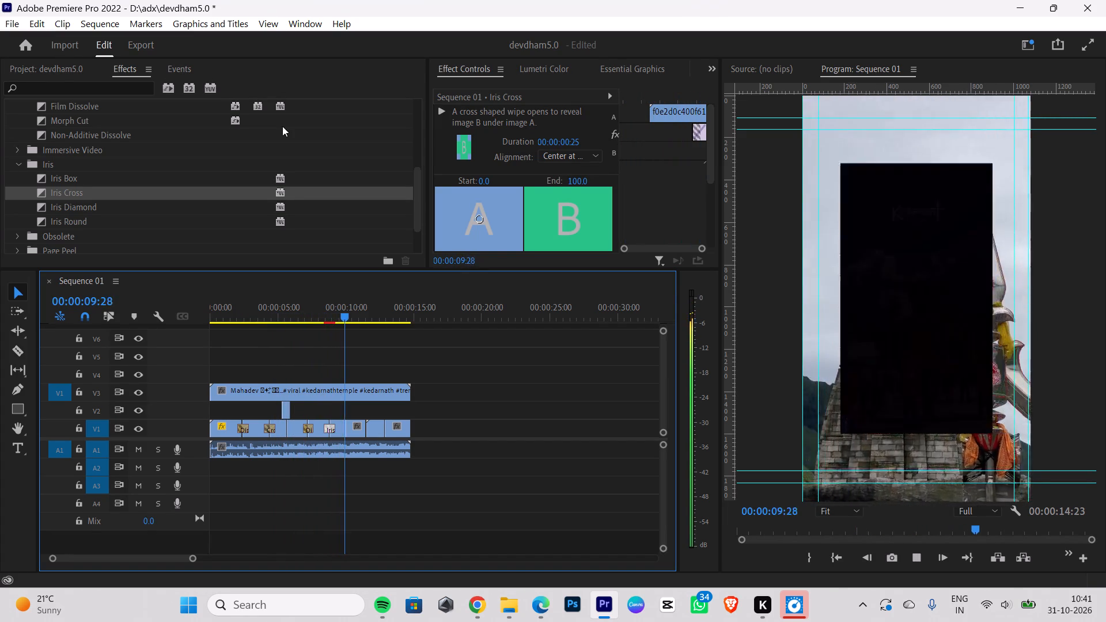
pyautogui.press('space')
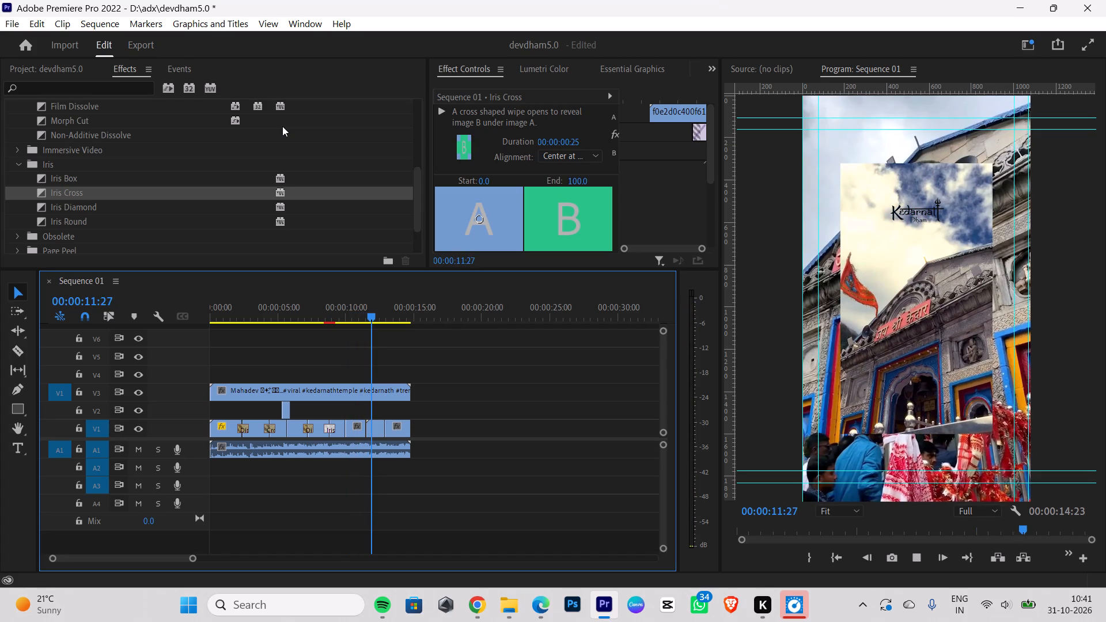
pyautogui.moveTo(370, 317); pyautogui.dragTo(305, 346)
pyautogui.press('space')
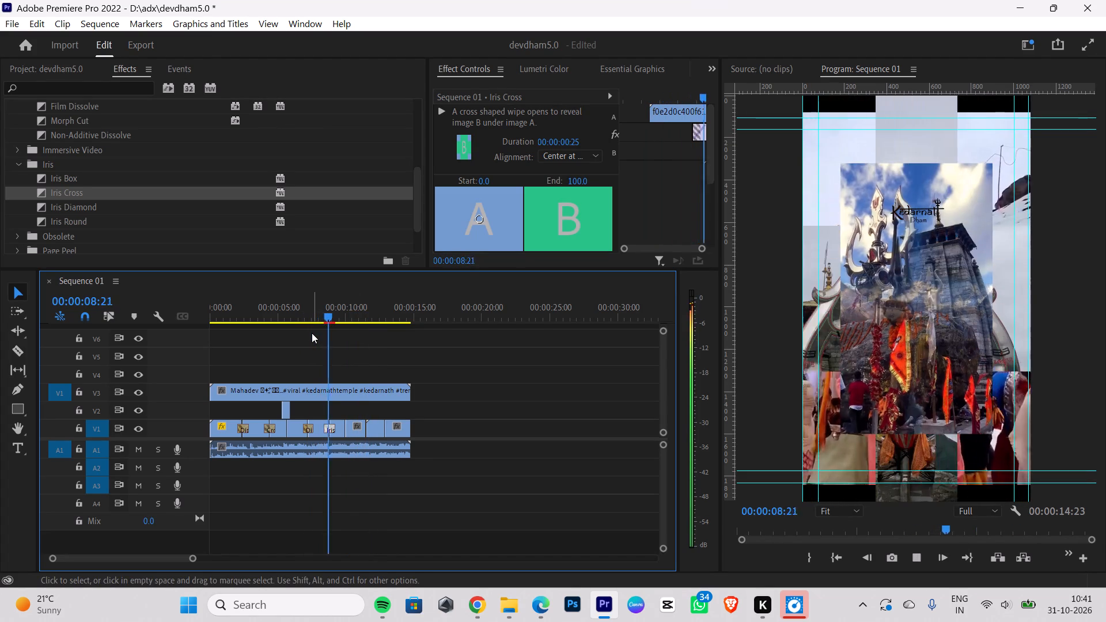
pyautogui.press('space')
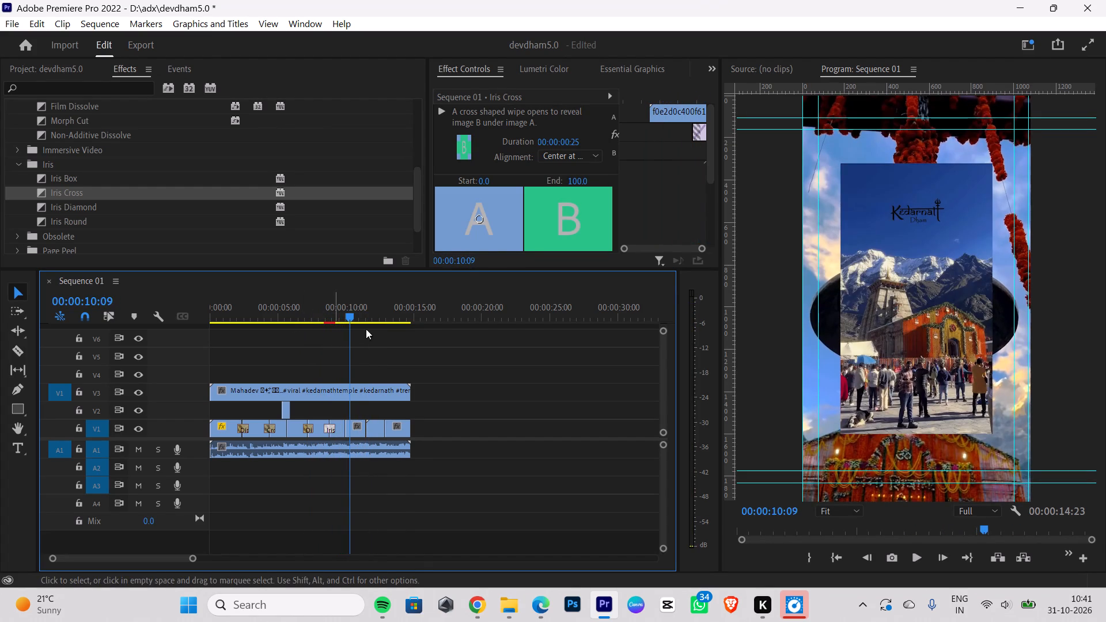
# Add a Dip to Black transition at the V1 cut near 00:00:10:00.
pyautogui.scroll(3, 115, 176)
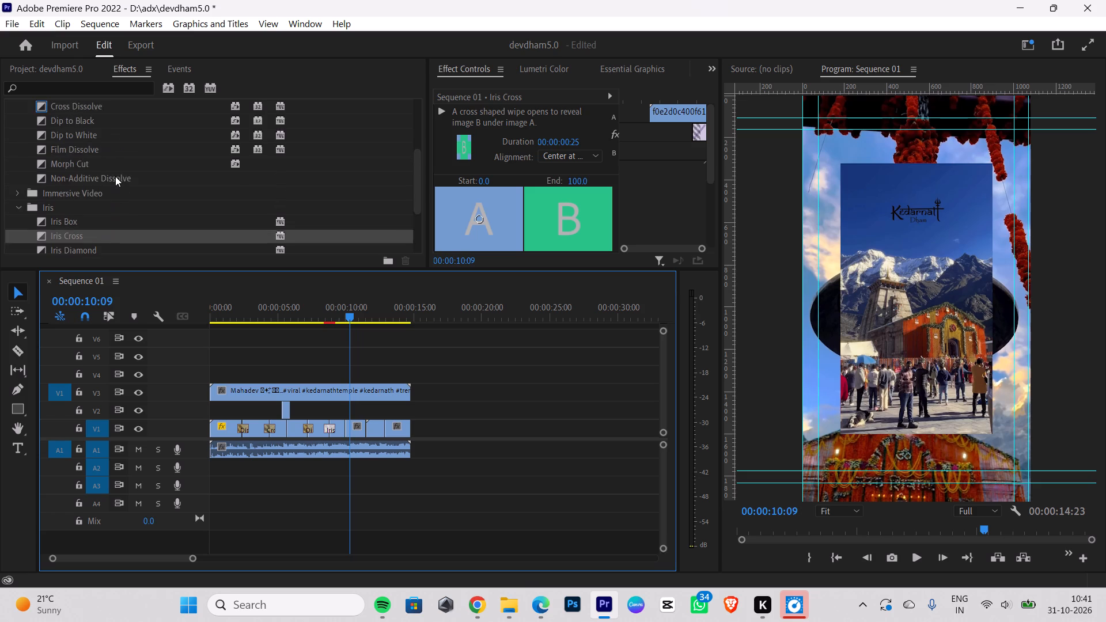
pyautogui.scroll(3, 115, 176)
pyautogui.moveTo(84, 163); pyautogui.dragTo(125, 203)
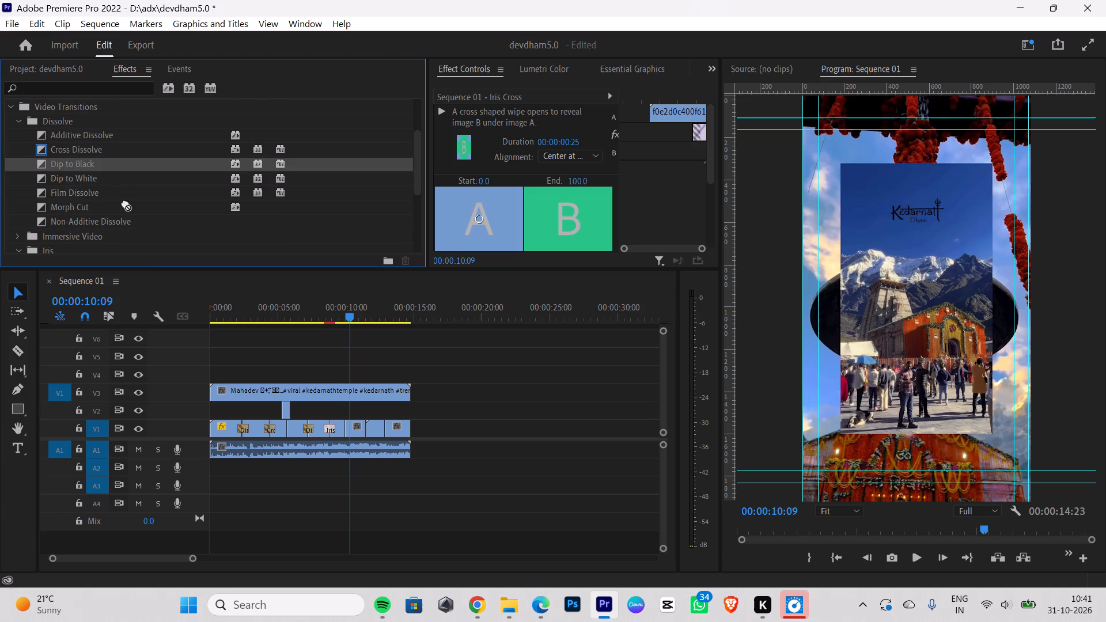
pyautogui.moveTo(125, 203); pyautogui.dragTo(345, 426)
# Hide the reference video on V3 and play the sequence from the beginning to review the added transitions.
pyautogui.moveTo(350, 320); pyautogui.dragTo(0, 359)
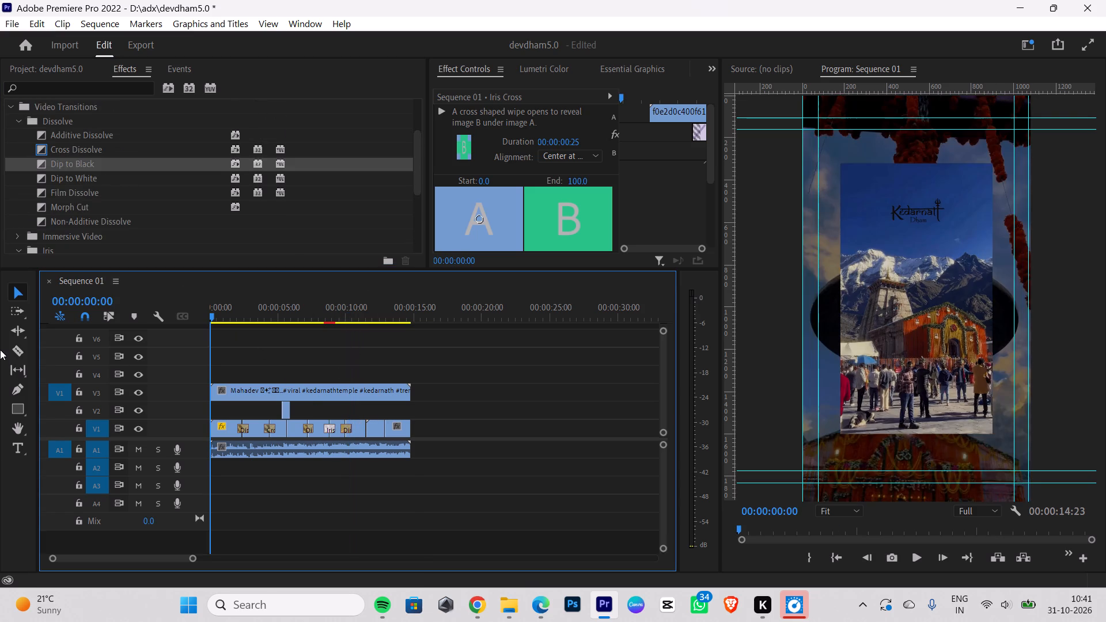
pyautogui.click(139, 393)
pyautogui.press('space')
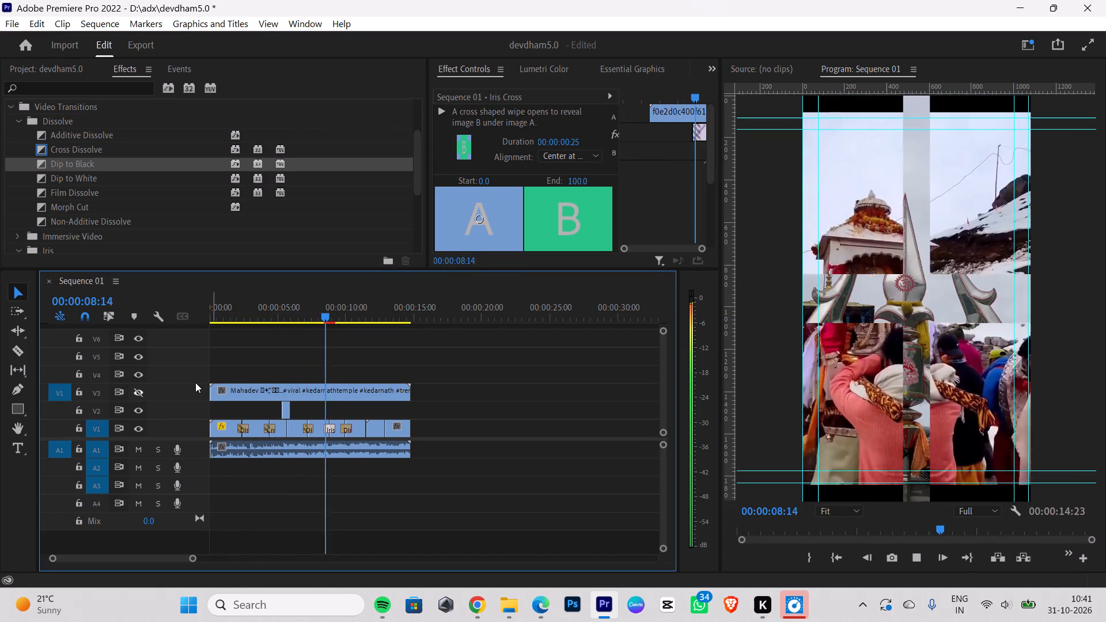
pyautogui.press('space')
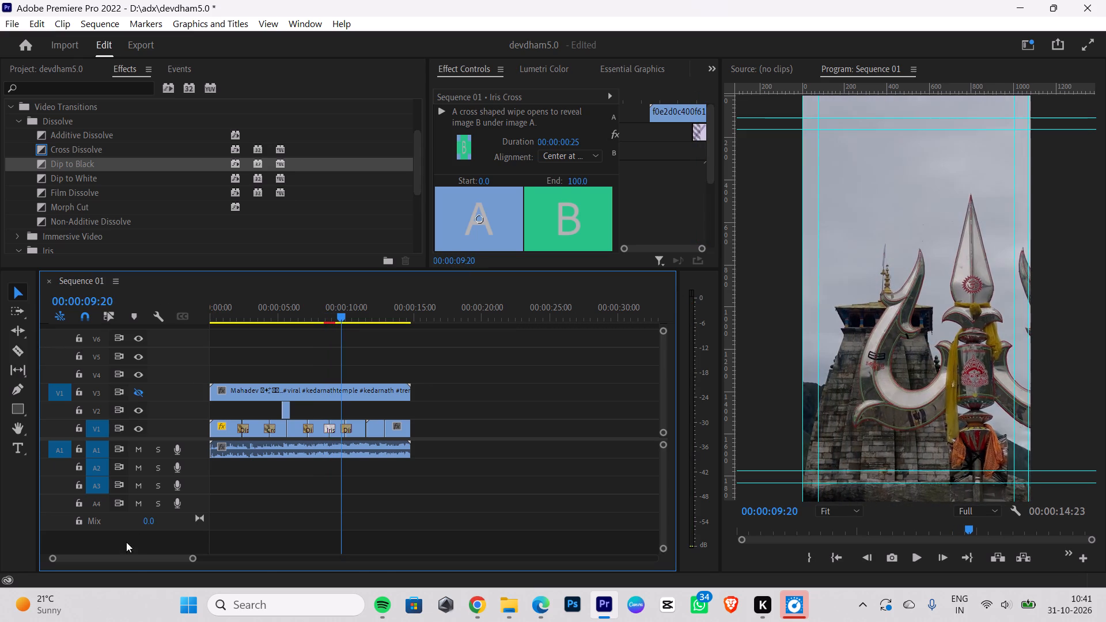
# Check the Iris Cross transition around 00:00:09:00 and shorten its duration to 00:00:00:13.
pyautogui.moveTo(343, 318); pyautogui.dragTo(334, 321)
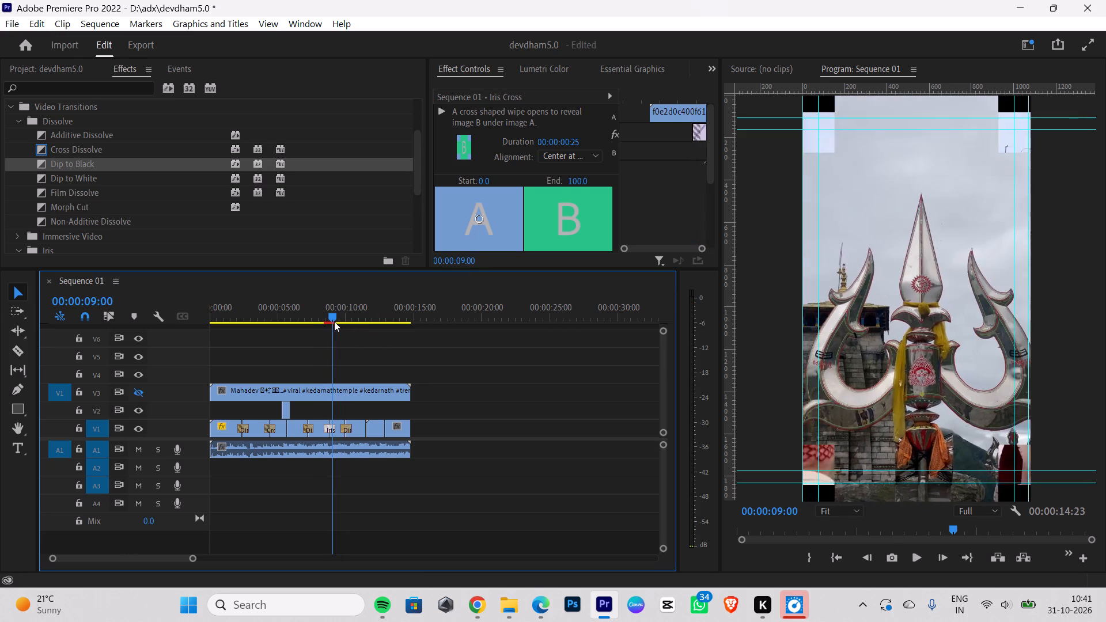
pyautogui.moveTo(334, 321); pyautogui.dragTo(333, 327)
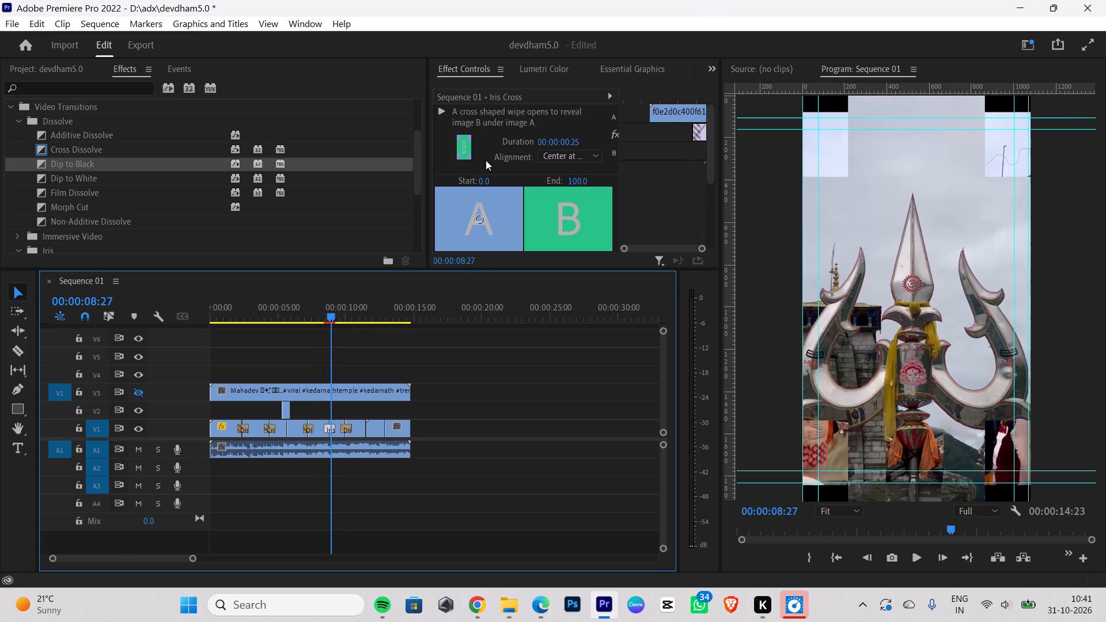
pyautogui.moveTo(567, 139); pyautogui.dragTo(562, 143)
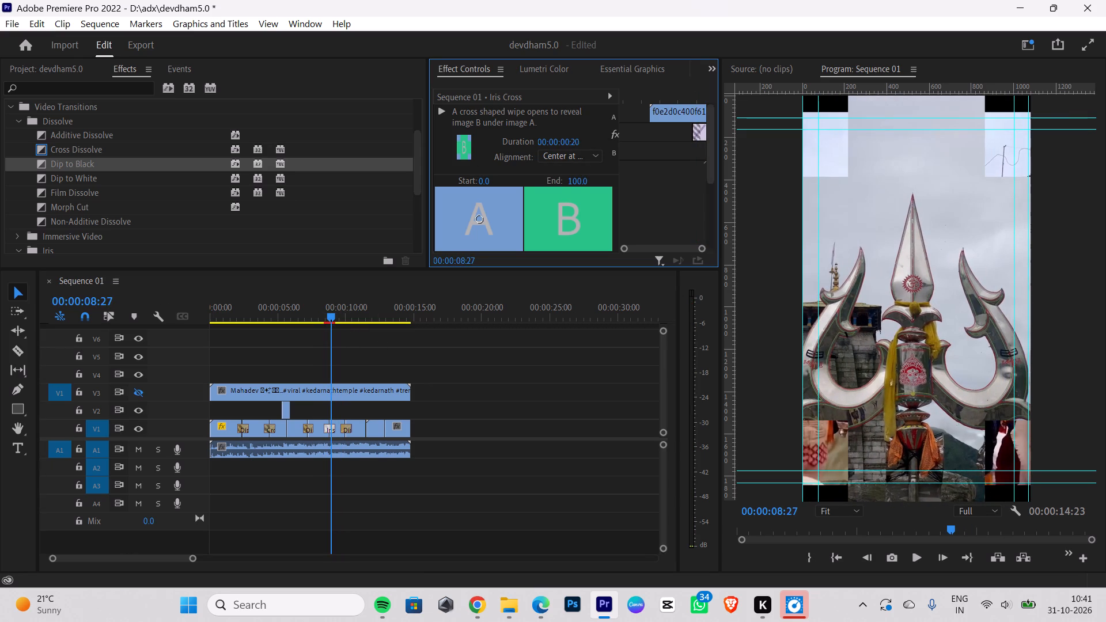
pyautogui.moveTo(562, 143); pyautogui.dragTo(557, 145)
# Play the sequence from the beginning to about 00:00:11:19 to review the shortened Iris Cross and the other transitions.
pyautogui.moveTo(327, 317); pyautogui.dragTo(41, 373)
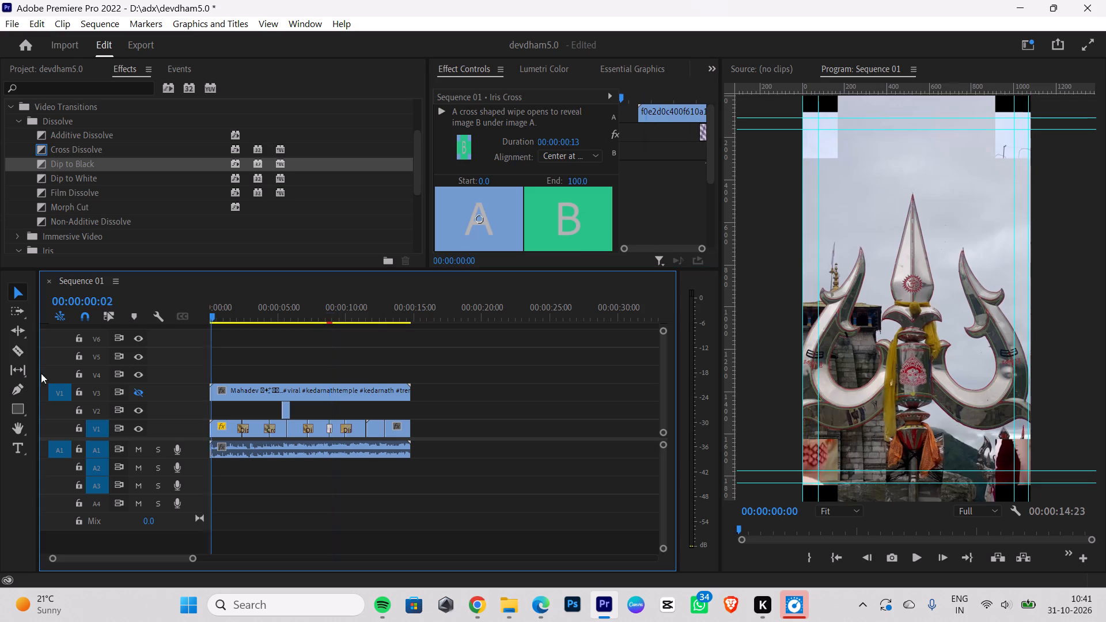
pyautogui.moveTo(41, 373); pyautogui.dragTo(0, 380)
pyautogui.press('space')
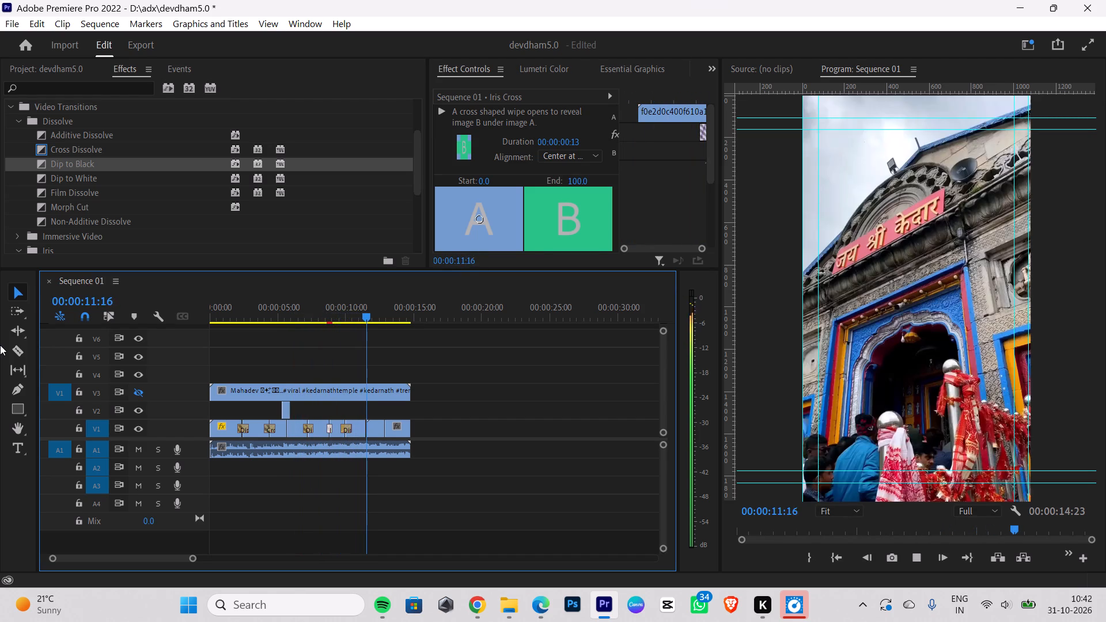
pyautogui.press('space')
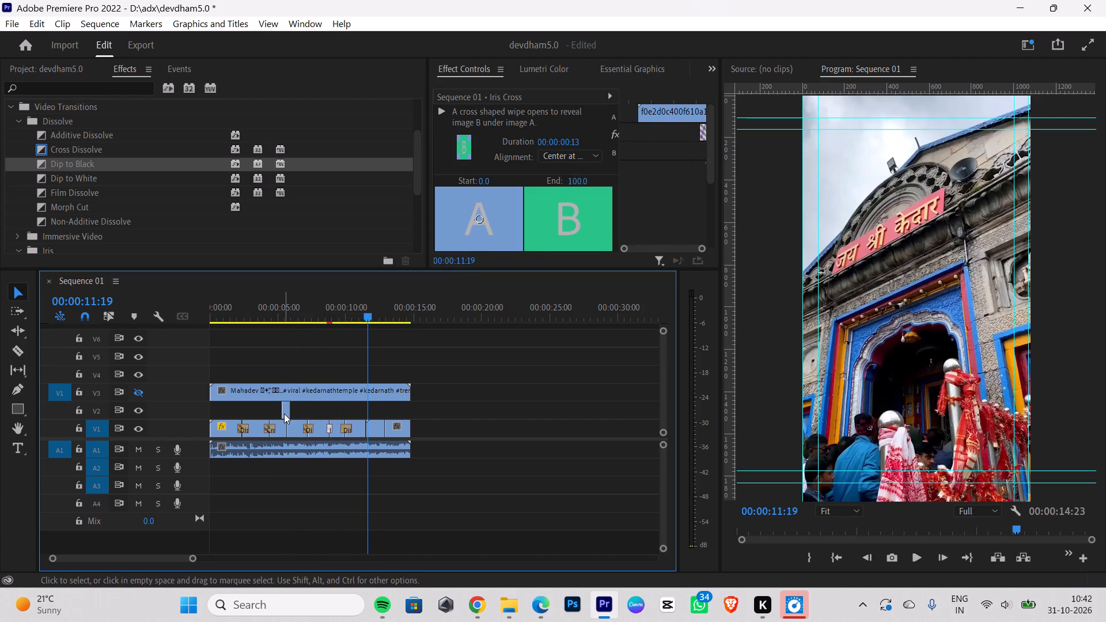
# Duplicate the film burn clip on V2 by copying it and pasting the copy at 00:00:11:19.
pyautogui.click(285, 414)
pyautogui.hotkey('ctrl', 'c')
pyautogui.hotkey('ctrl', 'v')
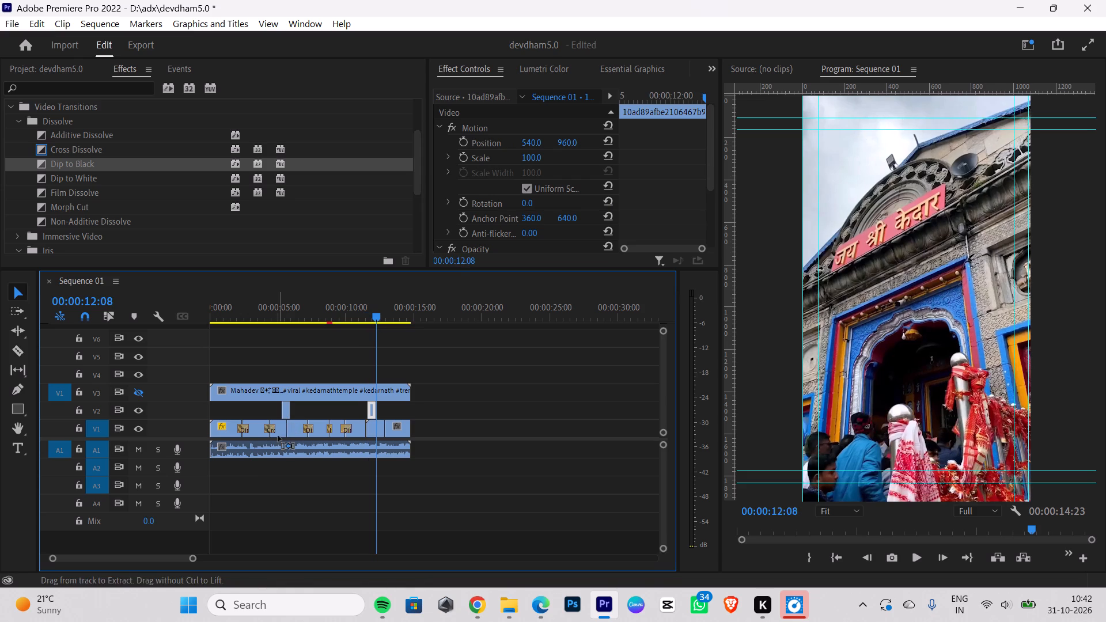
pyautogui.moveTo(191, 562); pyautogui.dragTo(217, 558)
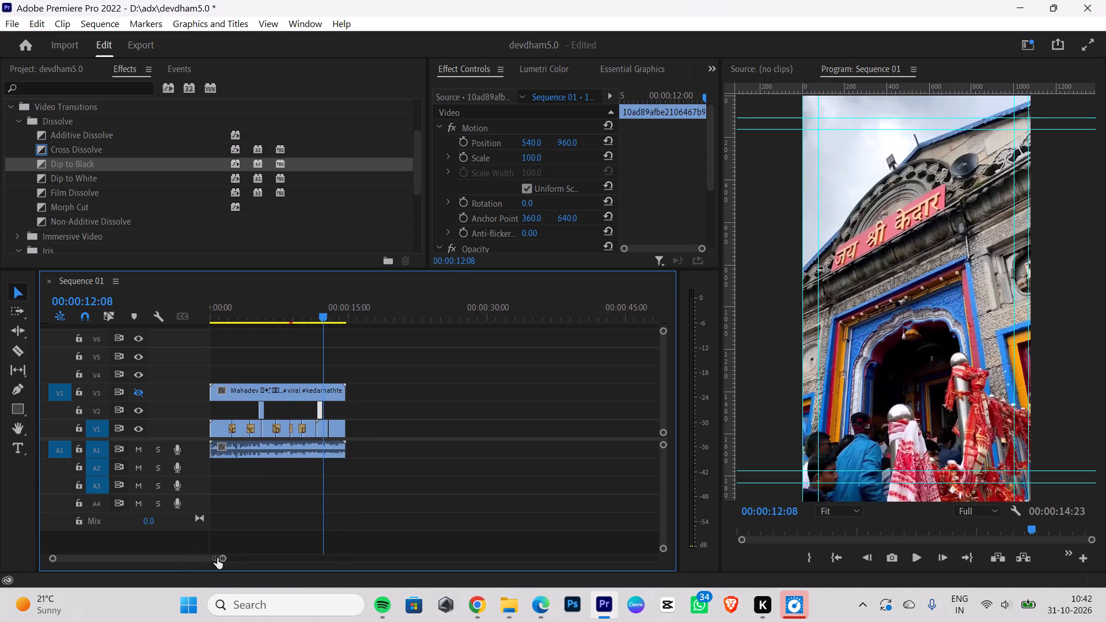
# Move the copied film burn clip on V2 earlier so it straddles the V1 cut at about 00:00:11:16.
pyautogui.moveTo(217, 558); pyautogui.dragTo(166, 558)
pyautogui.moveTo(412, 405); pyautogui.dragTo(390, 411)
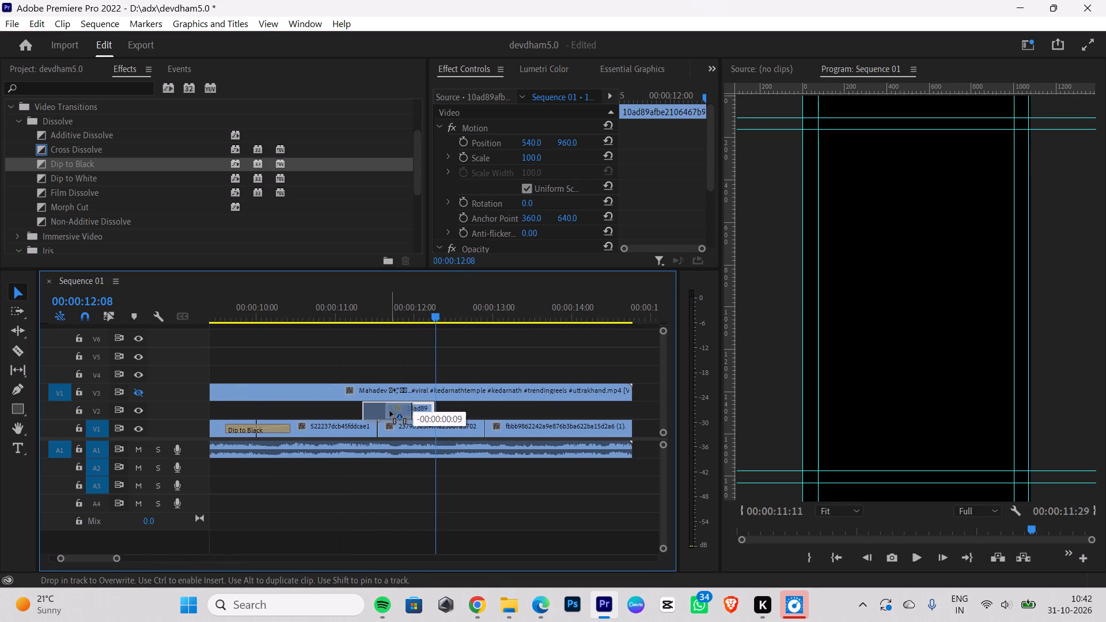
pyautogui.moveTo(390, 411); pyautogui.dragTo(387, 412)
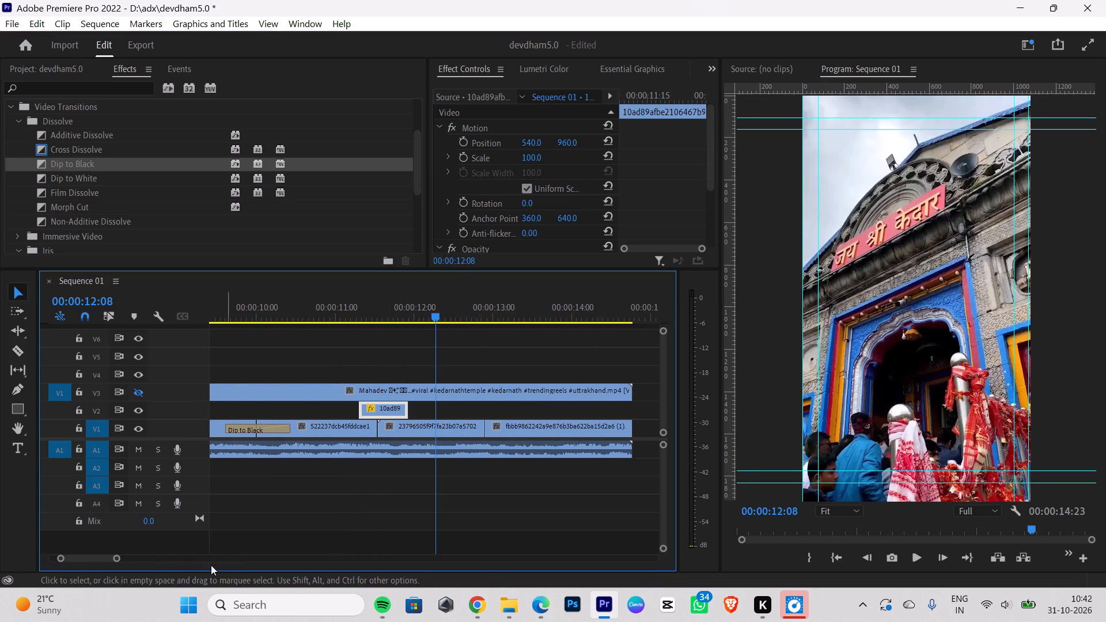
# Play the sequence from the beginning to about 00:00:14:01 to review the repositioned film burn and the remaining cuts.
pyautogui.moveTo(120, 556); pyautogui.dragTo(161, 556)
pyautogui.moveTo(420, 318); pyautogui.dragTo(0, 433)
pyautogui.press('space')
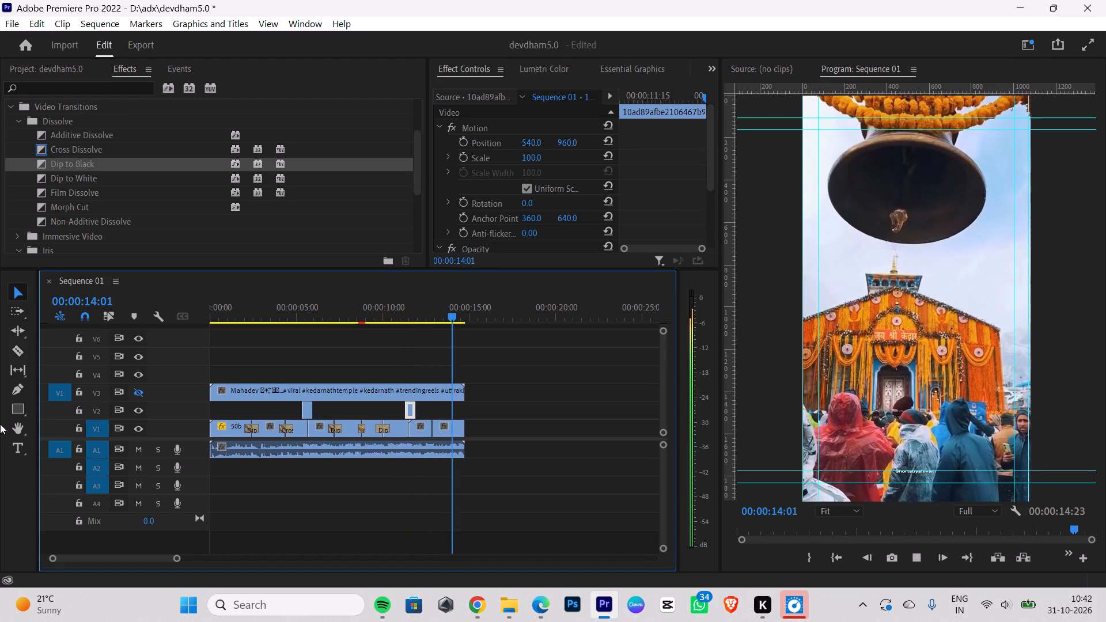
pyautogui.press('space')
# Show the reference video on V3 and add a Dip to Black transition at the V1 cut near 00:00:13:00.
pyautogui.click(147, 395)
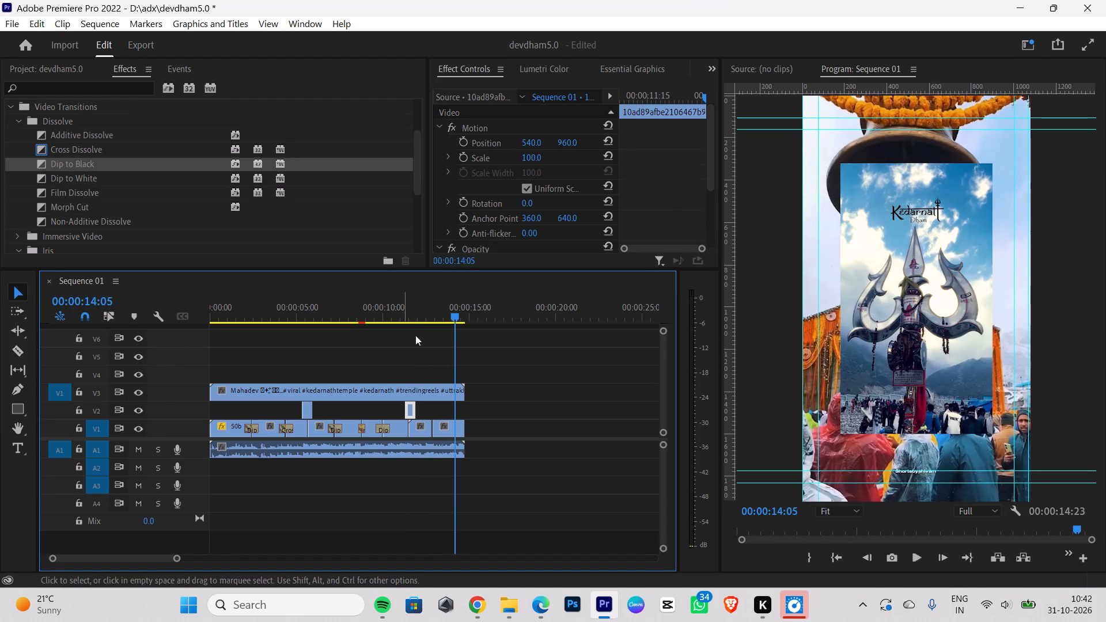
pyautogui.moveTo(453, 312); pyautogui.dragTo(429, 318)
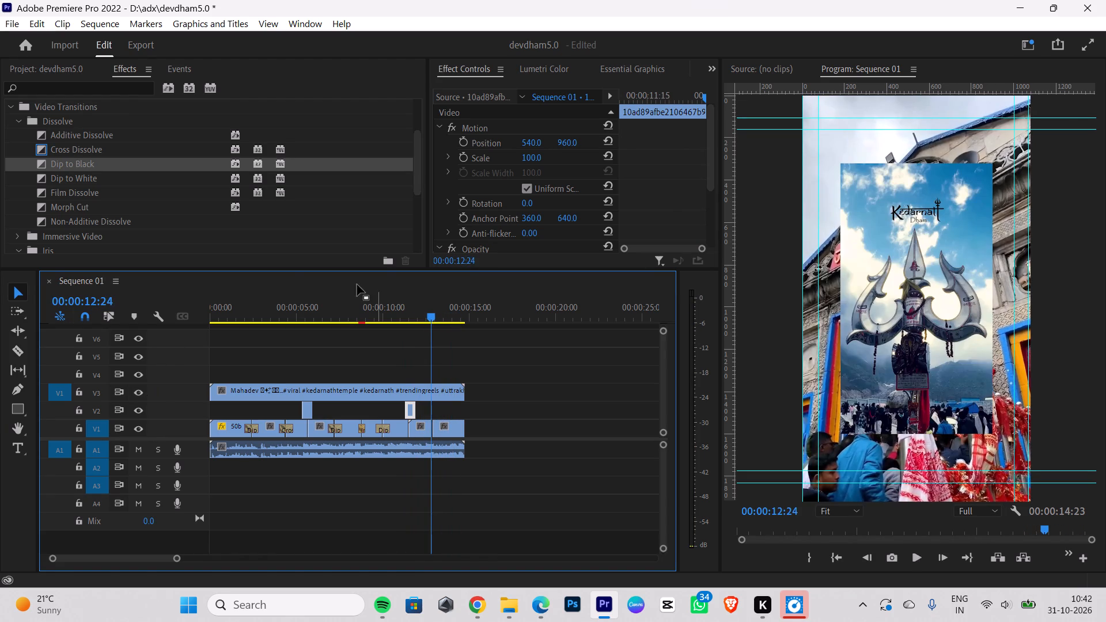
pyautogui.moveTo(62, 164); pyautogui.dragTo(275, 326)
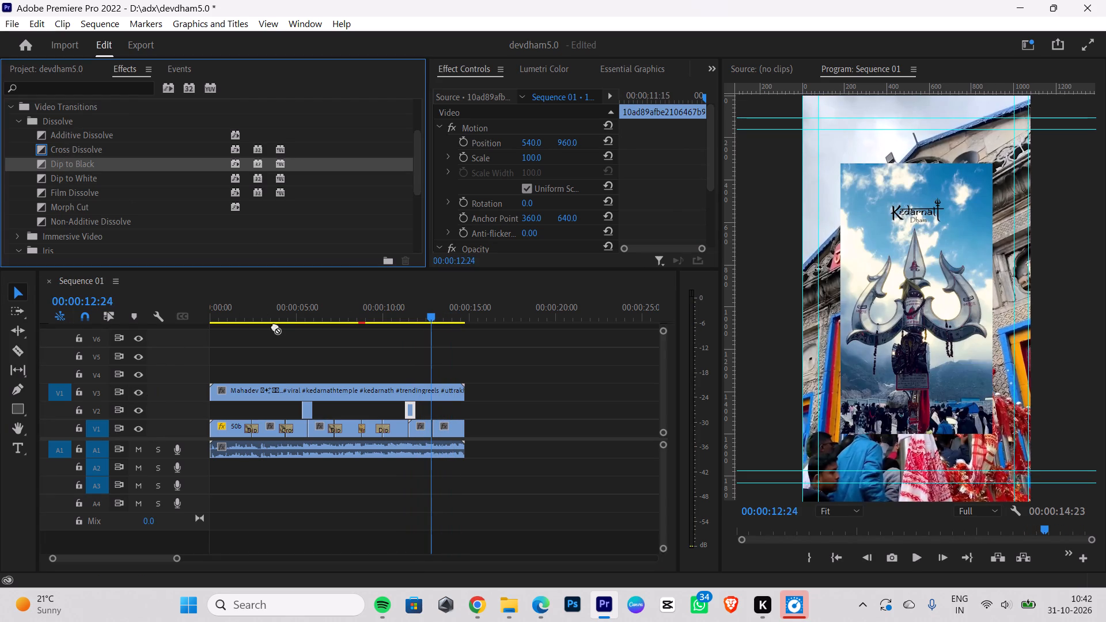
pyautogui.moveTo(275, 326); pyautogui.dragTo(430, 424)
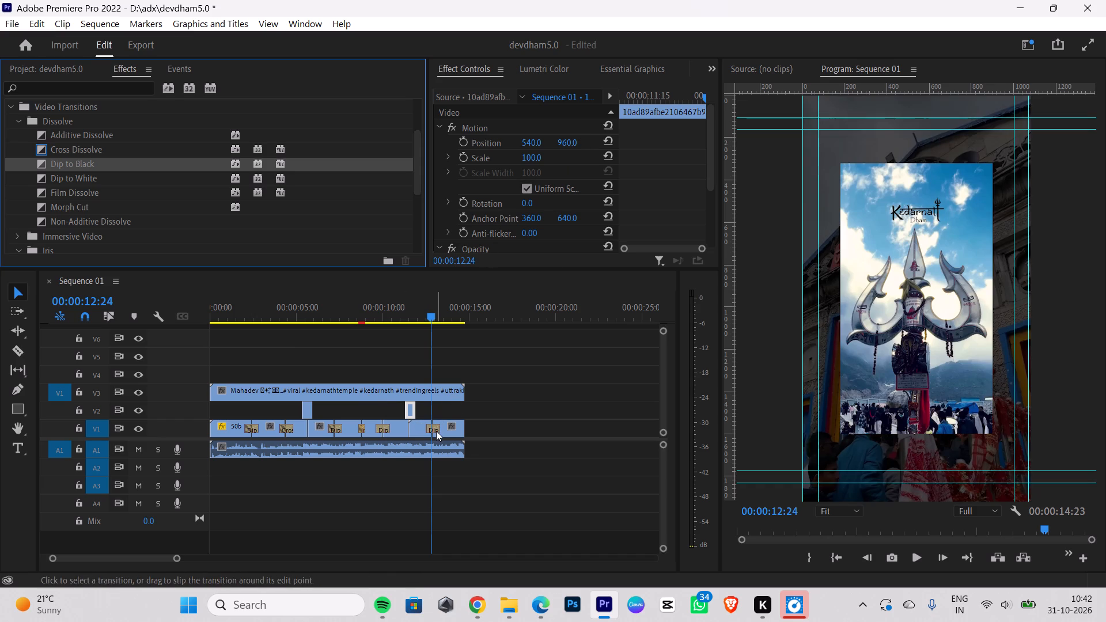
# Shorten the last Dip to Black transition on V1 to a duration of 00:00:00:19.
pyautogui.click(436, 431)
pyautogui.moveTo(565, 142); pyautogui.dragTo(562, 144)
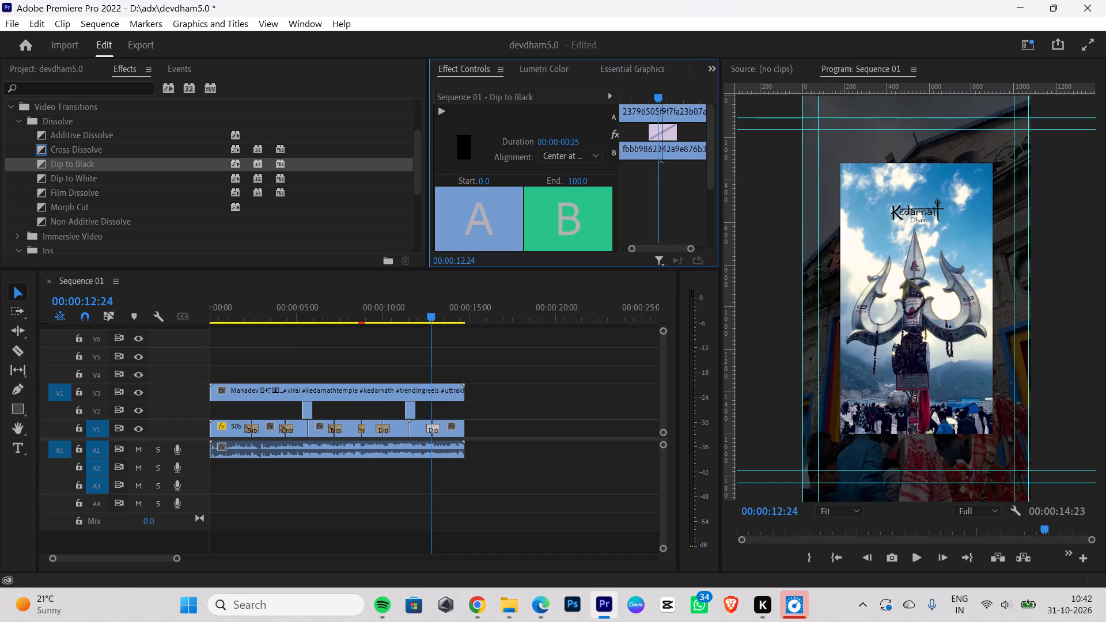
pyautogui.moveTo(562, 144); pyautogui.dragTo(557, 146)
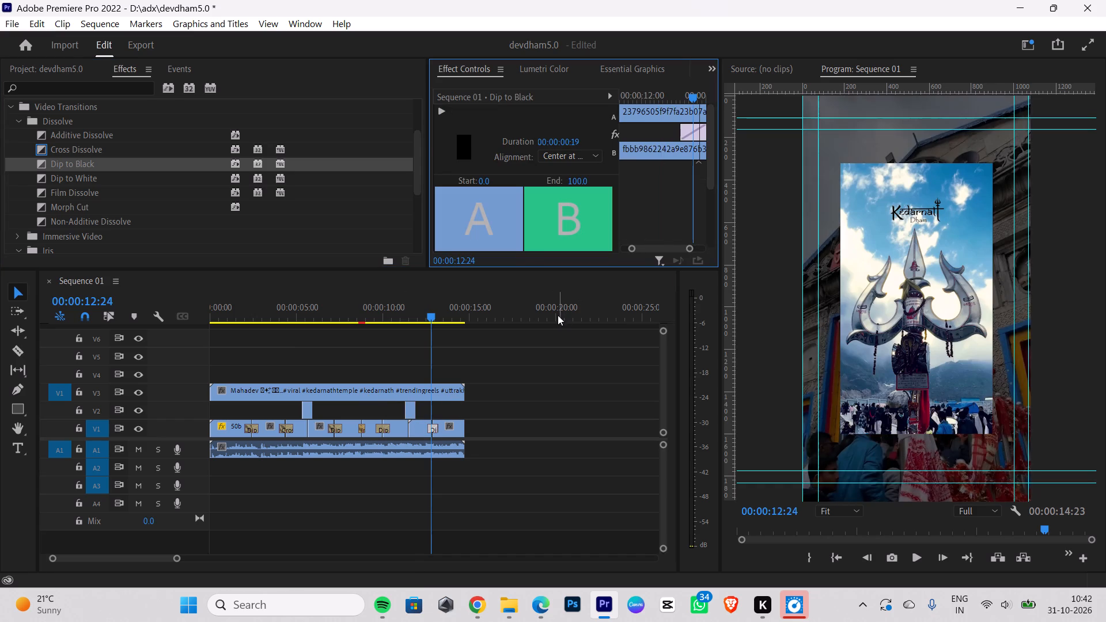
# Play the second half of the sequence through to its end, comparing the transitions with the reference video.
pyautogui.moveTo(424, 309); pyautogui.dragTo(341, 314)
pyautogui.press('space')
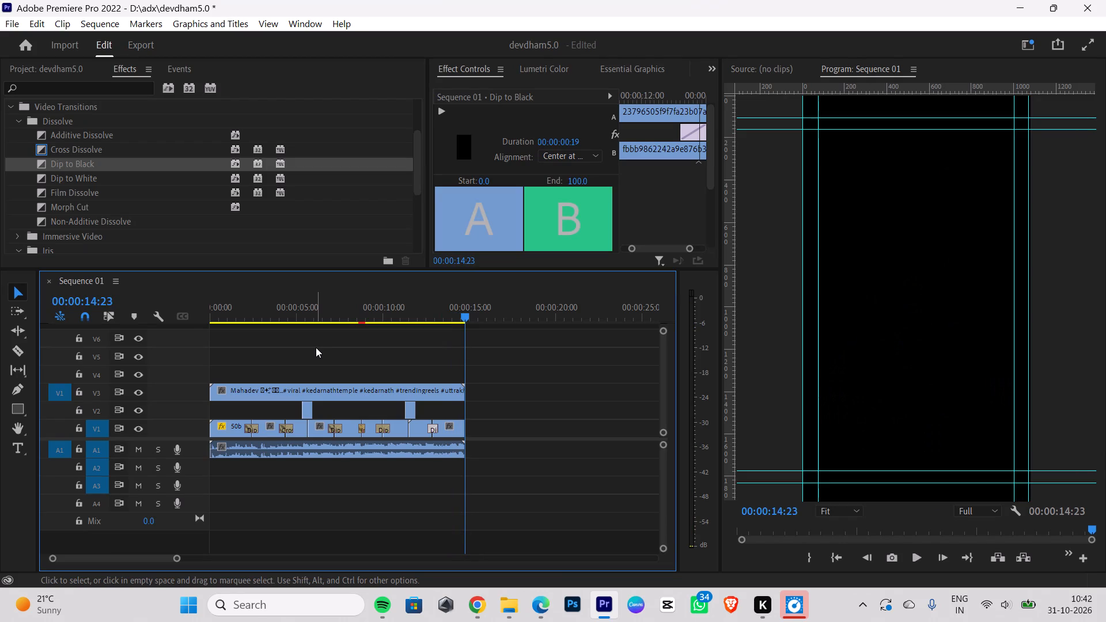
# Hide the reference video on V3 and play the sequence from the beginning to about 00:00:08:12.
pyautogui.moveTo(465, 314); pyautogui.dragTo(0, 326)
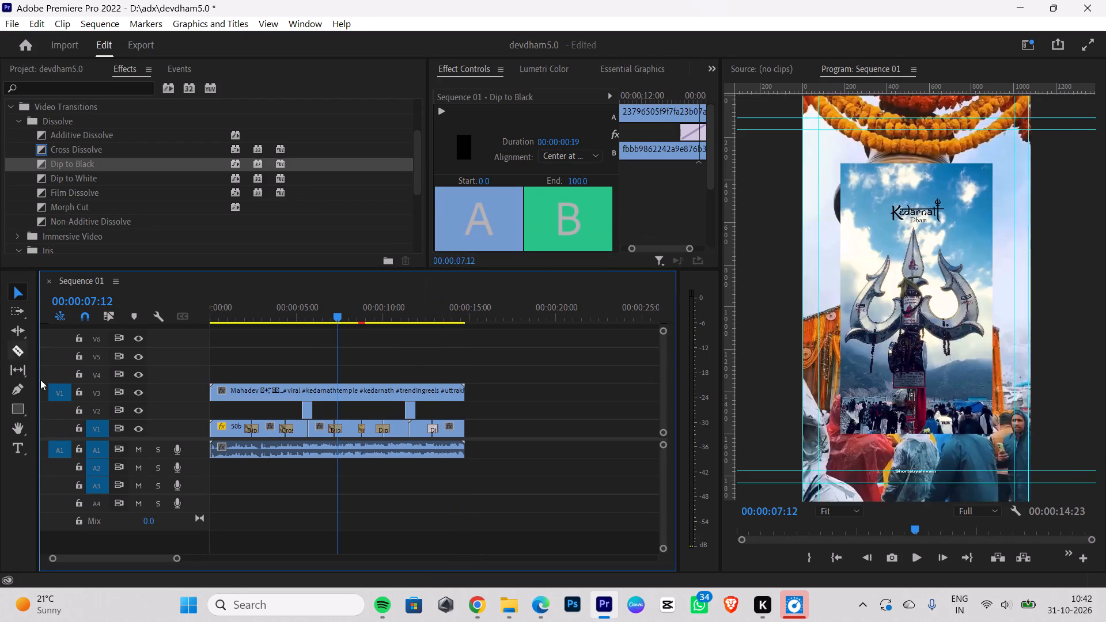
pyautogui.click(135, 390)
pyautogui.moveTo(331, 321); pyautogui.dragTo(0, 328)
pyautogui.press('space')
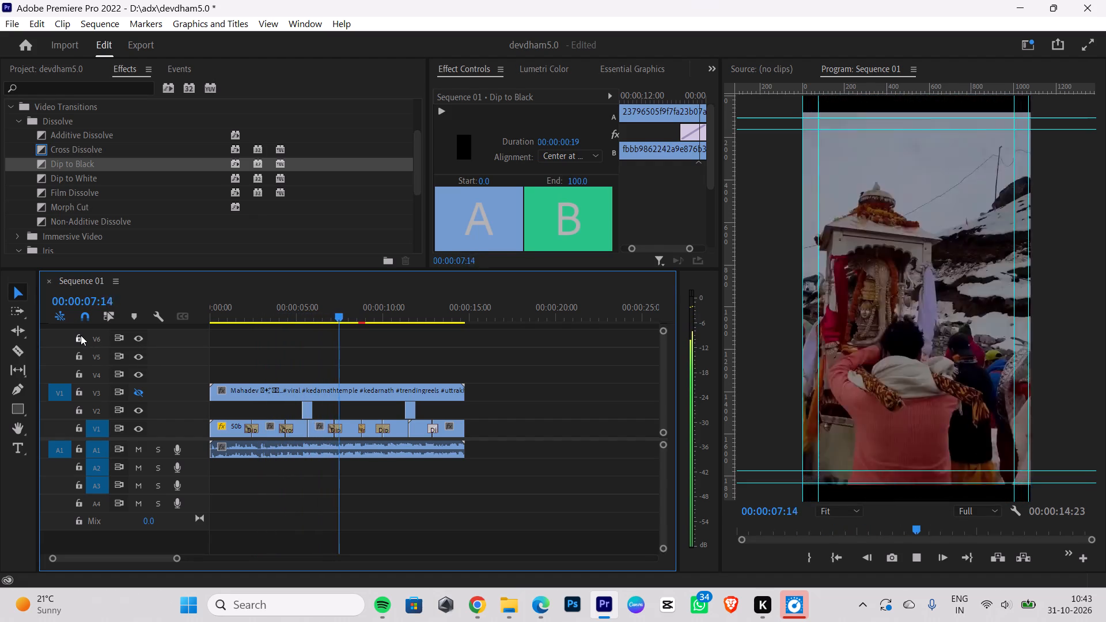
pyautogui.press('space')
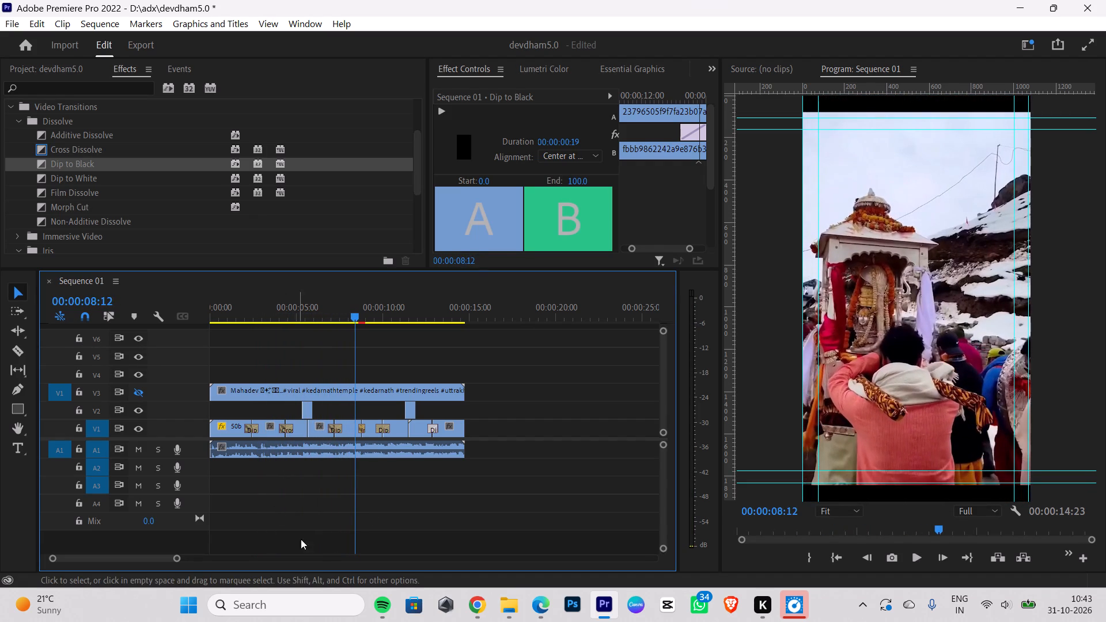
# Reframe the palanquin clip around 00:00:08:12 with Scale 113 and Position 592, 949 so it fills the frame.
pyautogui.click(346, 425)
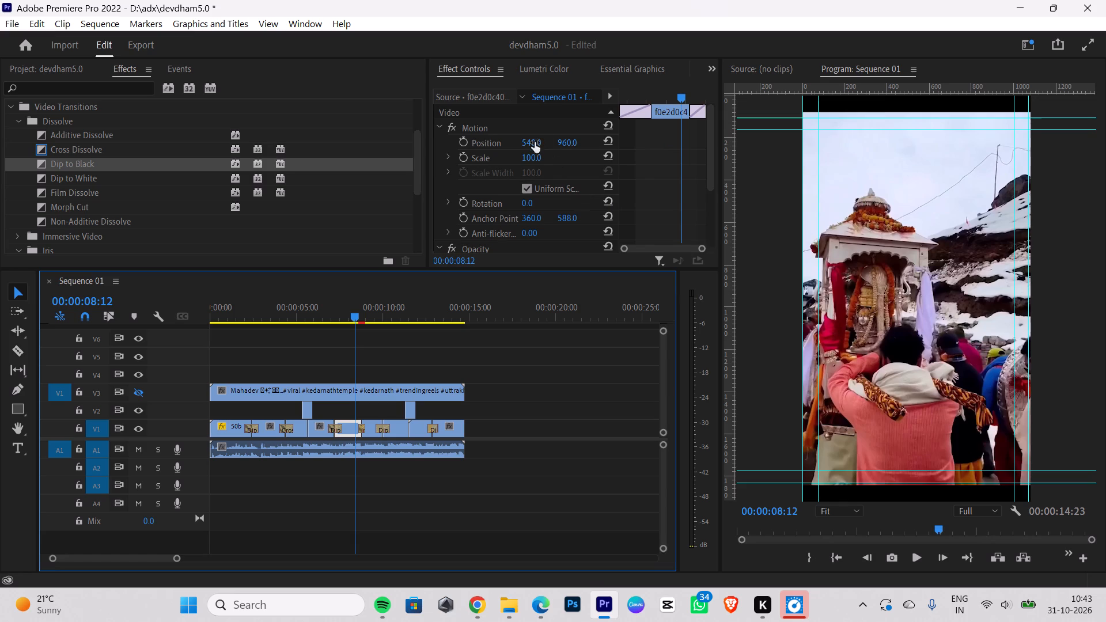
pyautogui.moveTo(534, 157); pyautogui.dragTo(544, 154)
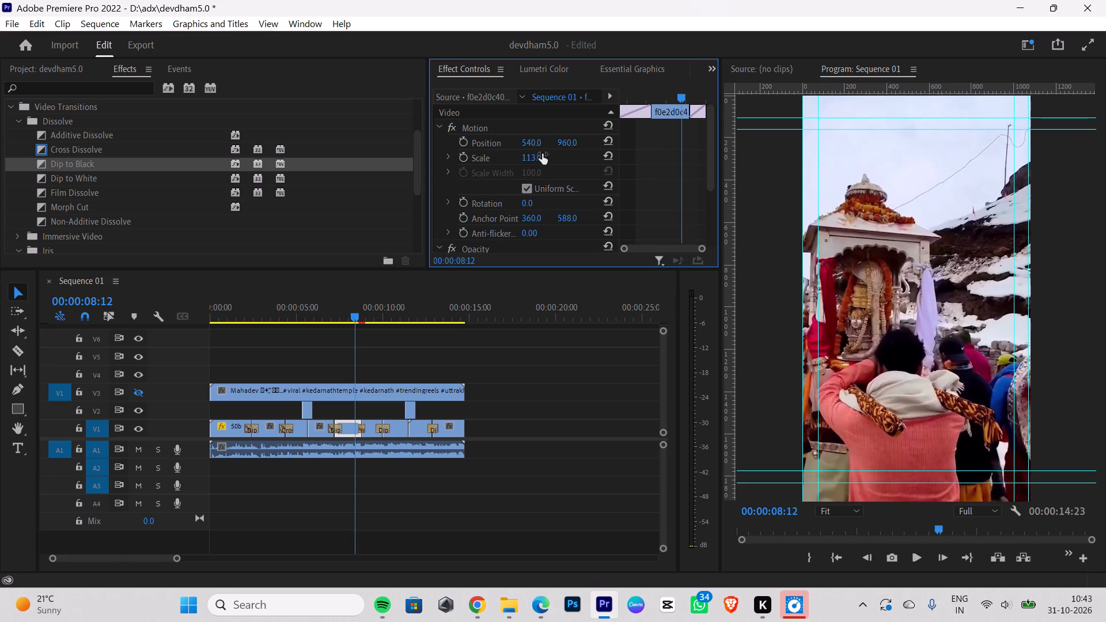
pyautogui.moveTo(534, 143); pyautogui.dragTo(532, 167)
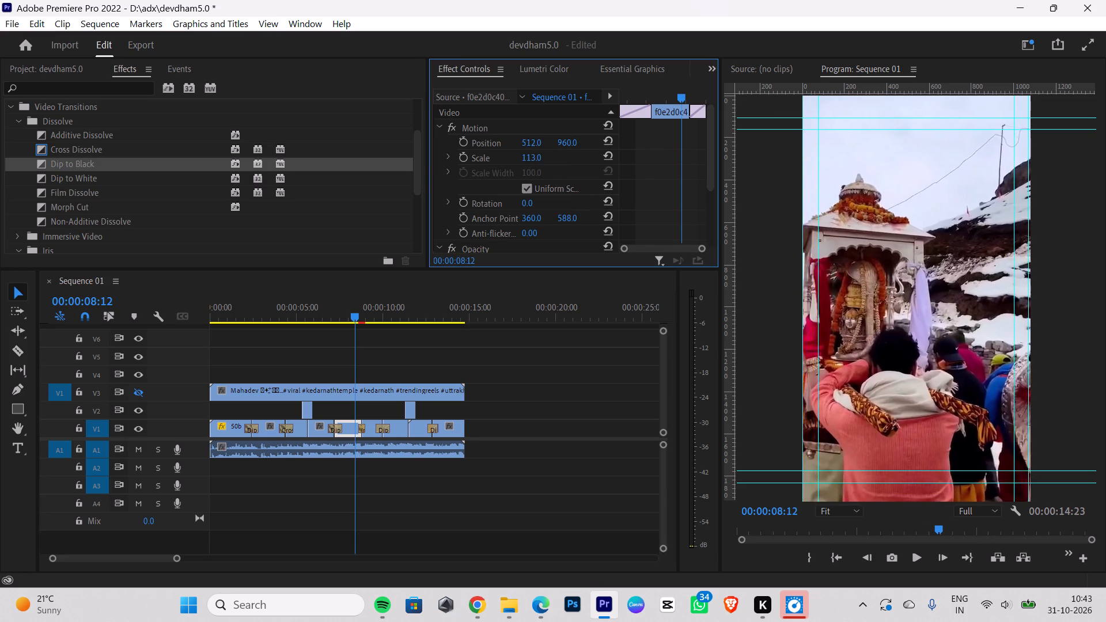
pyautogui.moveTo(532, 167); pyautogui.dragTo(588, 164)
pyautogui.moveTo(569, 142); pyautogui.dragTo(569, 150)
# Play the sequence from the beginning to about 00:00:08:19 to review the reframed palanquin clip.
pyautogui.moveTo(355, 306); pyautogui.dragTo(147, 339)
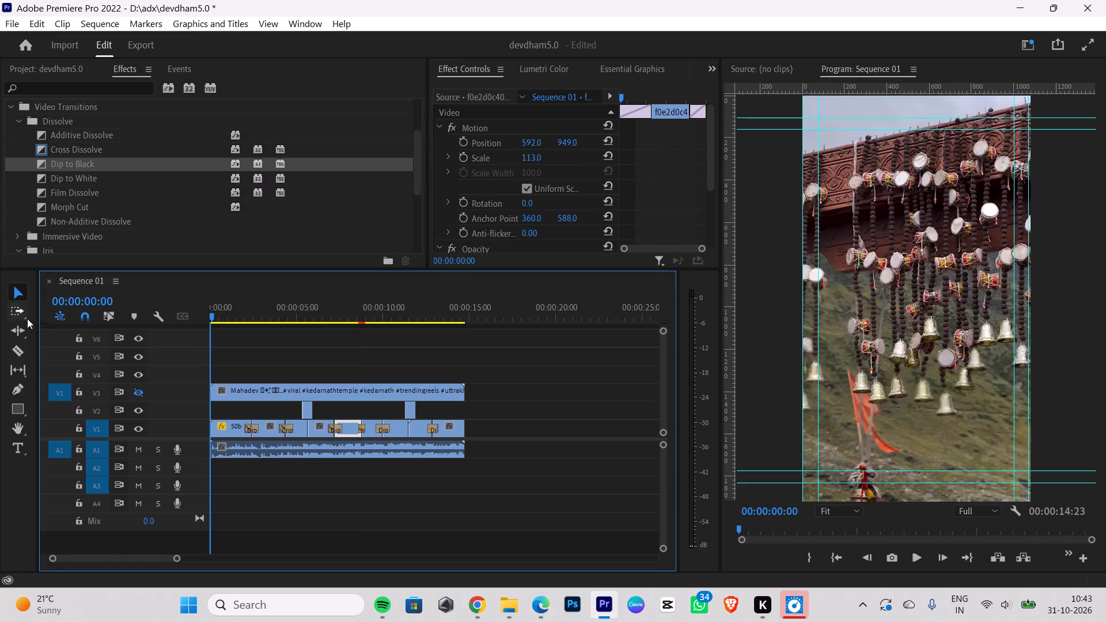
pyautogui.press('space')
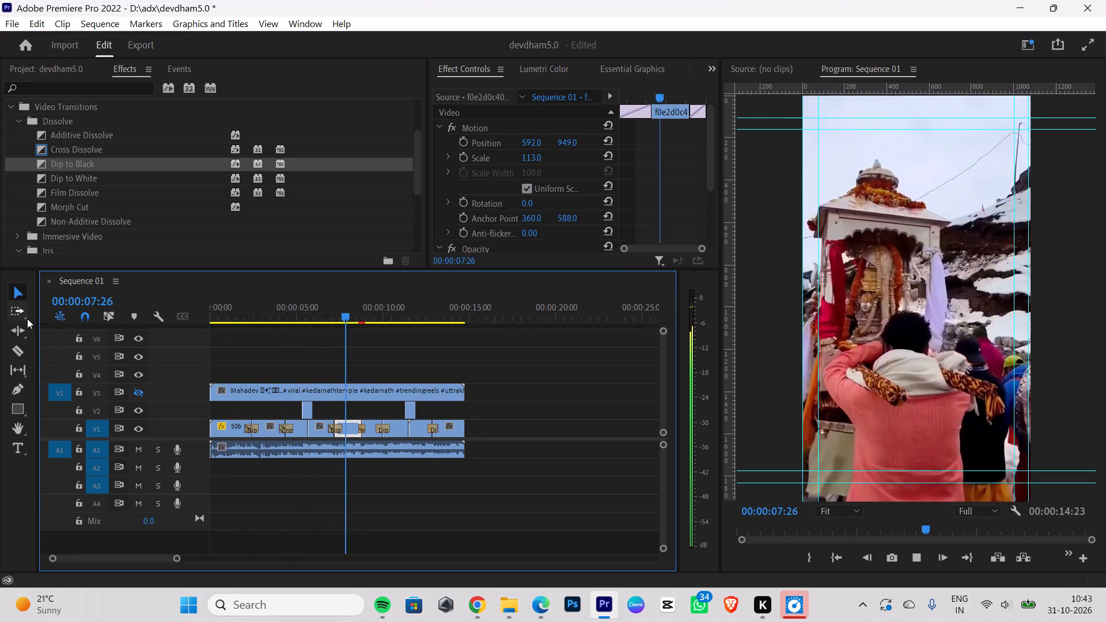
pyautogui.press('space')
pyautogui.scroll(1, 99, 324)
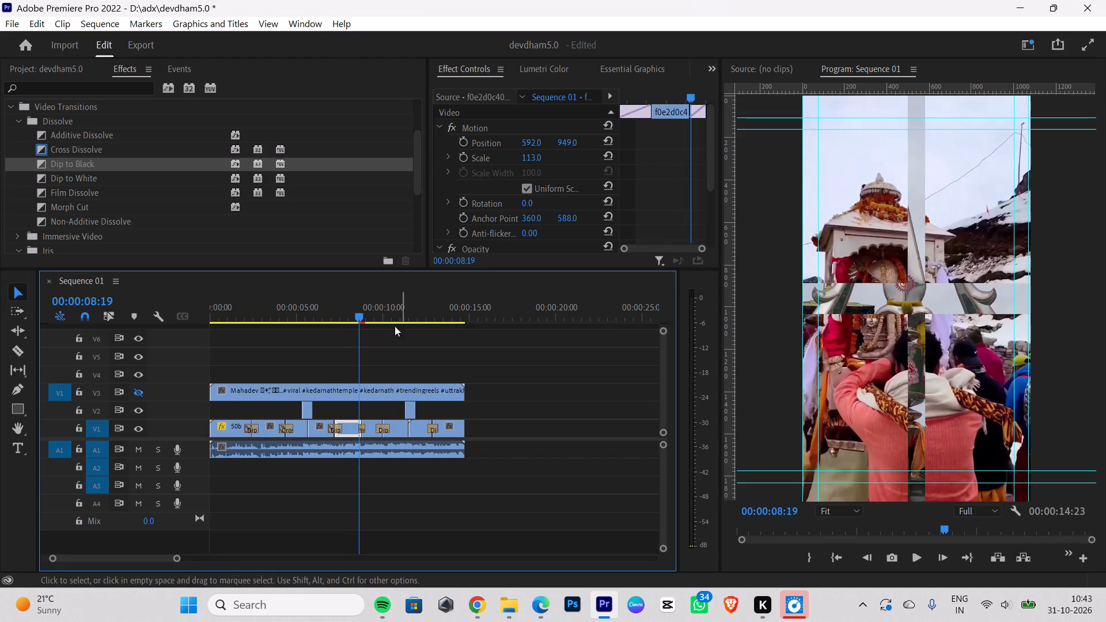
# Animate a zoom on the palanquin clip with Scale keyframes of 113 at 00:00:07:18 and 121 at 00:00:08:02.
pyautogui.moveTo(362, 320); pyautogui.dragTo(337, 329)
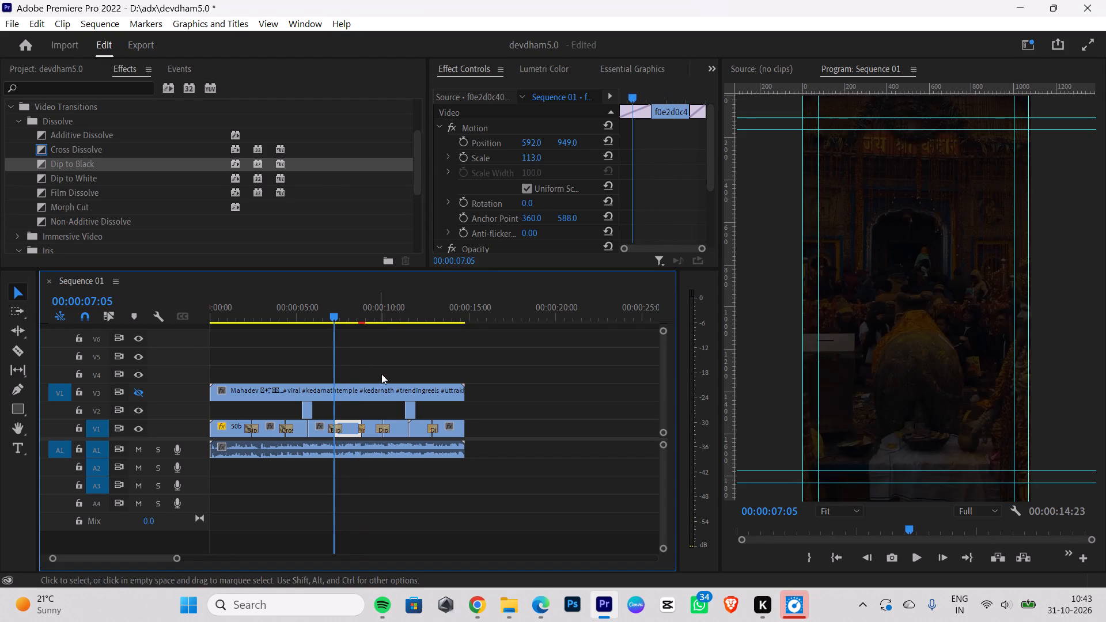
pyautogui.press('space')
pyautogui.press('space')
pyautogui.click(351, 426)
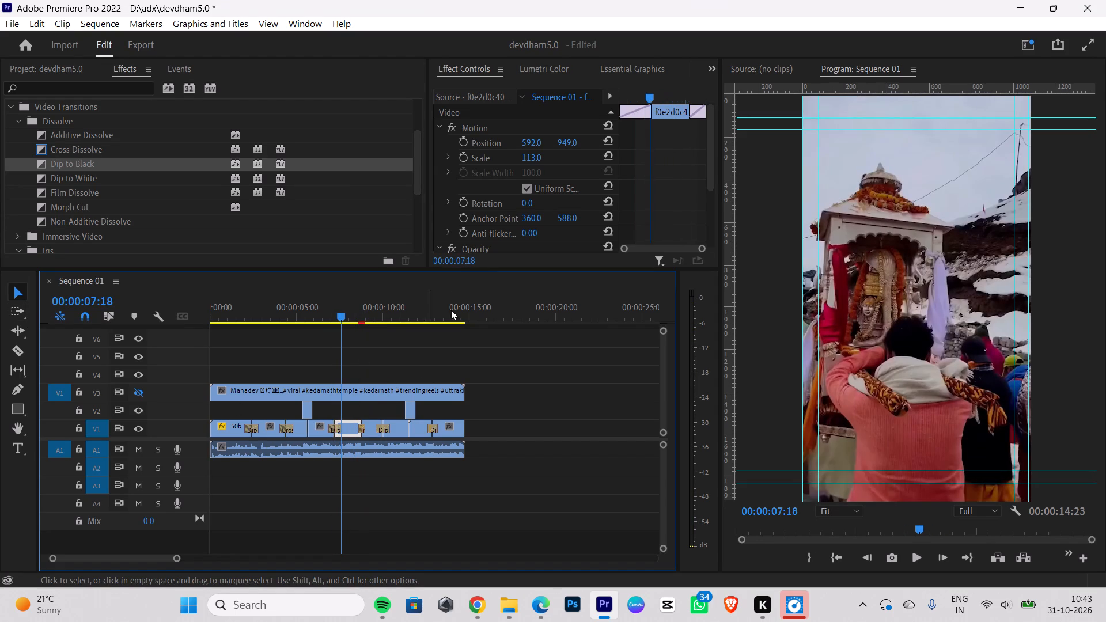
pyautogui.click(464, 162)
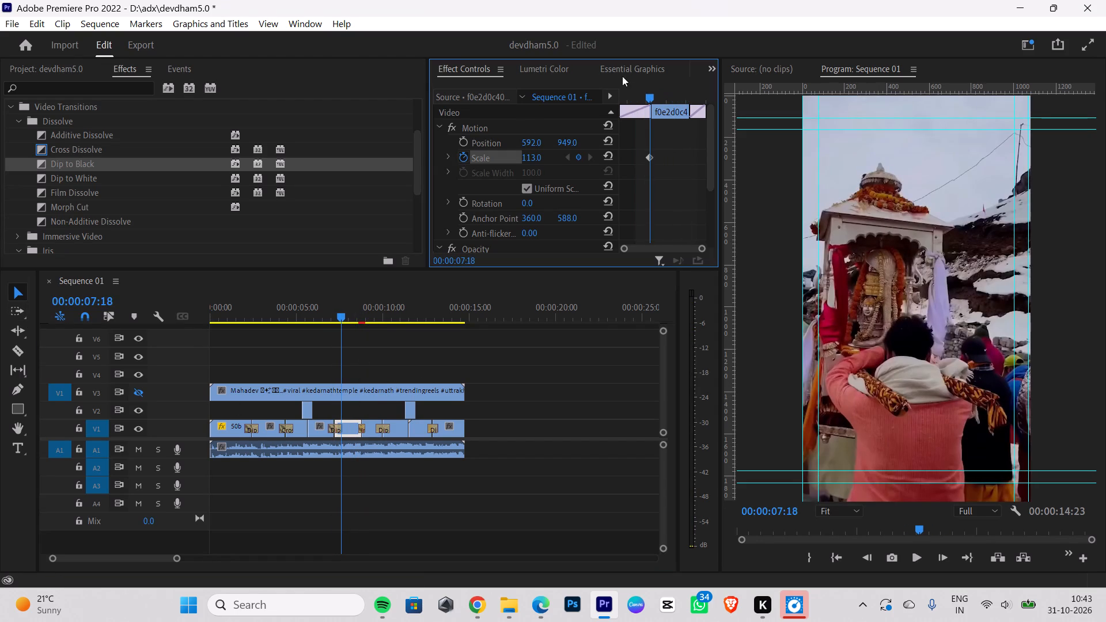
pyautogui.moveTo(649, 94); pyautogui.dragTo(668, 99)
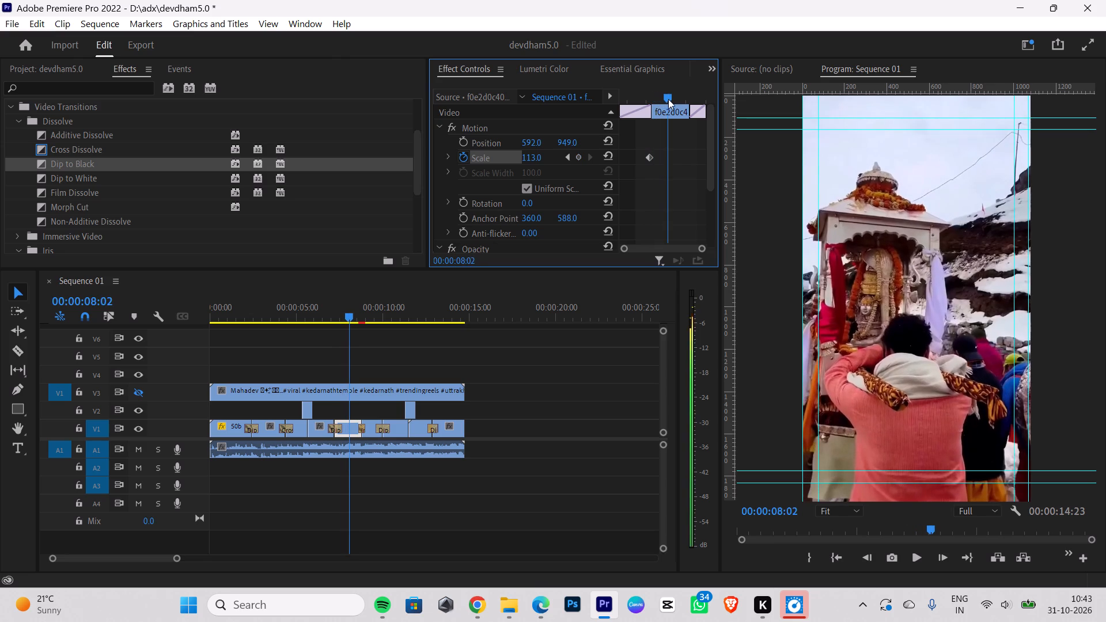
pyautogui.moveTo(668, 99); pyautogui.dragTo(668, 97)
pyautogui.moveTo(532, 158); pyautogui.dragTo(540, 155)
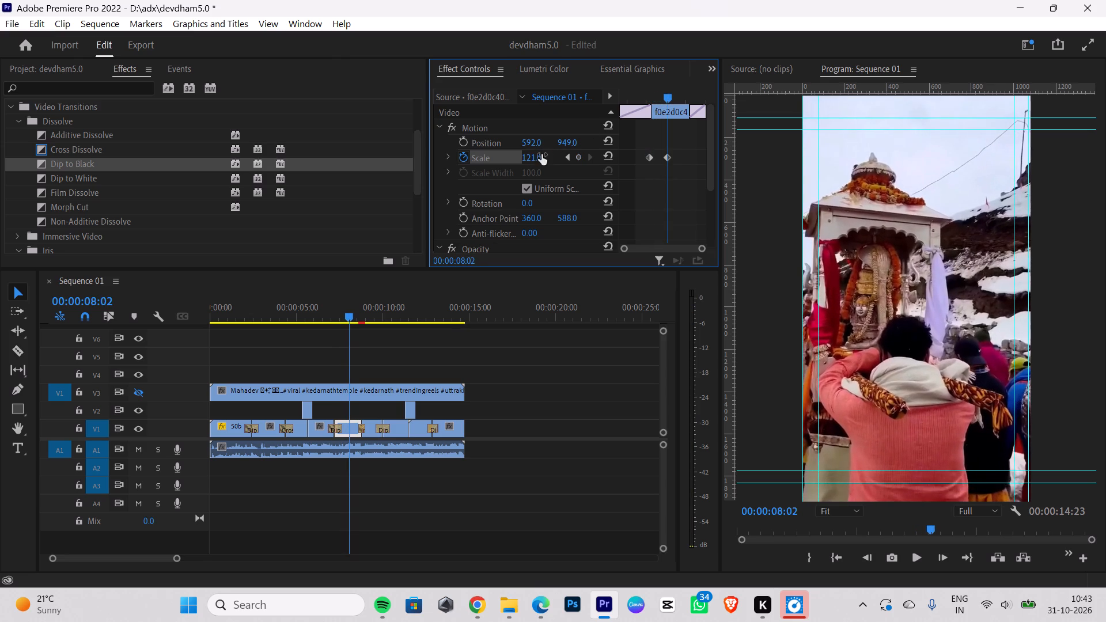
# Smooth both Scale keyframes of the palanquin clip with Bezier-type interpolation.
pyautogui.moveTo(680, 143); pyautogui.dragTo(627, 162)
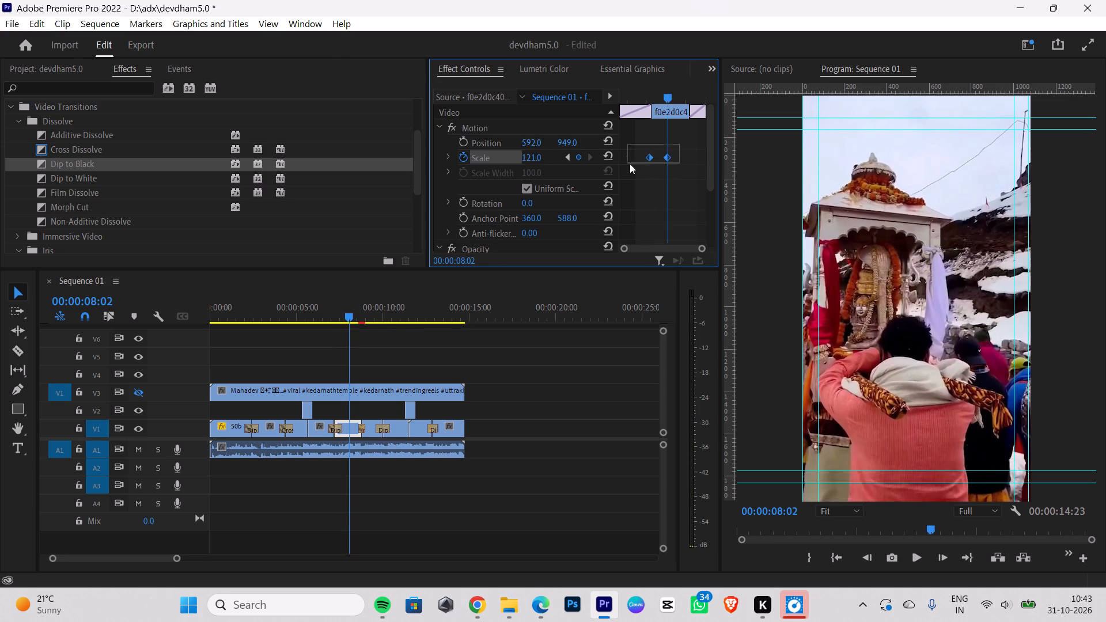
pyautogui.rightClick(653, 153)
pyautogui.click(696, 285)
# Play the whole sequence from the beginning to the end to review the new zoom and all transitions.
pyautogui.moveTo(350, 317); pyautogui.dragTo(0, 321)
pyautogui.press('space')
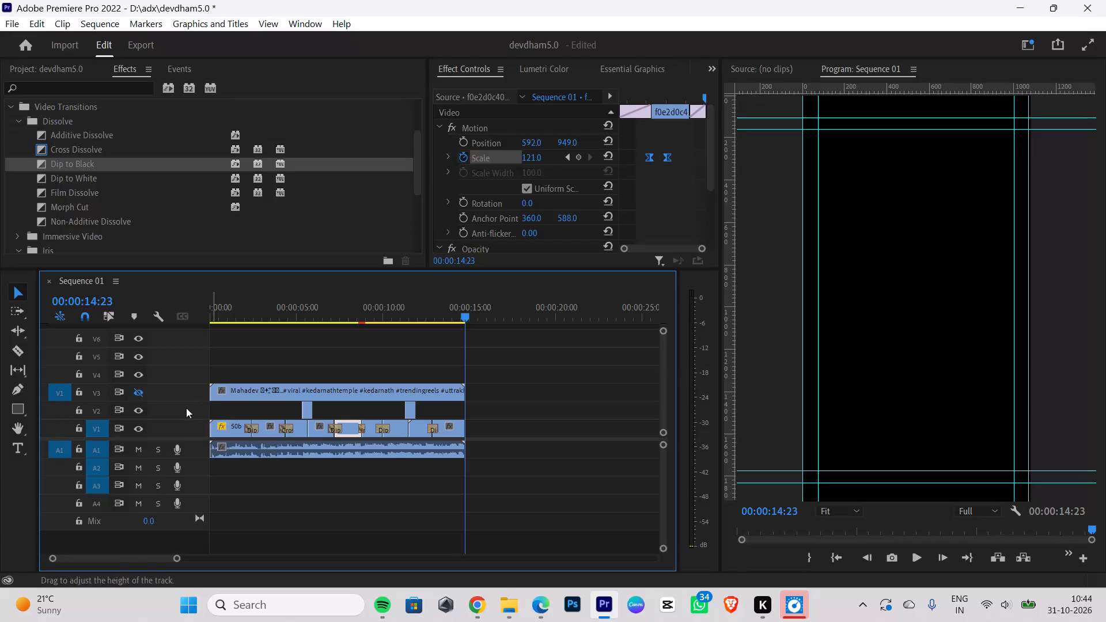
# Show the reference video on V3 and play its opening second from the beginning.
pyautogui.click(135, 388)
pyautogui.moveTo(464, 315); pyautogui.dragTo(0, 328)
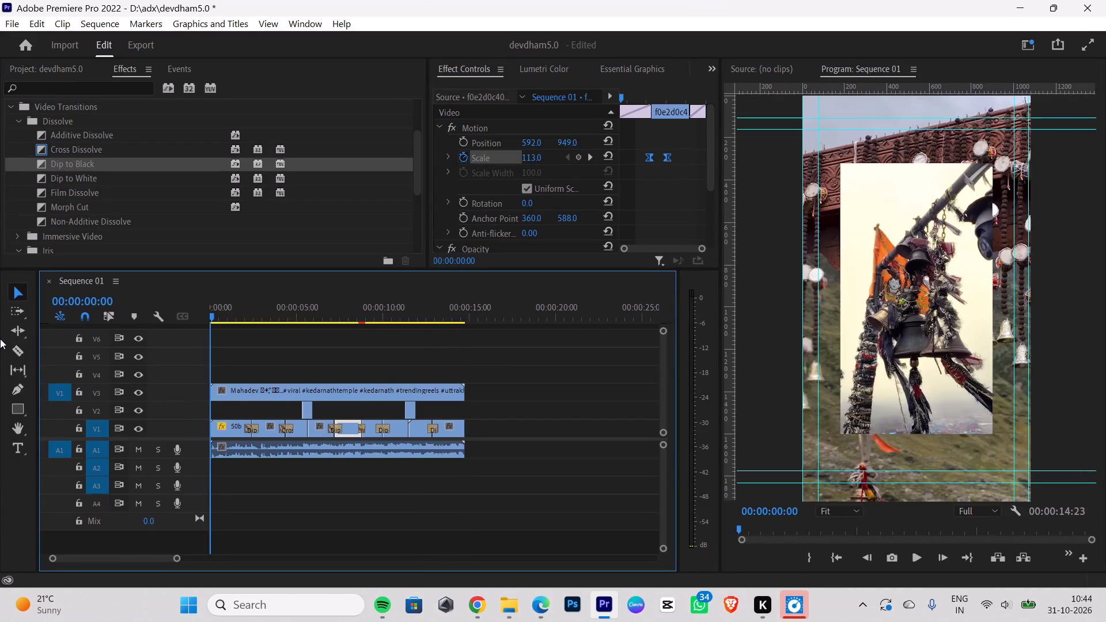
pyautogui.press('space')
pyautogui.press('space')
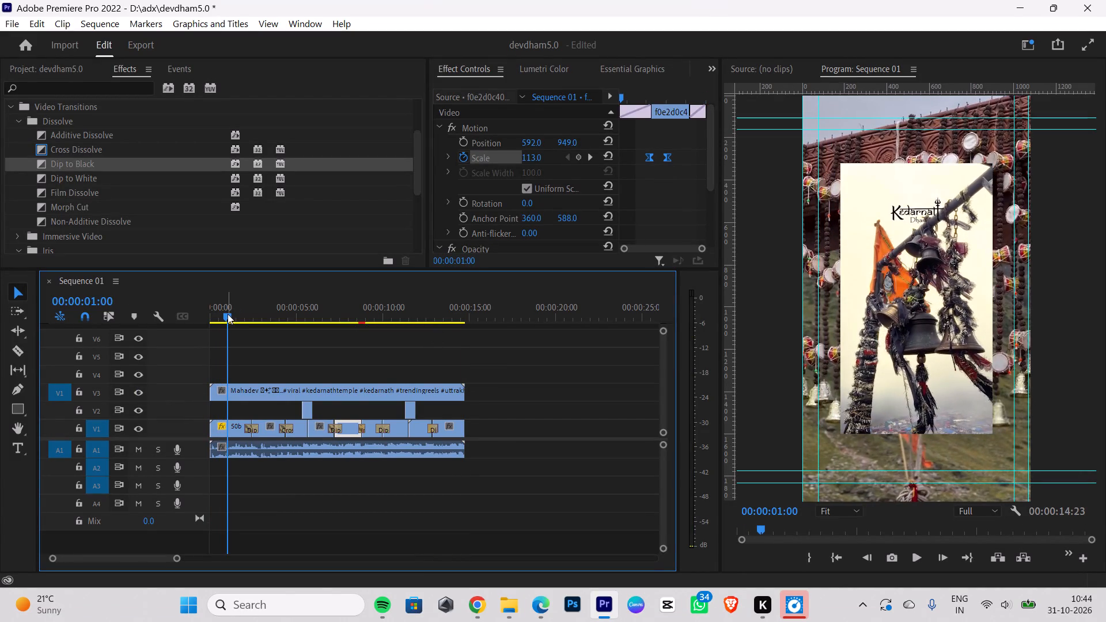
# Examine frame by frame, up to about 00:00:00:26, how the Kedarnath Dham title animates in the reference video.
pyautogui.moveTo(228, 314); pyautogui.dragTo(215, 318)
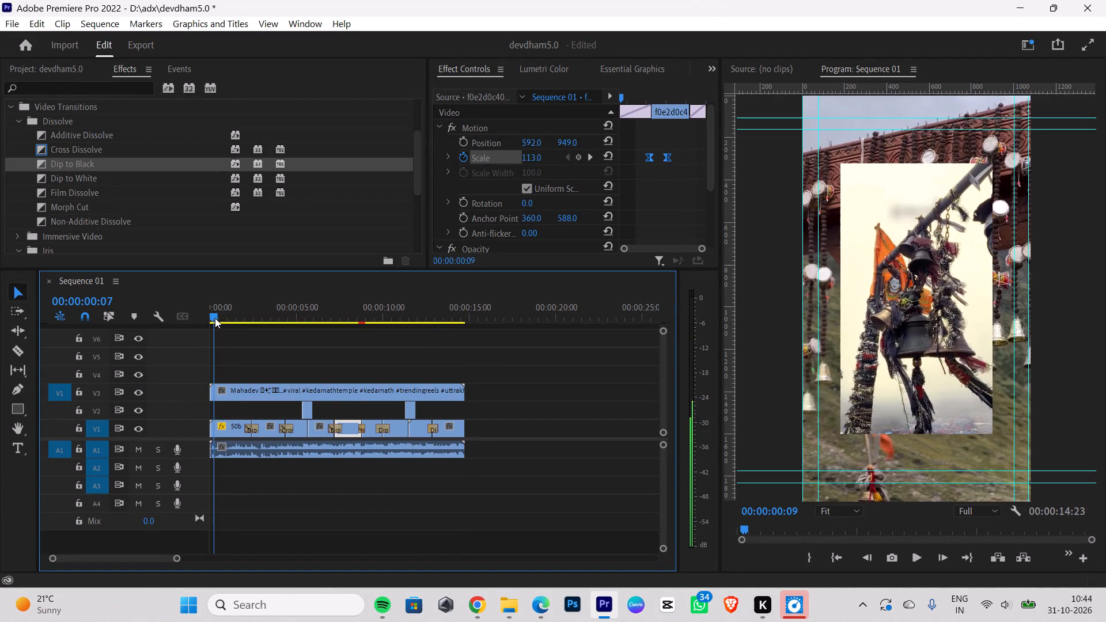
pyautogui.moveTo(215, 318); pyautogui.dragTo(211, 319)
pyautogui.press('Right')
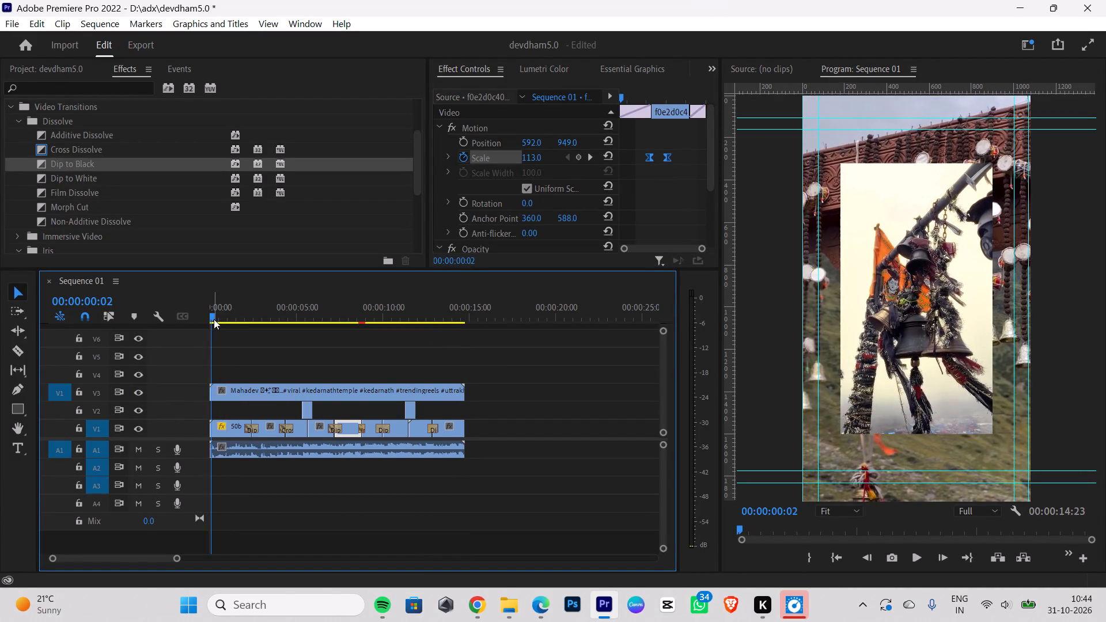
pyautogui.press('Right')
pyautogui.press('Right')
pyautogui.press('Right')
pyautogui.press('Right')
pyautogui.press('Right')
pyautogui.press('Right')
pyautogui.press('Right')
pyautogui.press('Right')
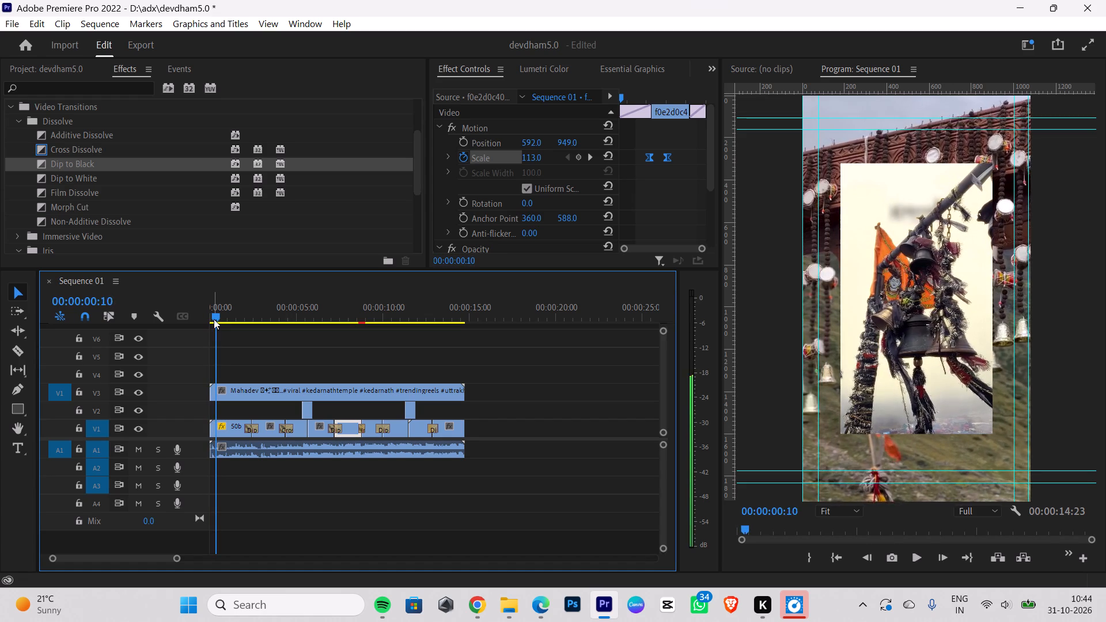
pyautogui.press('Right')
pyautogui.press('Right')
pyautogui.press('Right')
pyautogui.press('Right')
pyautogui.press('Right')
pyautogui.press('Right')
pyautogui.press('Right')
pyautogui.press('Right')
pyautogui.press('Right')
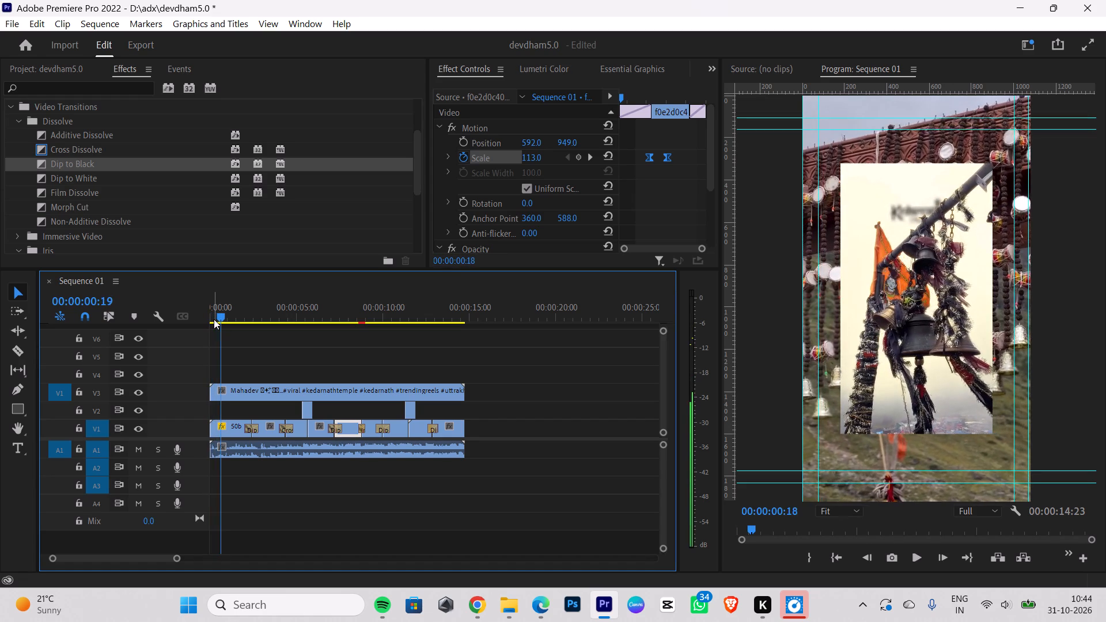
pyautogui.press('Right')
pyautogui.press('Right')
pyautogui.press('Right')
pyautogui.press('Right')
pyautogui.press('Right')
pyautogui.press('Right')
pyautogui.press('Right')
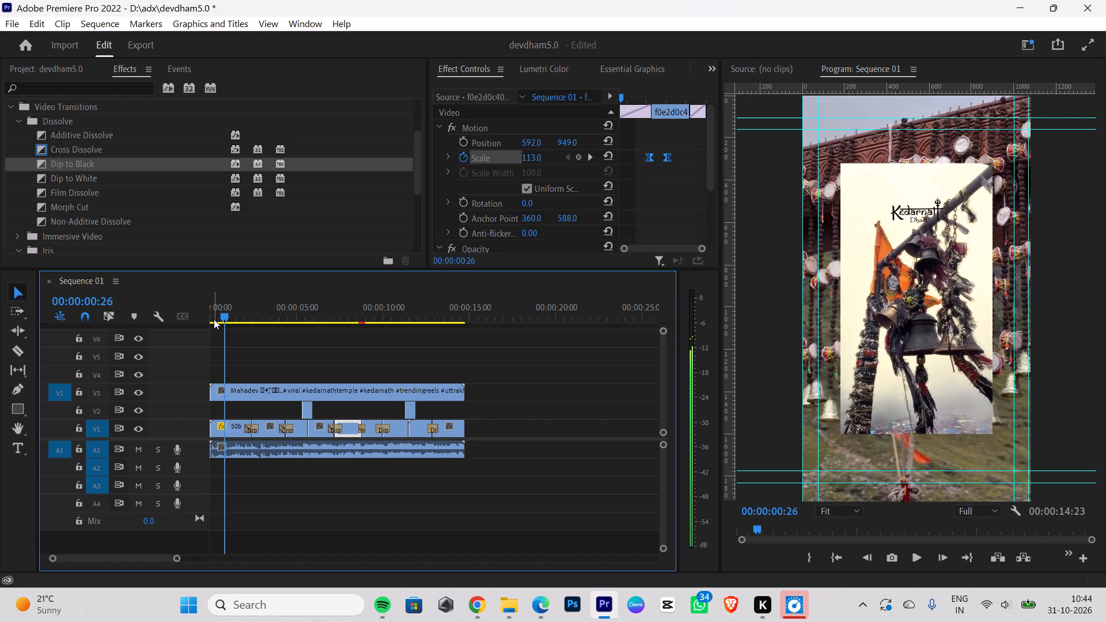
pyautogui.press('Right')
pyautogui.press('Left')
pyautogui.press('Left')
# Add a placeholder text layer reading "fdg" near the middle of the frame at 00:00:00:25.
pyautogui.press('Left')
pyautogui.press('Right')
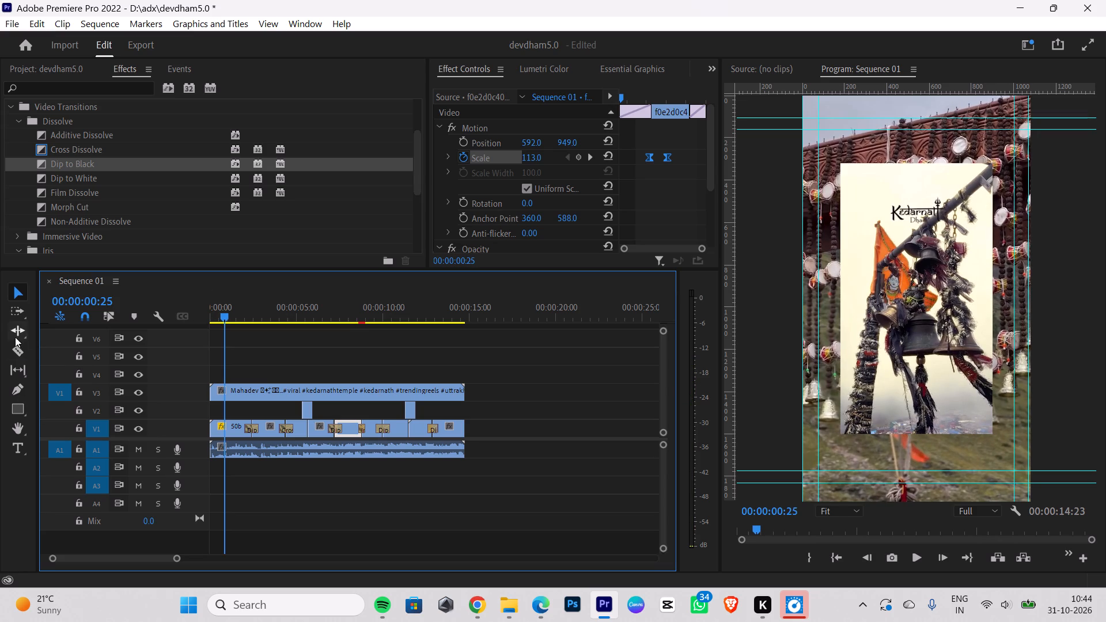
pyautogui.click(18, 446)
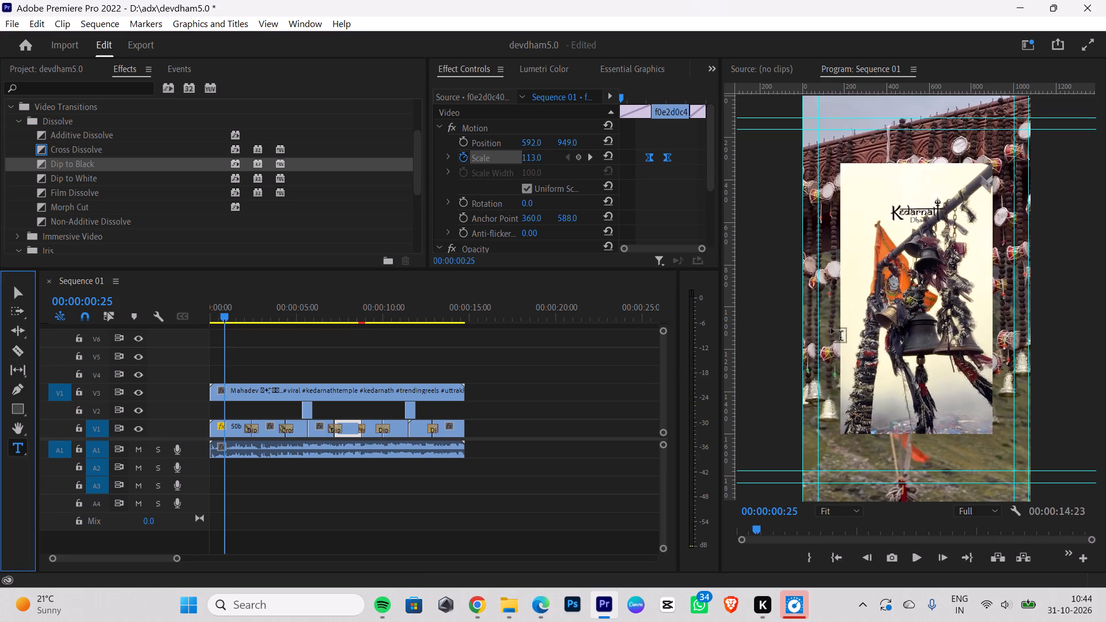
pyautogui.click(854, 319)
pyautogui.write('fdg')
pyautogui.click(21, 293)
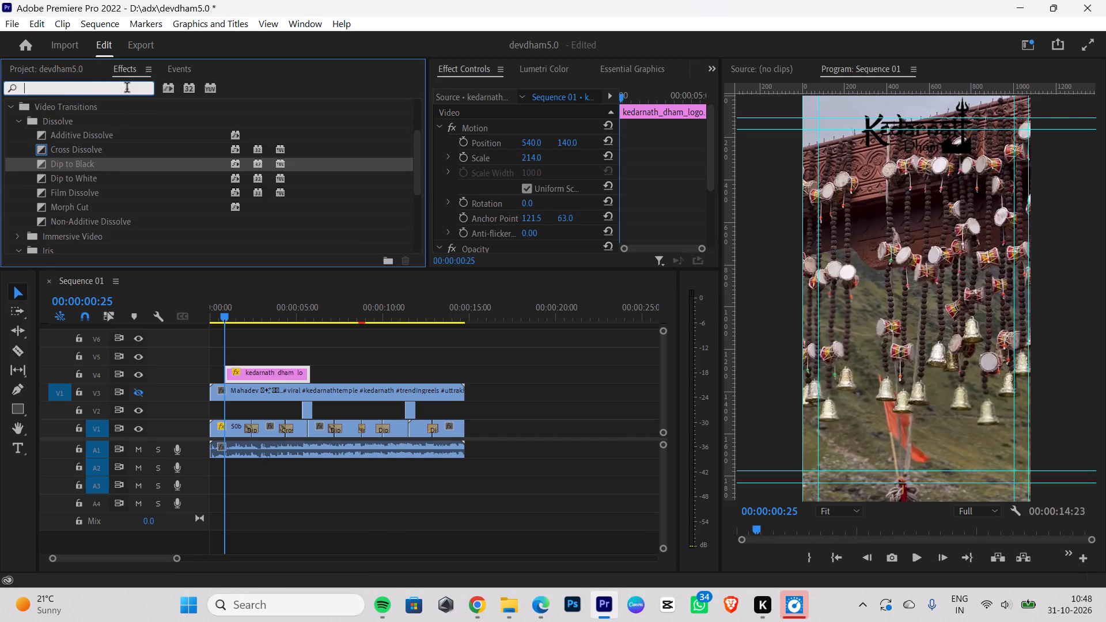
pyautogui.write('tint')
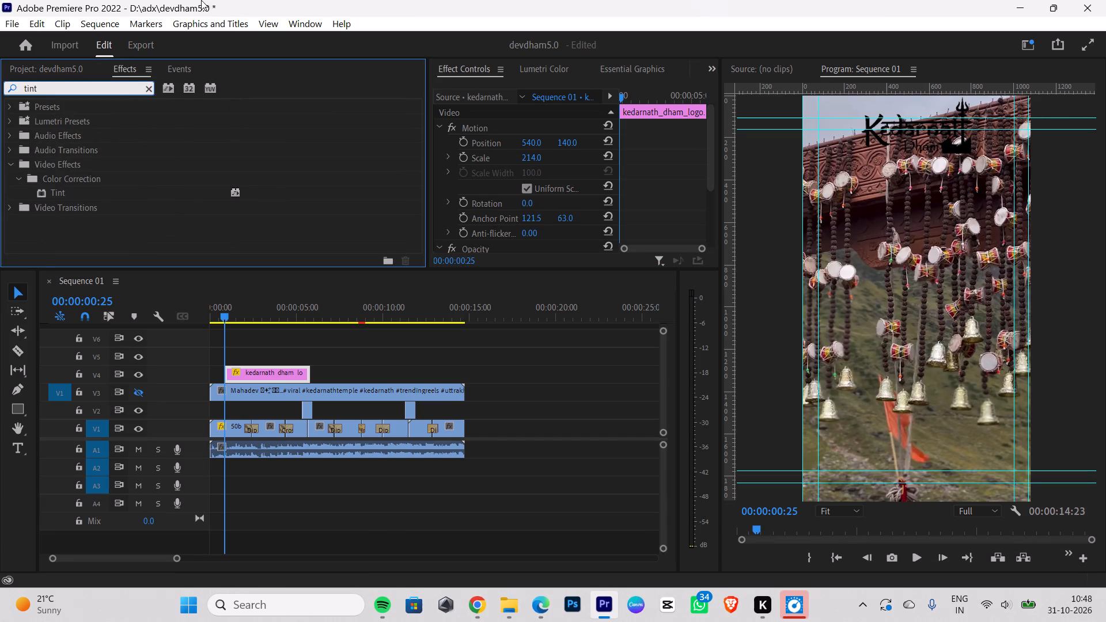
pyautogui.moveTo(94, 189); pyautogui.dragTo(257, 377)
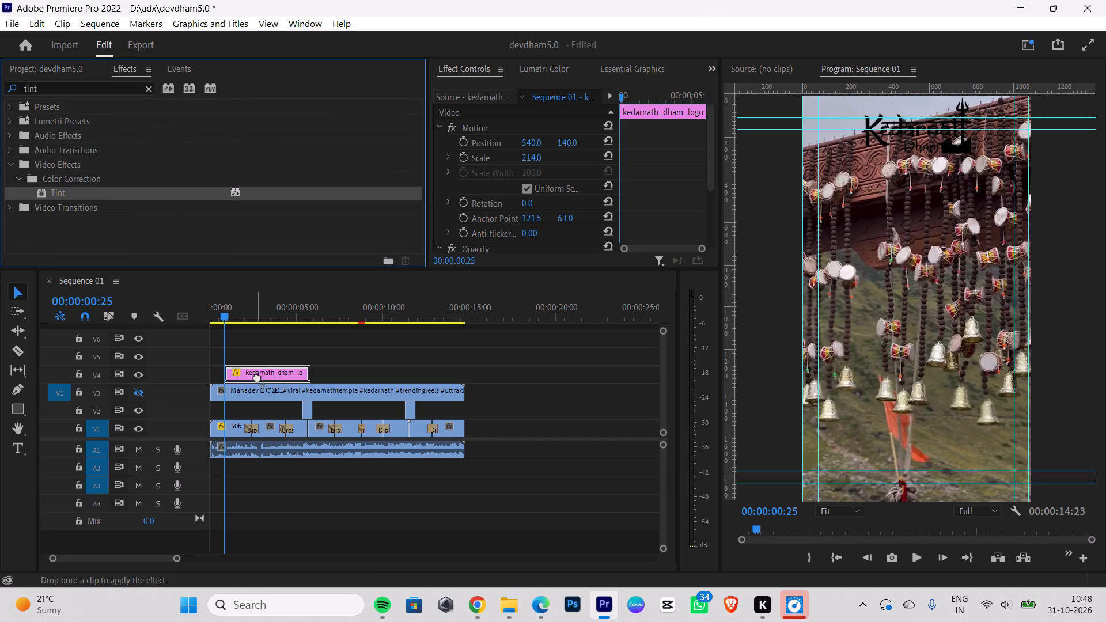
pyautogui.moveTo(257, 377); pyautogui.dragTo(257, 379)
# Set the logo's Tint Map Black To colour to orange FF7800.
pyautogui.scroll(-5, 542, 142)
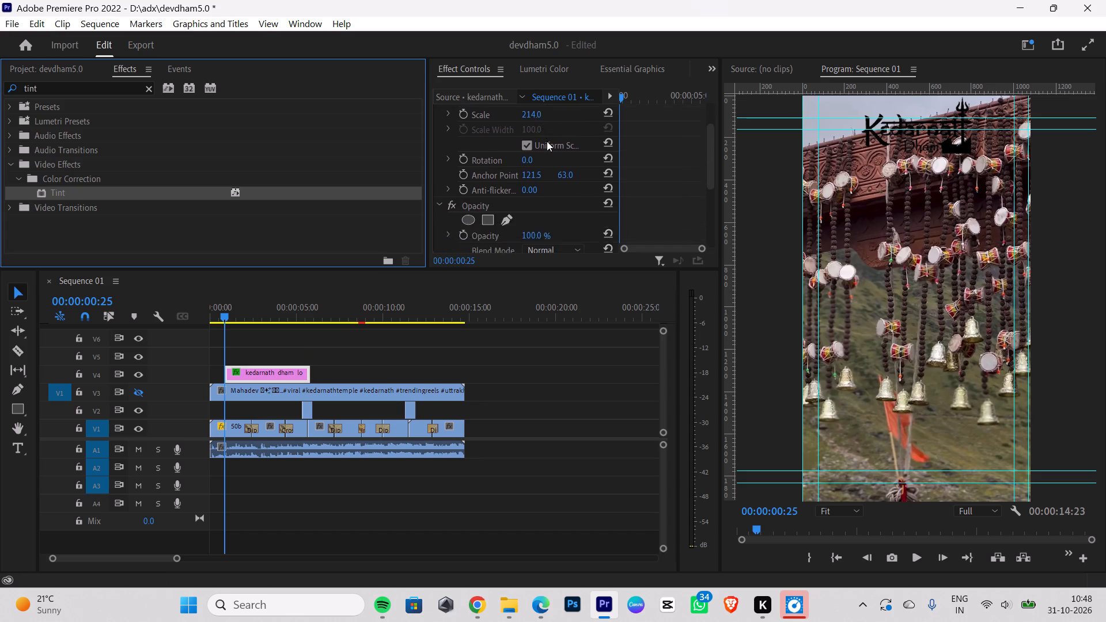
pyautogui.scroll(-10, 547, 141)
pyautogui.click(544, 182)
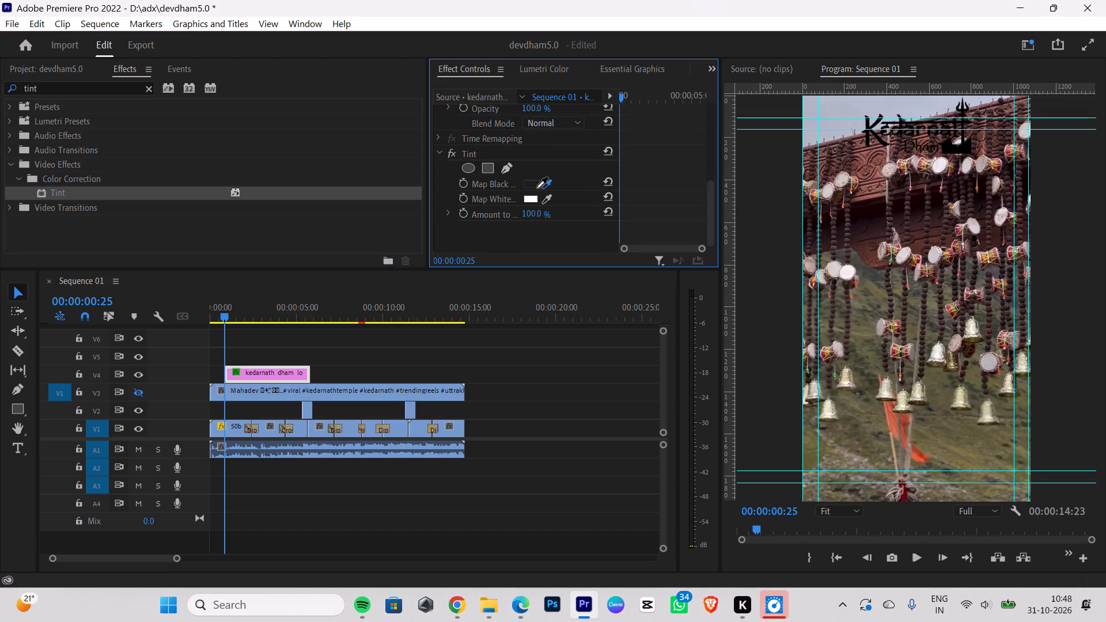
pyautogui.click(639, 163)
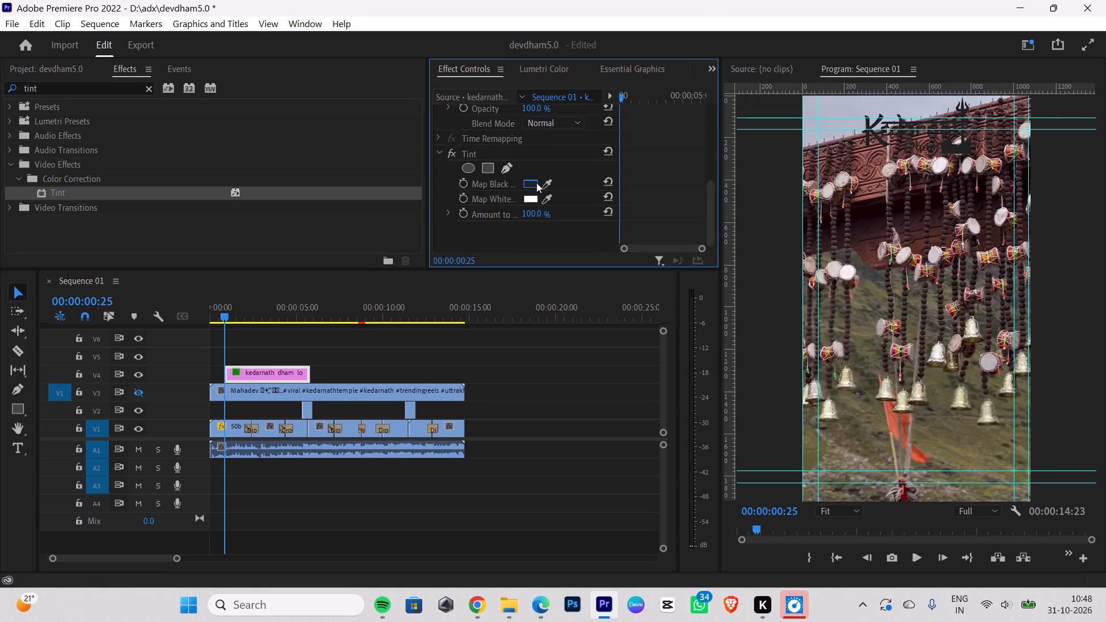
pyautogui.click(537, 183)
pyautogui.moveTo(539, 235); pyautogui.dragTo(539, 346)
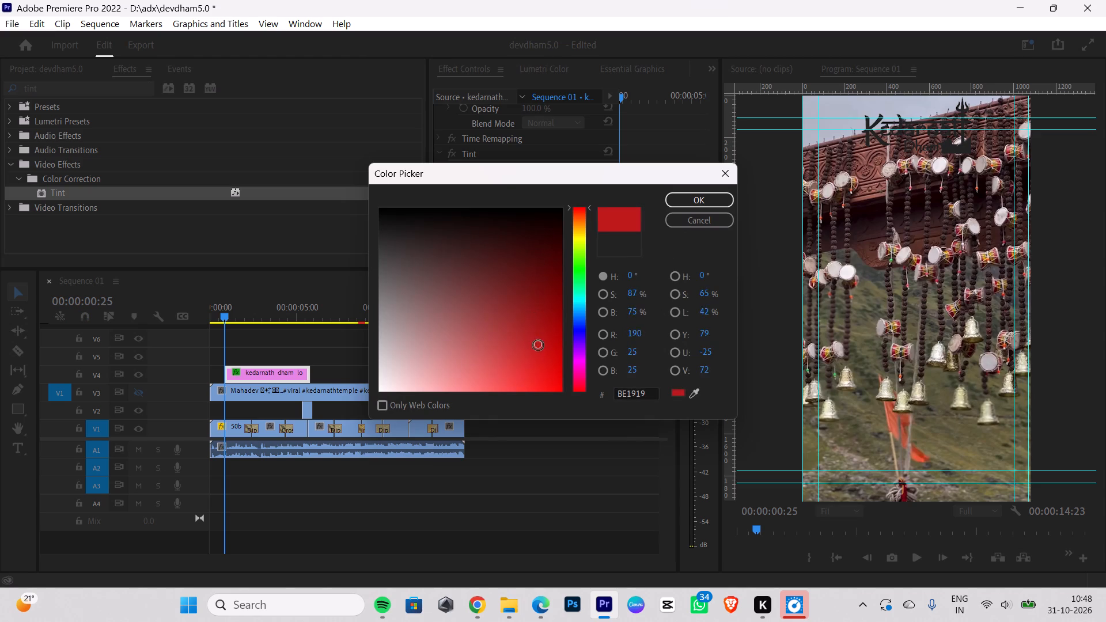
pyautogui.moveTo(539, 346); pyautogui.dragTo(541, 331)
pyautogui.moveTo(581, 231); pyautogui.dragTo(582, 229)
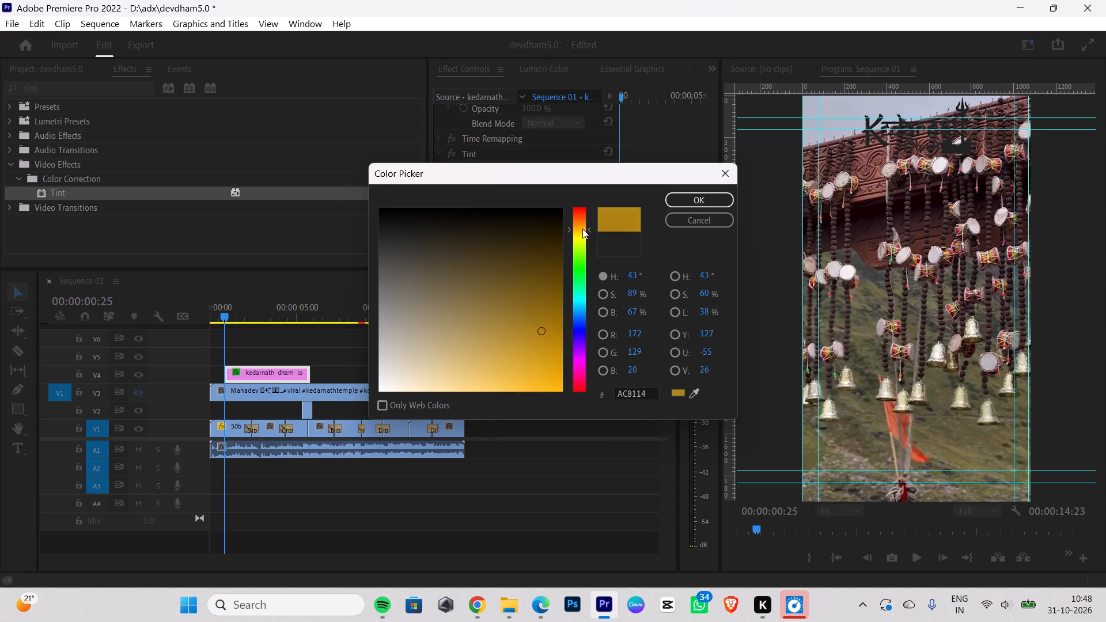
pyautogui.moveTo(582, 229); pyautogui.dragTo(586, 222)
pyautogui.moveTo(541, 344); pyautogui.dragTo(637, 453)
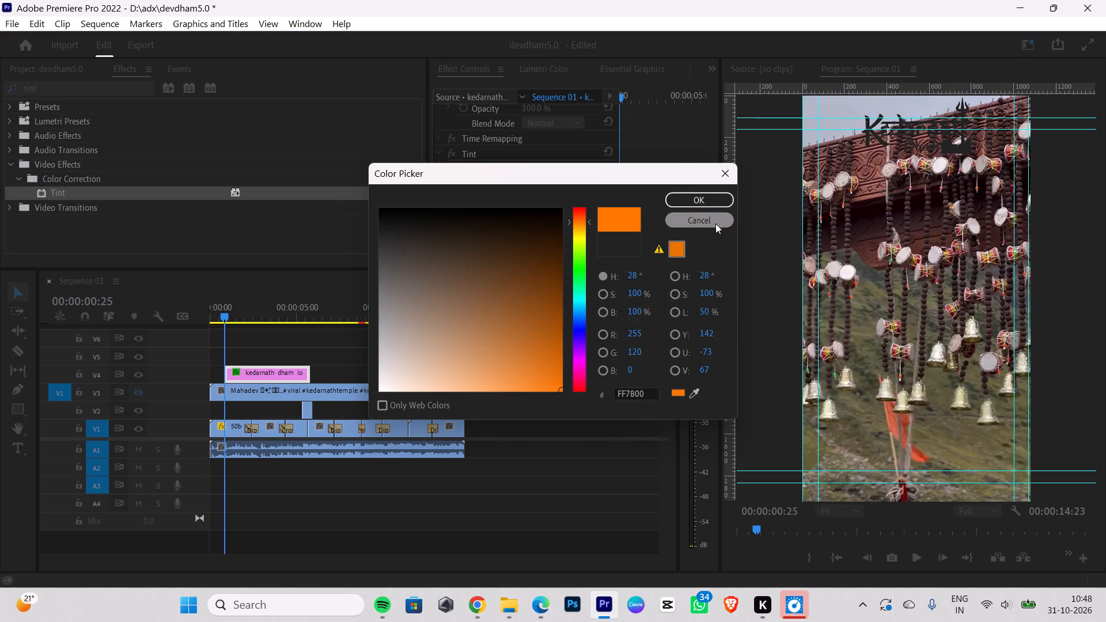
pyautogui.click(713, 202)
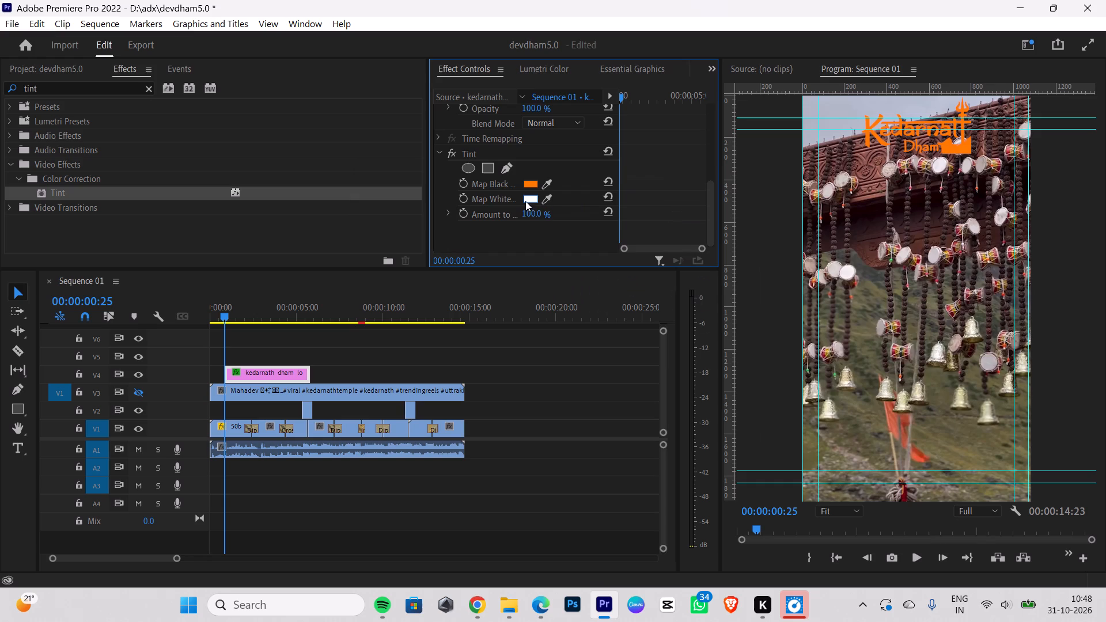
# Set the logo's Tint Map Black To colour to white.
pyautogui.click(531, 186)
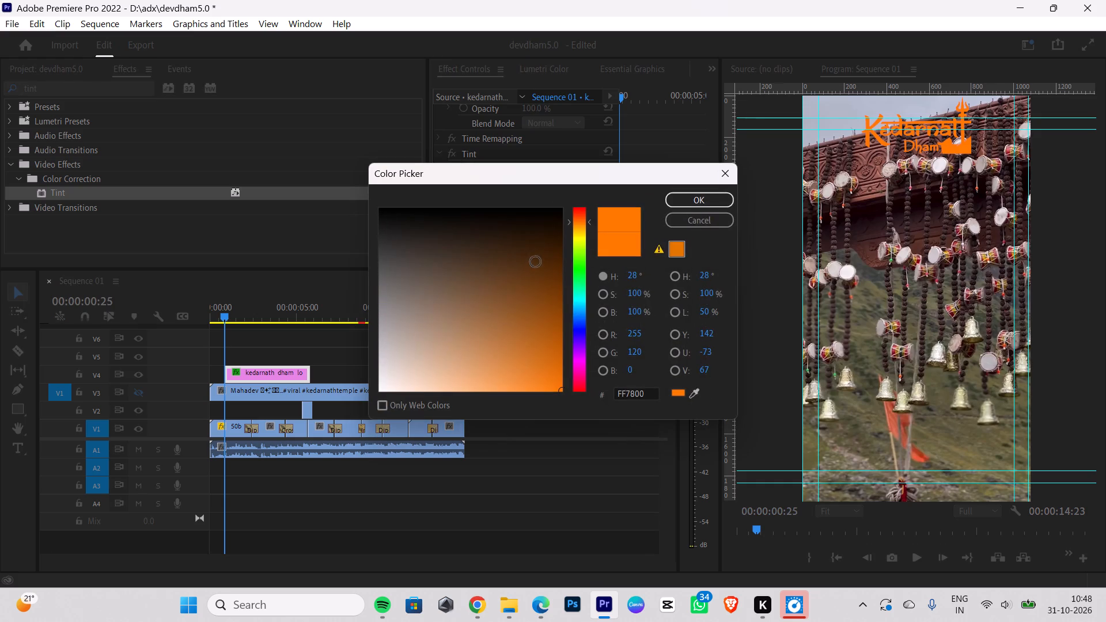
pyautogui.moveTo(479, 300); pyautogui.dragTo(378, 371)
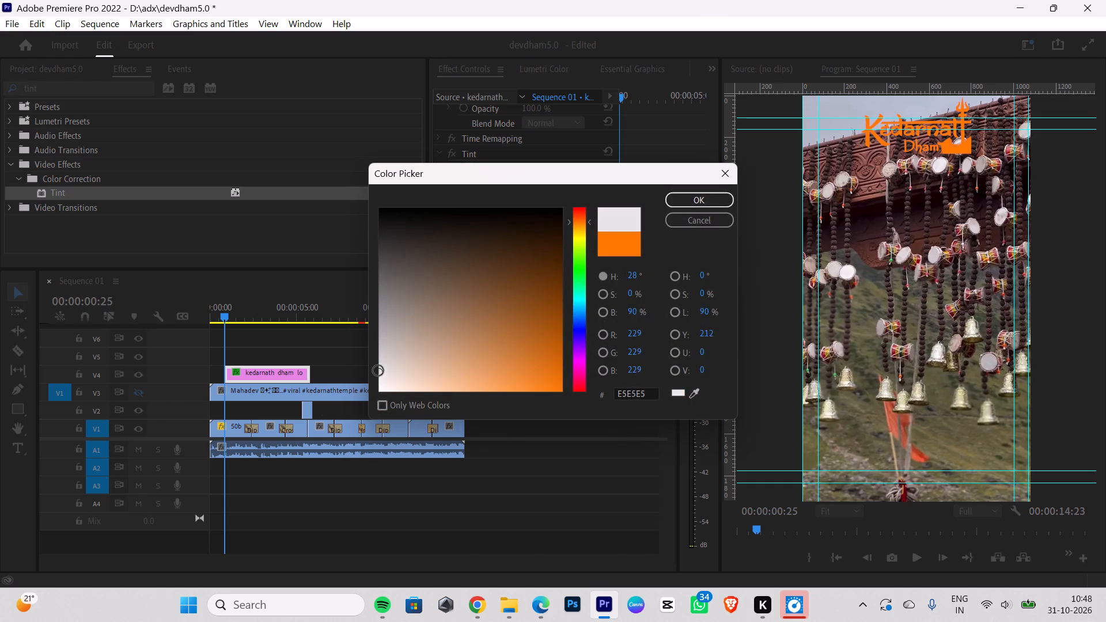
pyautogui.moveTo(378, 371); pyautogui.dragTo(359, 418)
pyautogui.click(691, 202)
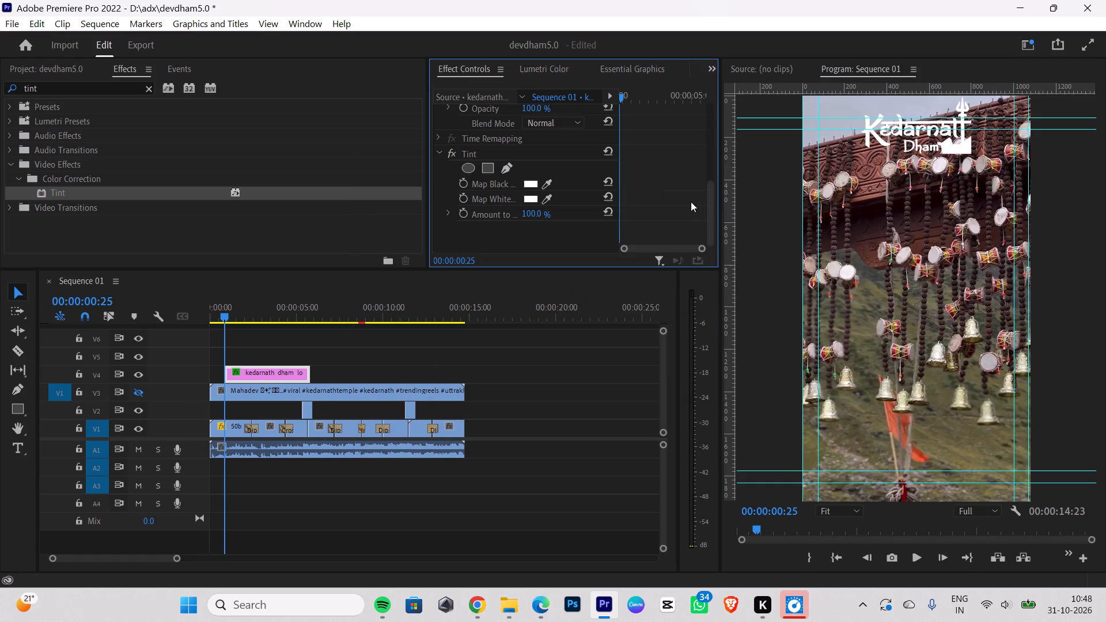
pyautogui.click(930, 143)
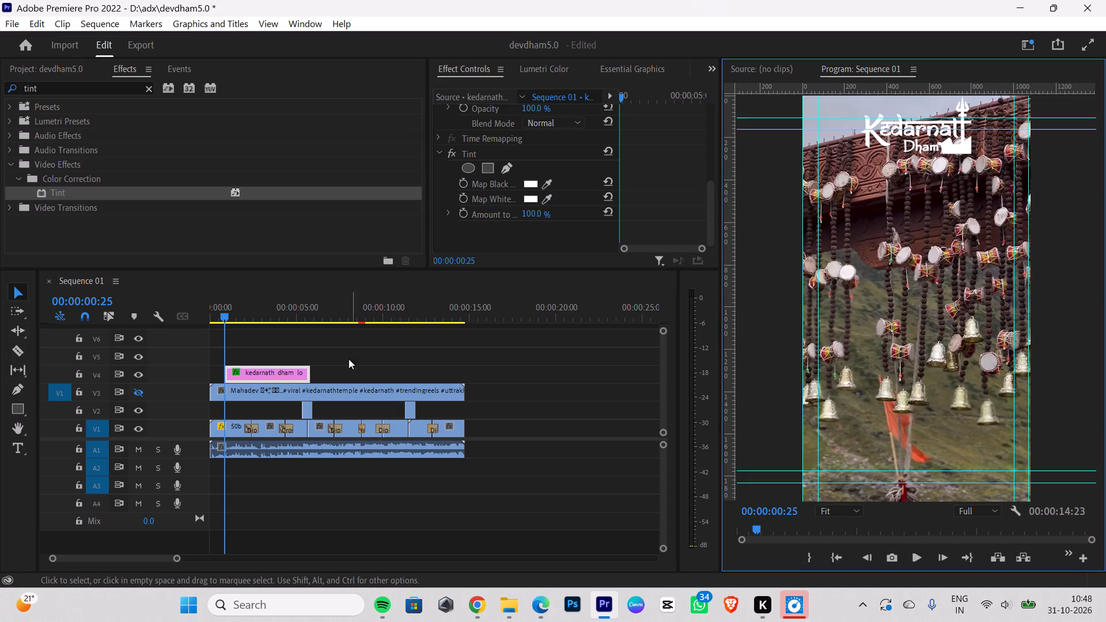
# Scale the kedarnath_dham_logo clip on V4 to 151 and set its position to 534, 122.
pyautogui.click(267, 367)
pyautogui.scroll(11, 532, 140)
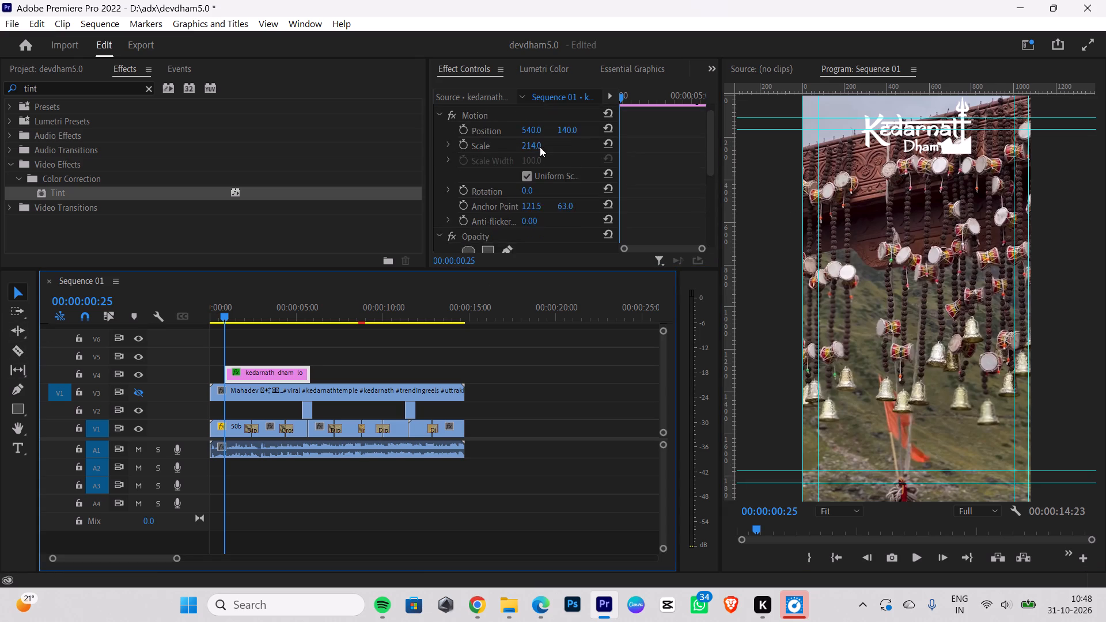
pyautogui.scroll(8, 540, 147)
pyautogui.moveTo(541, 160); pyautogui.dragTo(521, 160)
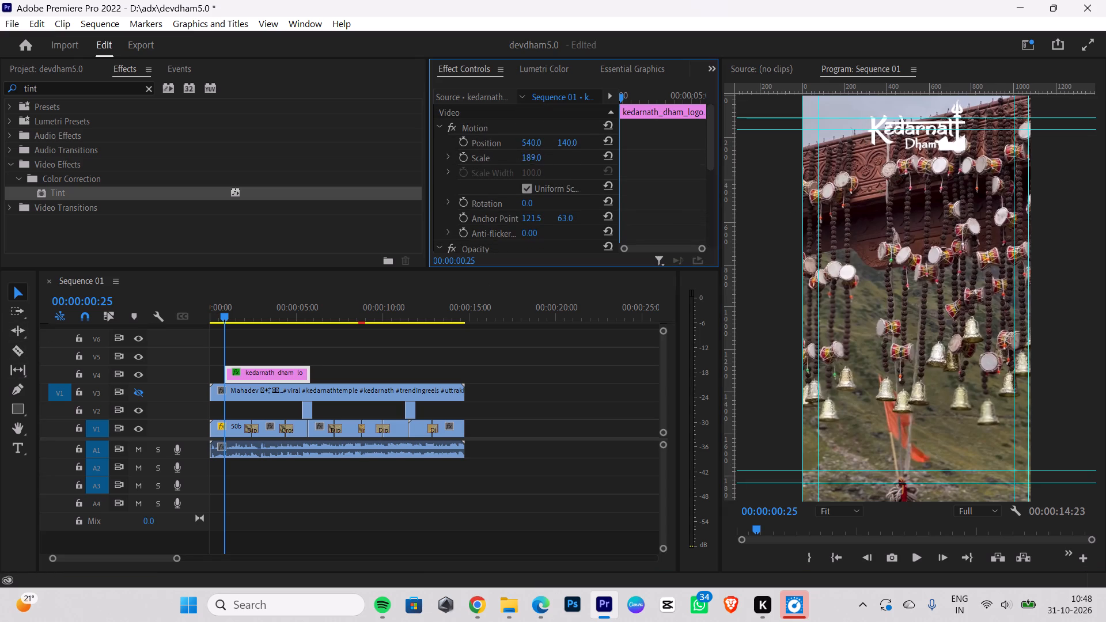
pyautogui.moveTo(521, 160); pyautogui.dragTo(492, 176)
pyautogui.moveTo(570, 139); pyautogui.dragTo(565, 162)
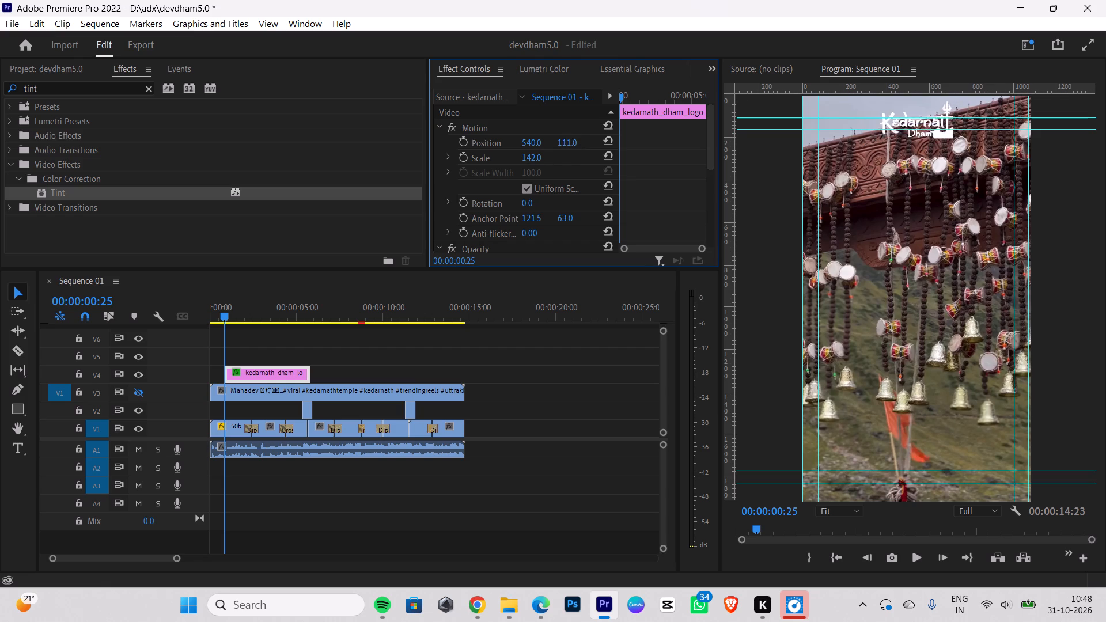
pyautogui.moveTo(565, 162); pyautogui.dragTo(560, 185)
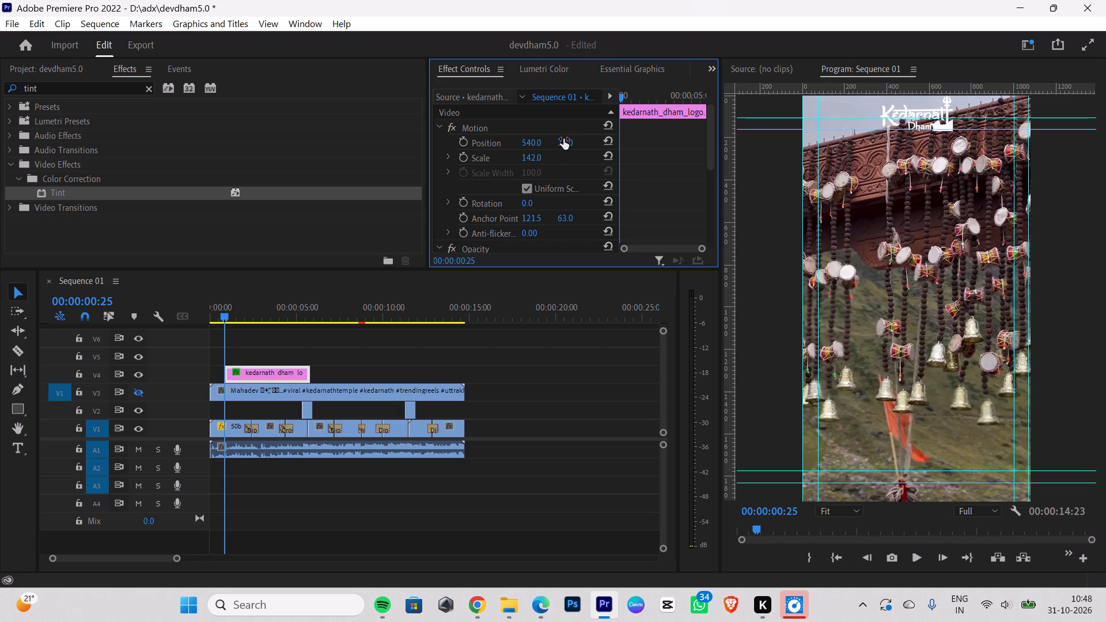
pyautogui.moveTo(541, 142); pyautogui.dragTo(614, 151)
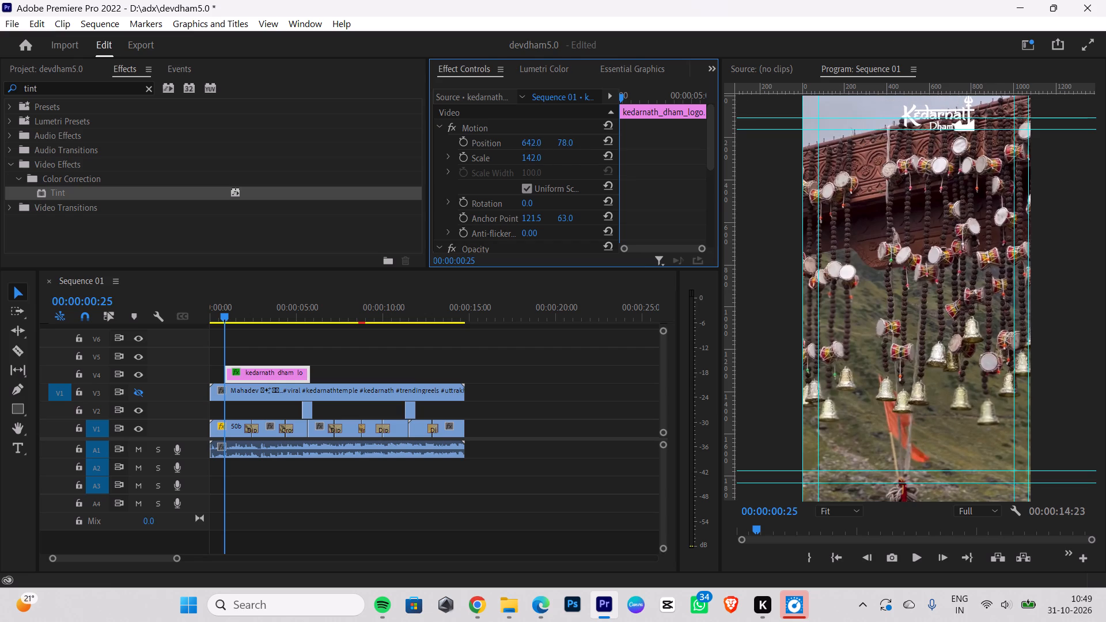
pyautogui.moveTo(614, 151); pyautogui.dragTo(543, 151)
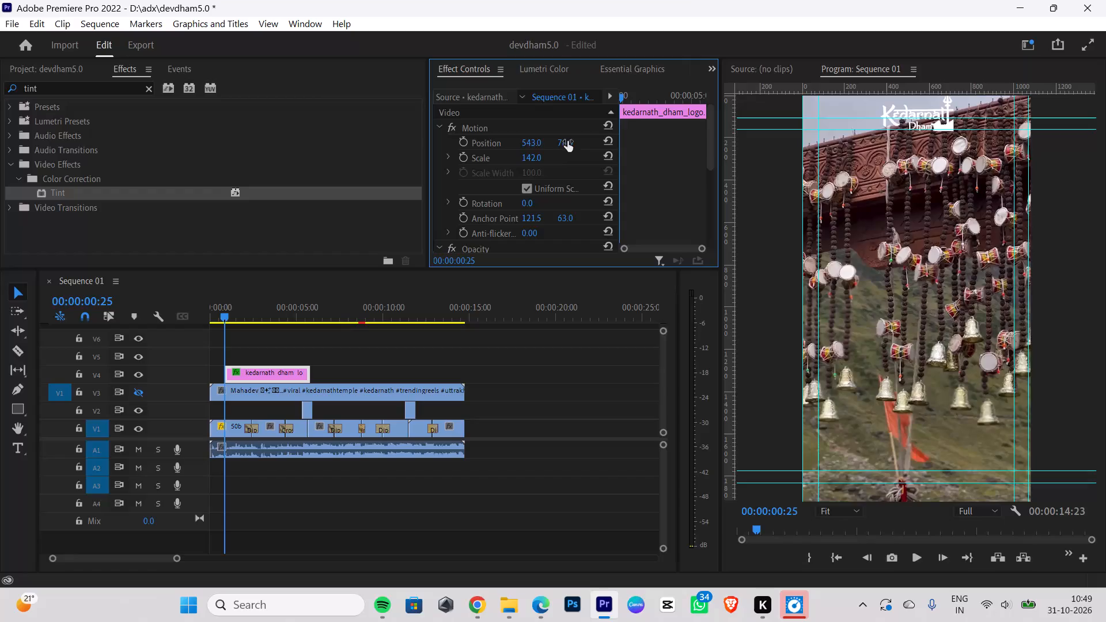
pyautogui.moveTo(527, 142); pyautogui.dragTo(498, 123)
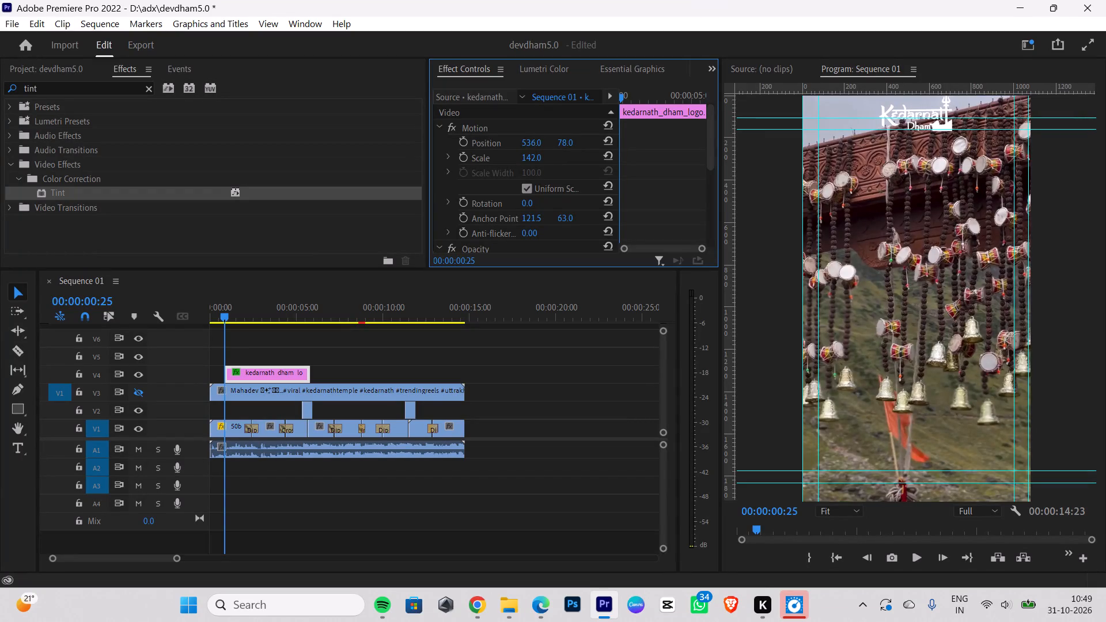
pyautogui.moveTo(498, 123); pyautogui.dragTo(497, 123)
pyautogui.moveTo(565, 142); pyautogui.dragTo(579, 85)
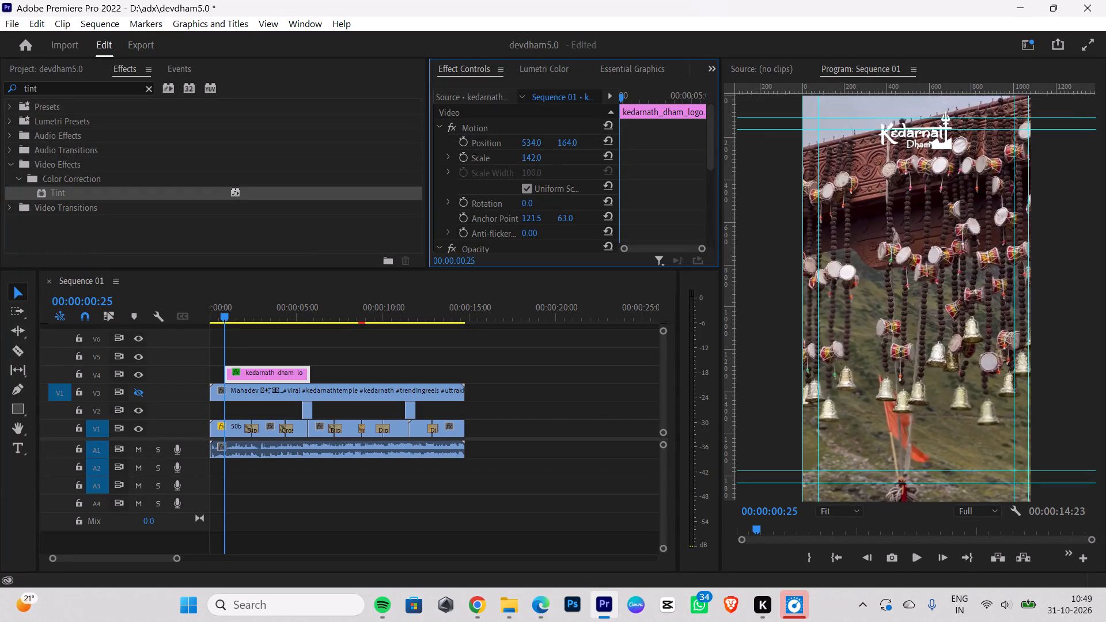
pyautogui.moveTo(579, 85); pyautogui.dragTo(582, 116)
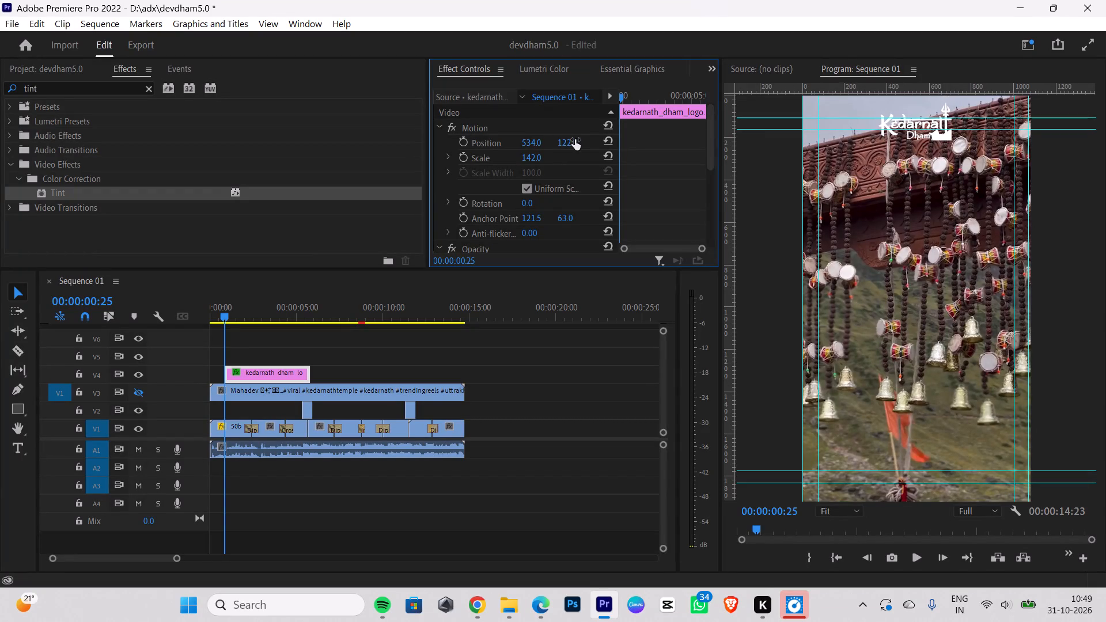
pyautogui.moveTo(533, 157); pyautogui.dragTo(537, 155)
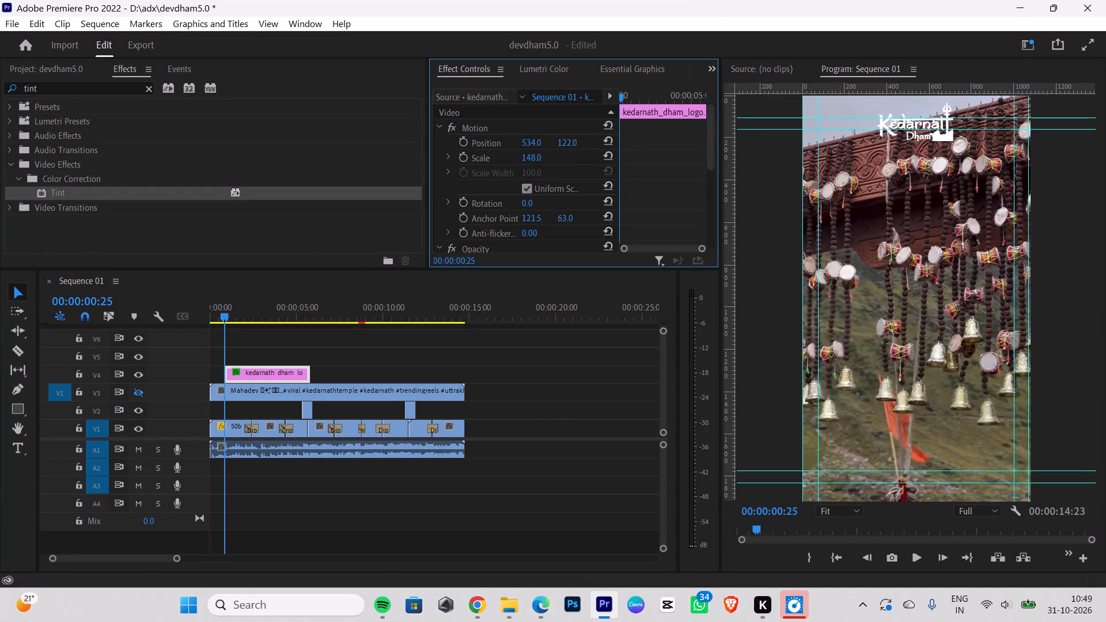
pyautogui.moveTo(537, 155); pyautogui.dragTo(540, 154)
# Switch to Spotify, rewind the current song to its start, pause it, and return to Premiere Pro.
pyautogui.click(986, 606)
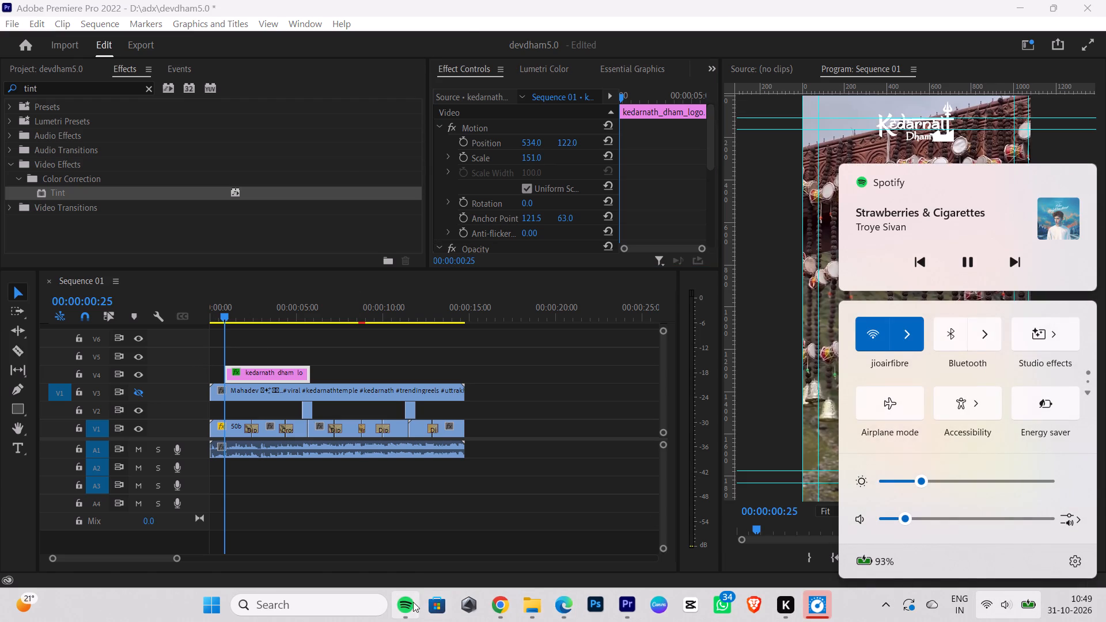
pyautogui.click(413, 602)
pyautogui.moveTo(349, 502); pyautogui.dragTo(231, 494)
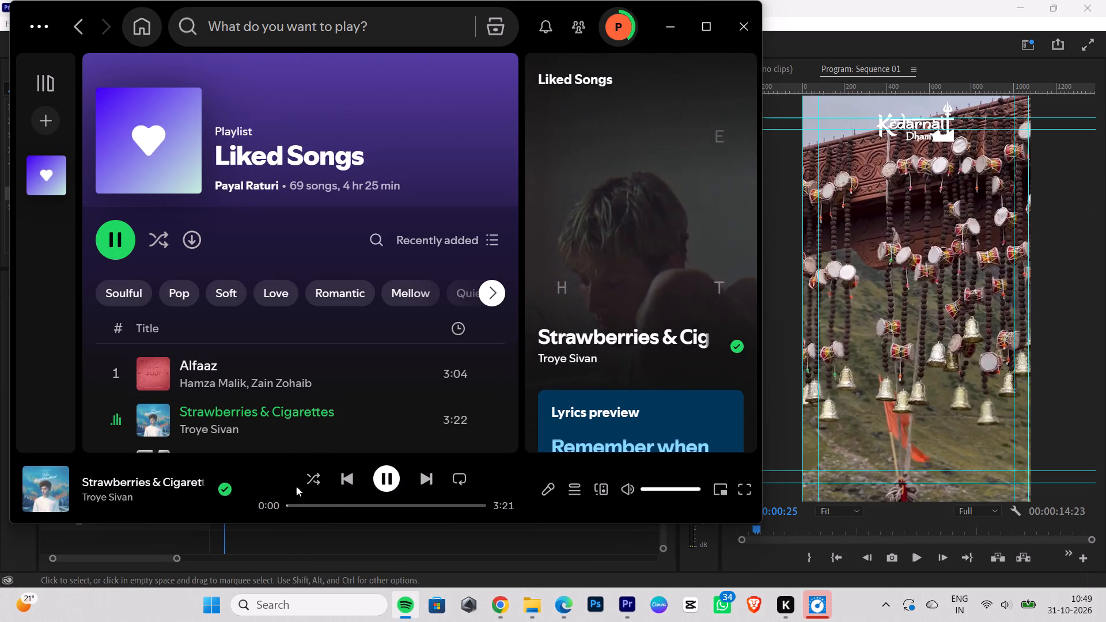
pyautogui.click(380, 471)
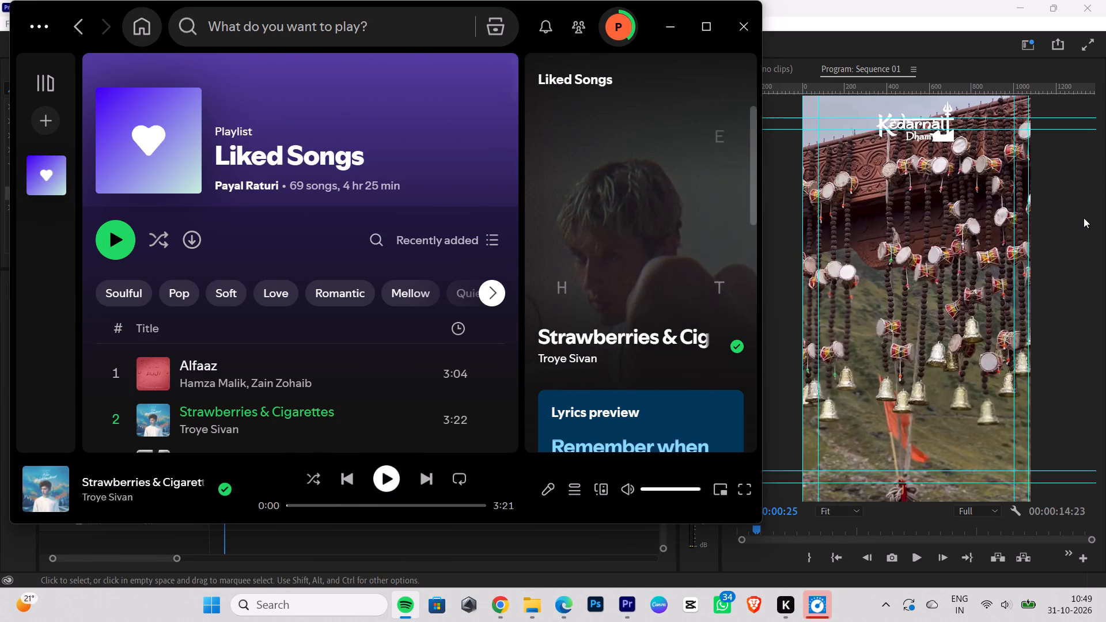
pyautogui.click(1084, 218)
# Return the playhead to the sequence start and make the reference video on V3 visible.
pyautogui.moveTo(231, 317); pyautogui.dragTo(30, 325)
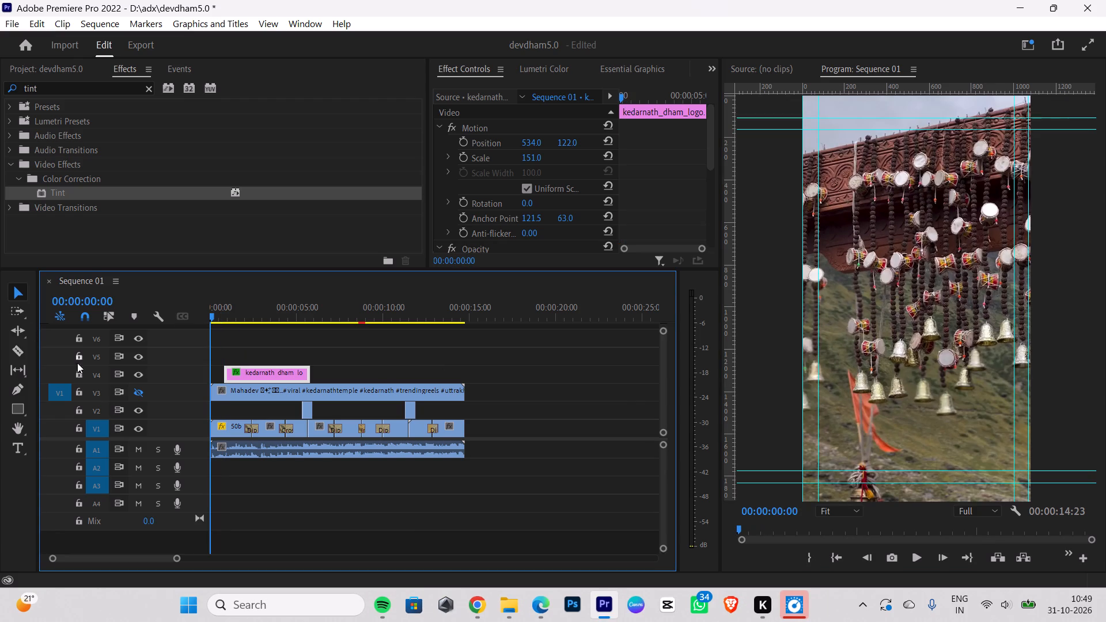
pyautogui.click(132, 397)
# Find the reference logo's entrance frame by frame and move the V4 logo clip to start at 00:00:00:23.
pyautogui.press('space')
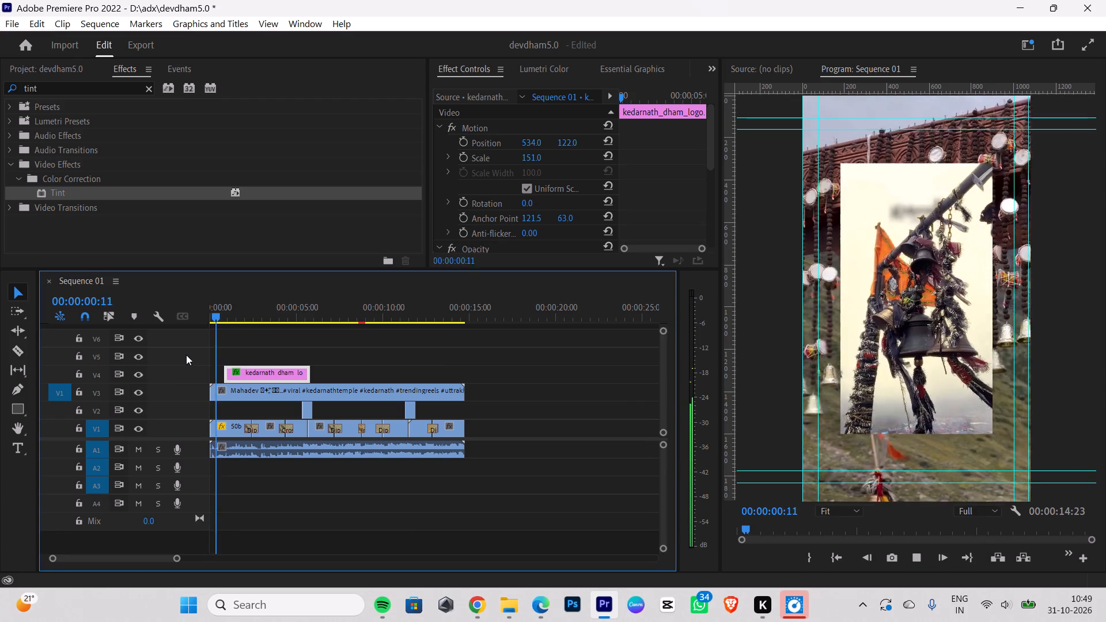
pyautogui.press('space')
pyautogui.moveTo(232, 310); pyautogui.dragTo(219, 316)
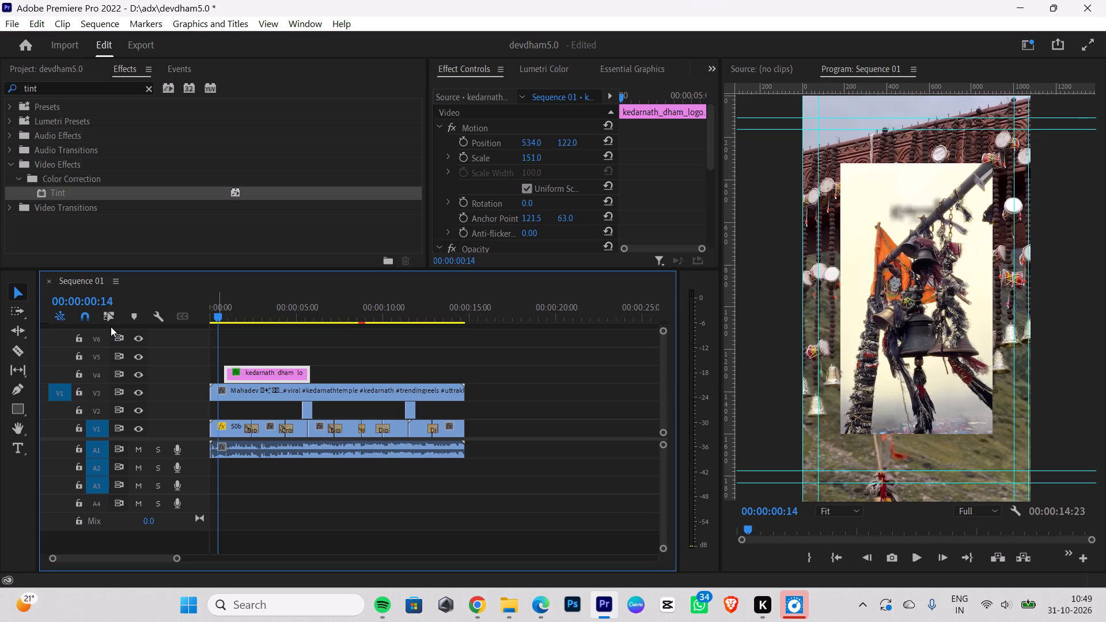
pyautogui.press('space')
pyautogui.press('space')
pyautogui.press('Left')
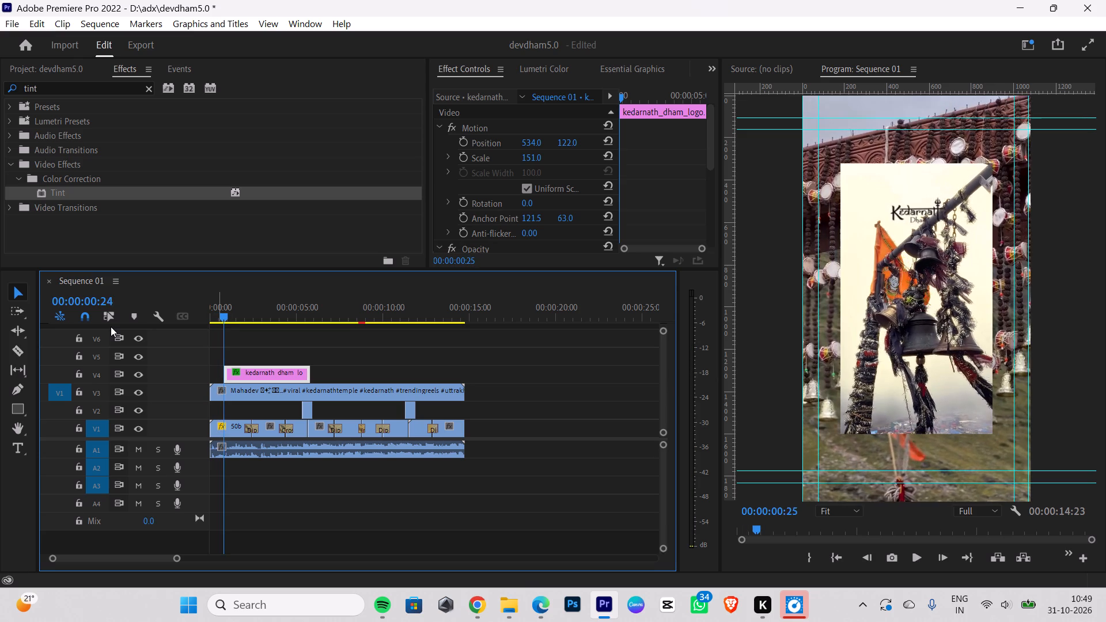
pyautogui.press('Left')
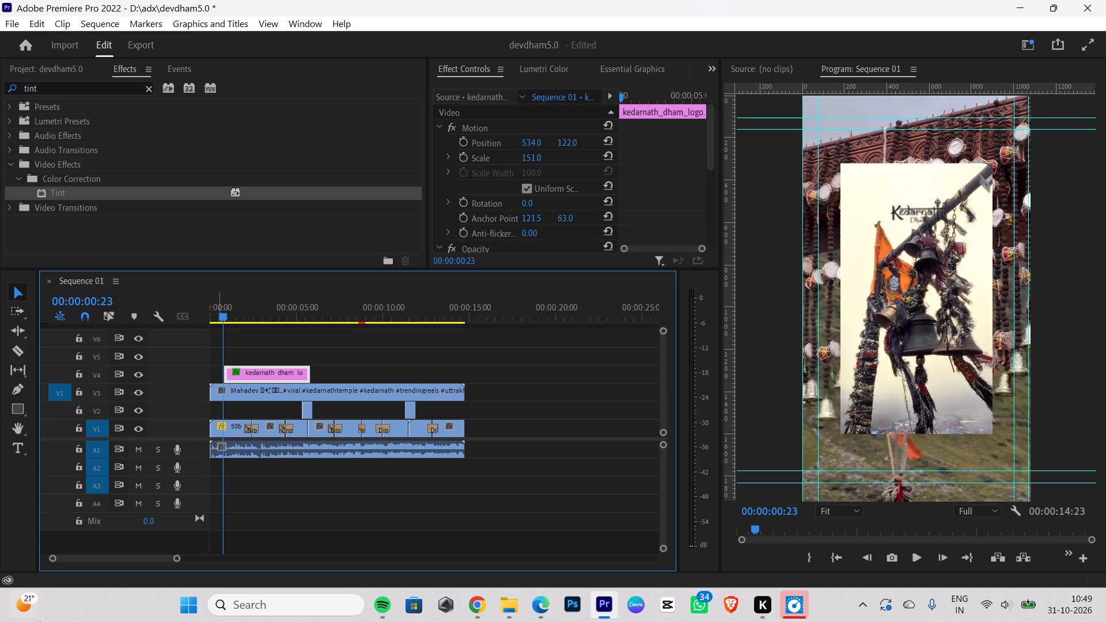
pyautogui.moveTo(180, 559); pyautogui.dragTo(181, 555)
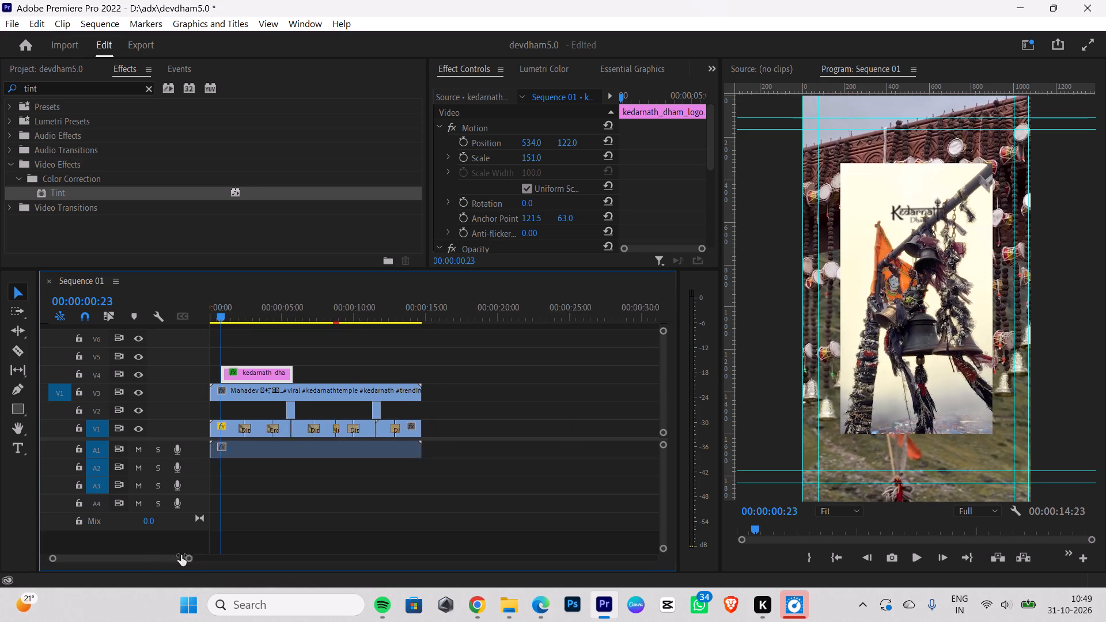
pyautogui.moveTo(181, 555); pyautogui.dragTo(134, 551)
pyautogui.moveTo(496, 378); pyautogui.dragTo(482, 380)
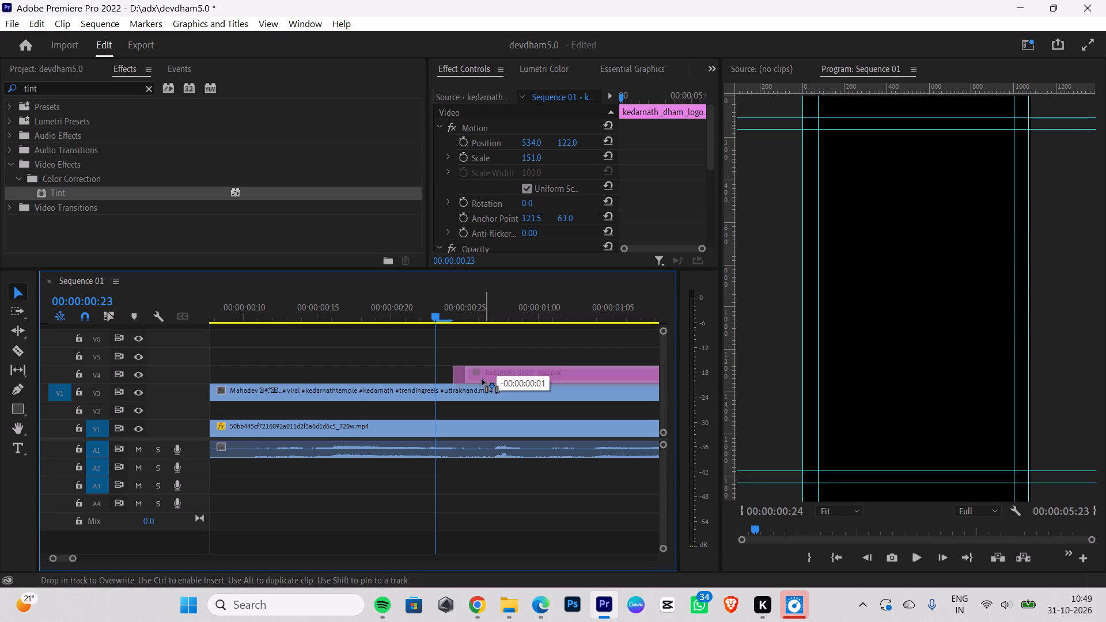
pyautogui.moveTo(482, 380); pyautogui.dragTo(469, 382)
# Replay the opening against the reference and move the V4 logo clip to start at 00:00:00:15.
pyautogui.moveTo(436, 314); pyautogui.dragTo(0, 253)
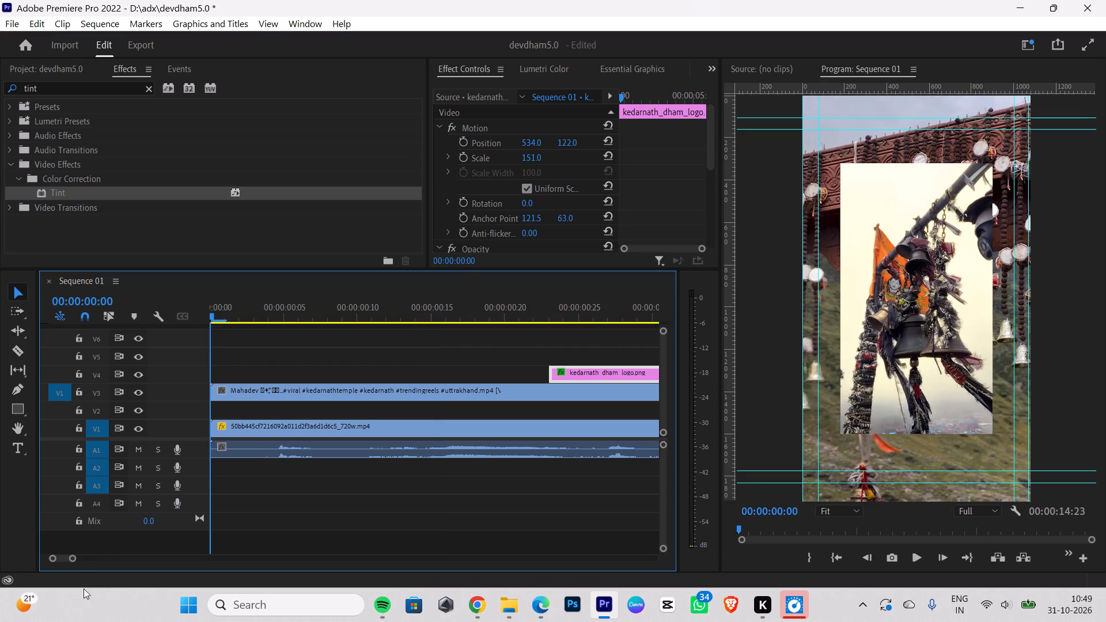
pyautogui.moveTo(70, 556); pyautogui.dragTo(122, 556)
pyautogui.press('space')
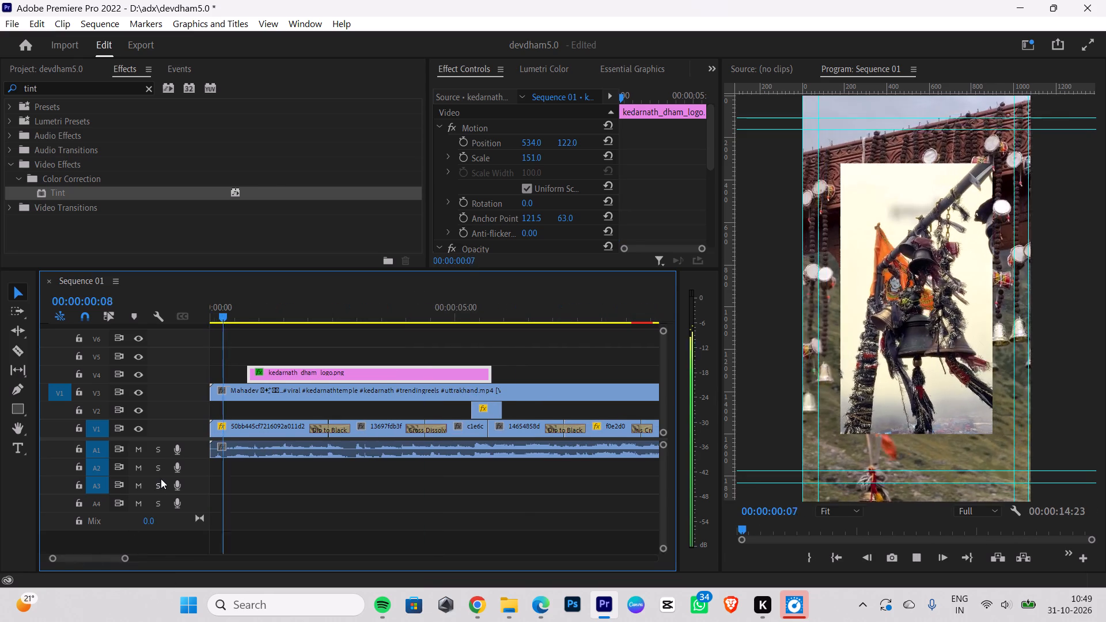
pyautogui.press('space')
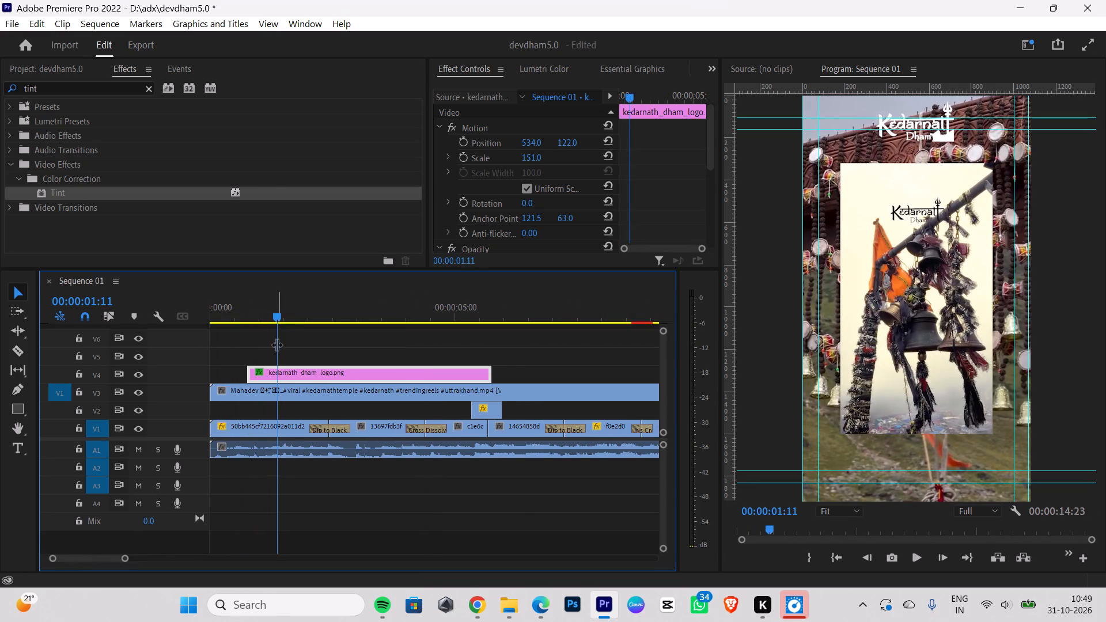
pyautogui.moveTo(271, 315); pyautogui.dragTo(133, 327)
pyautogui.press('space')
pyautogui.press('space')
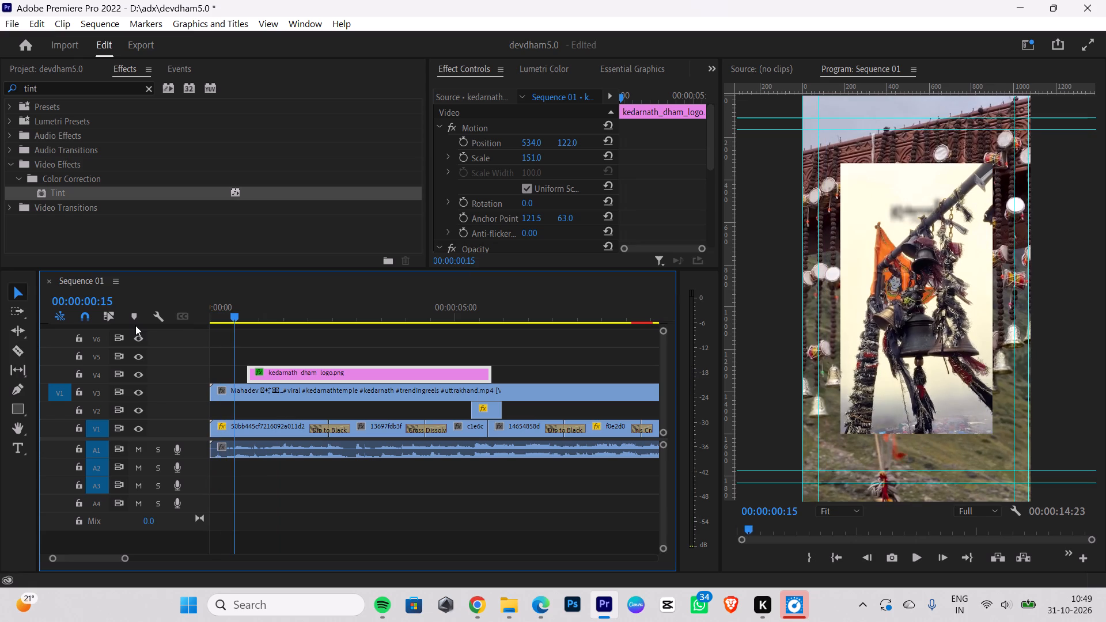
pyautogui.moveTo(280, 374); pyautogui.dragTo(260, 374)
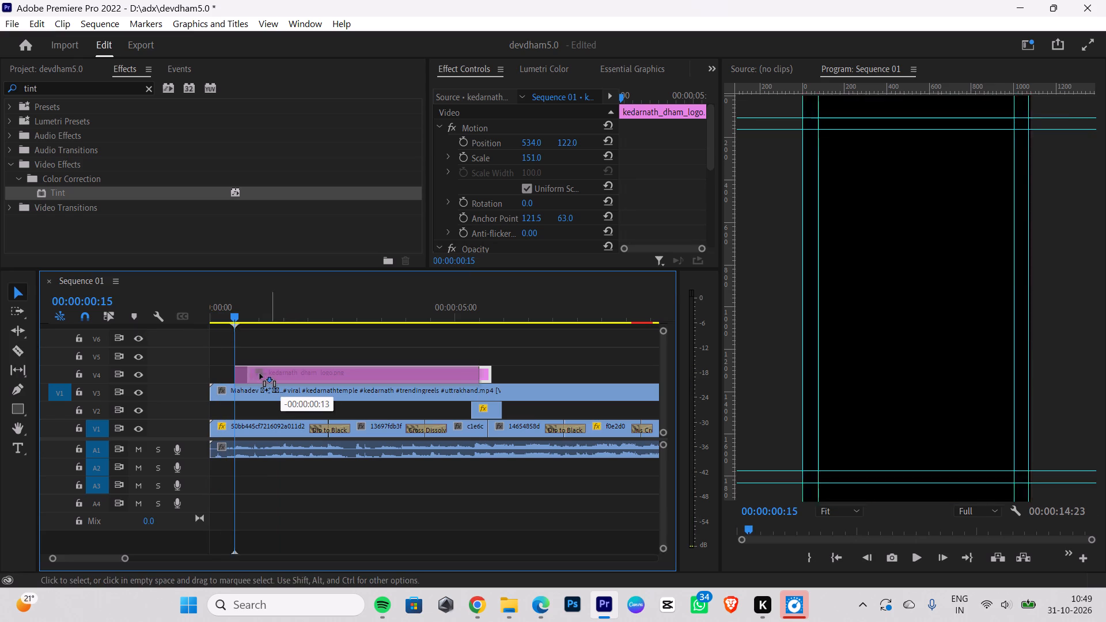
pyautogui.moveTo(260, 374); pyautogui.dragTo(268, 369)
# Play the sequence from the start to compare the logo's timing and size with the reference overlay.
pyautogui.moveTo(224, 314); pyautogui.dragTo(0, 345)
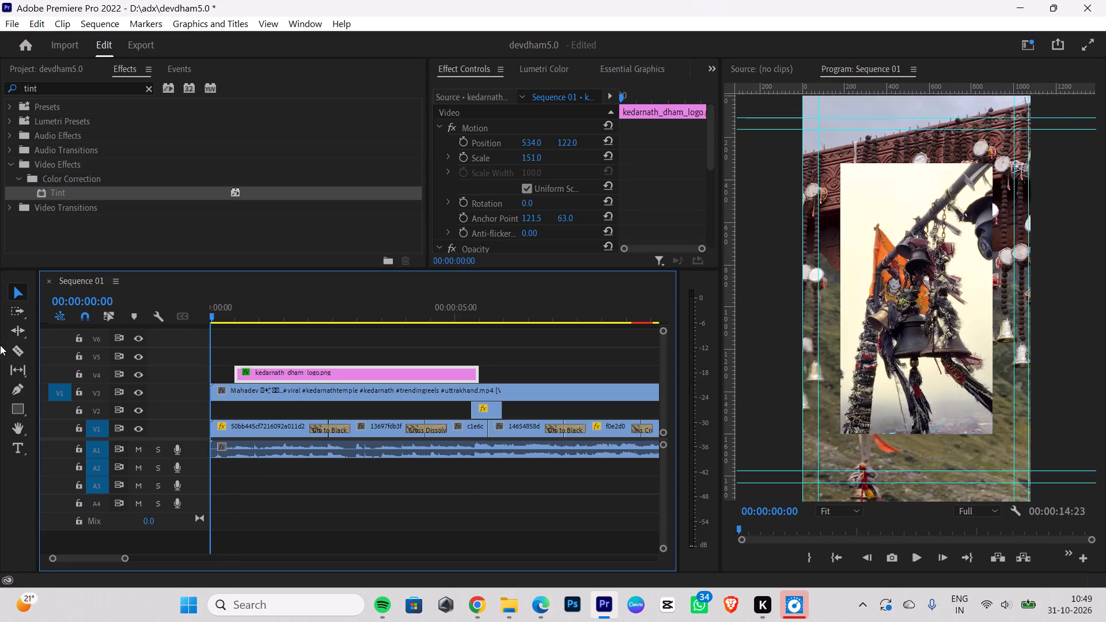
pyautogui.press('space')
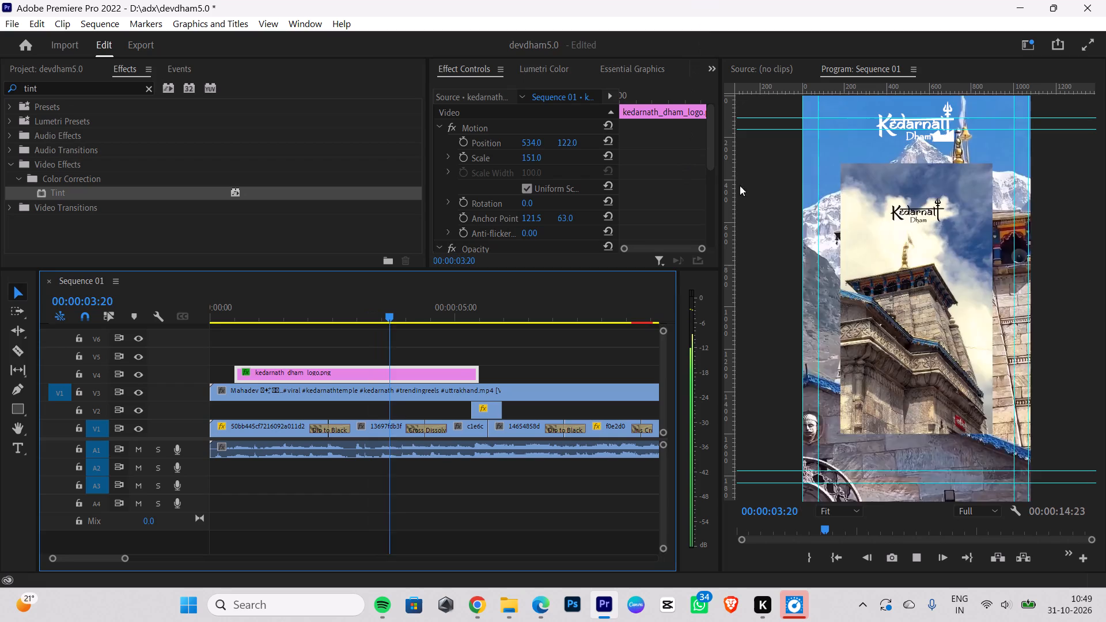
pyautogui.click(774, 224)
pyautogui.click(924, 134)
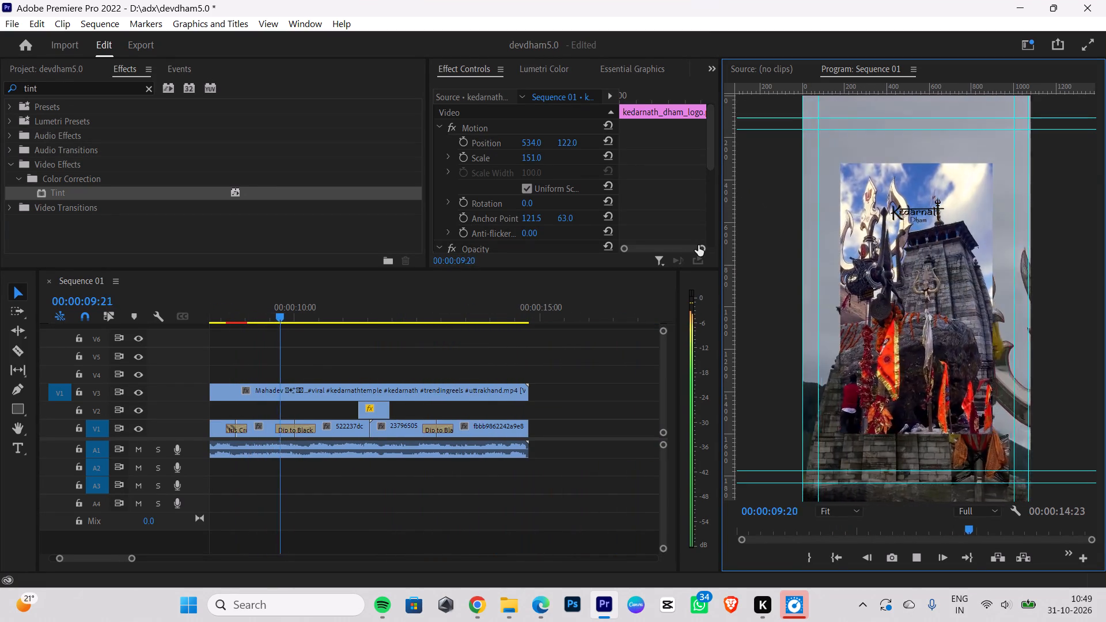
pyautogui.moveTo(355, 317); pyautogui.dragTo(161, 312)
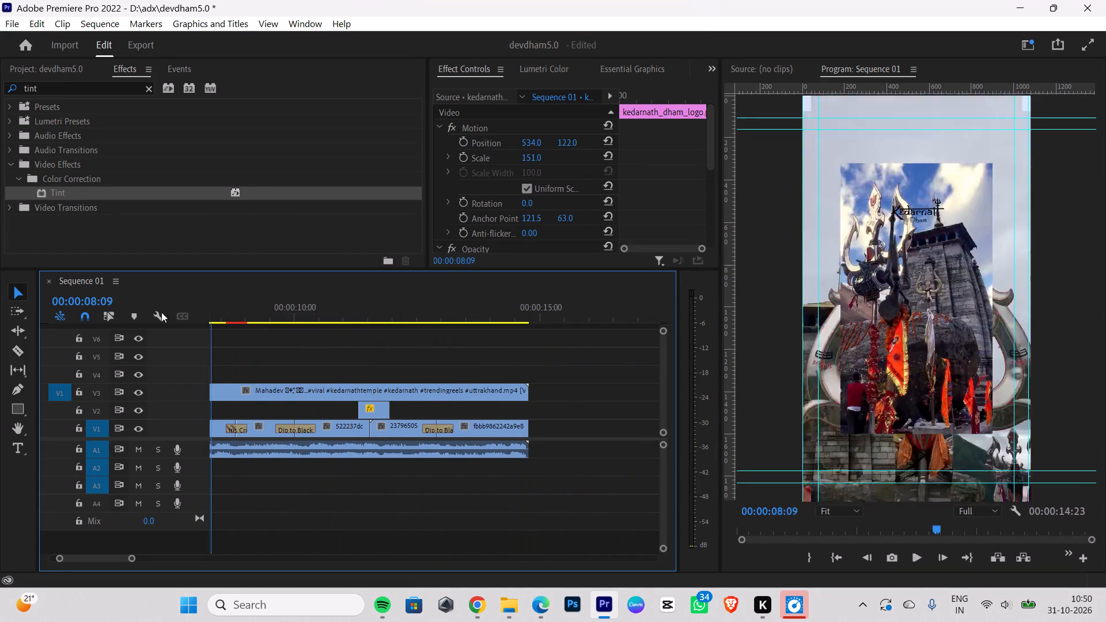
pyautogui.moveTo(161, 312); pyautogui.dragTo(0, 315)
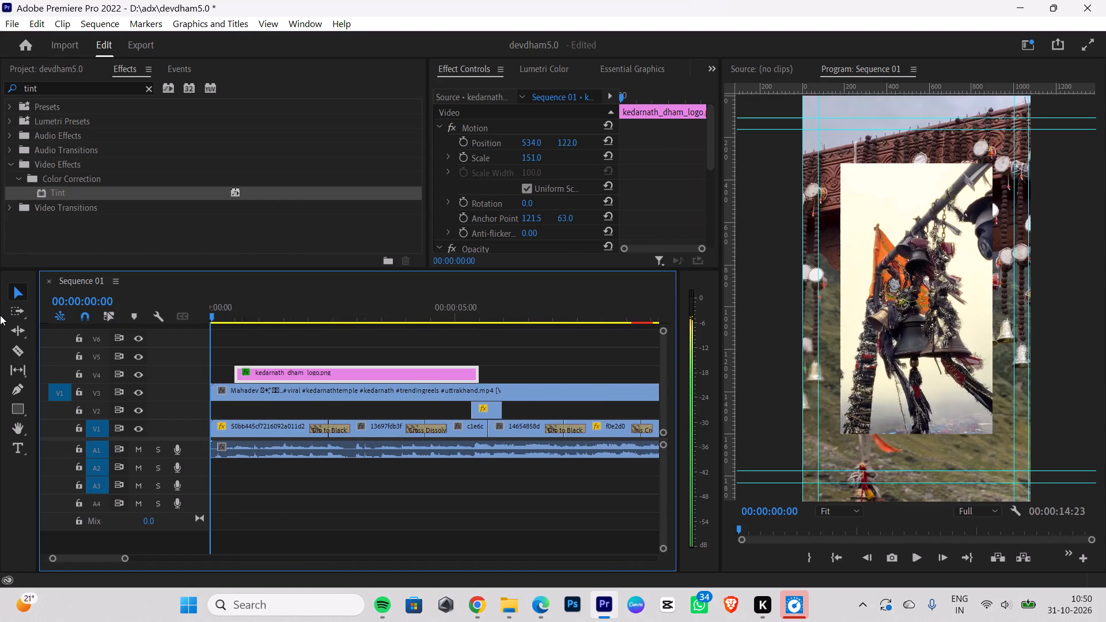
pyautogui.moveTo(0, 315); pyautogui.dragTo(0, 297)
pyautogui.press('space')
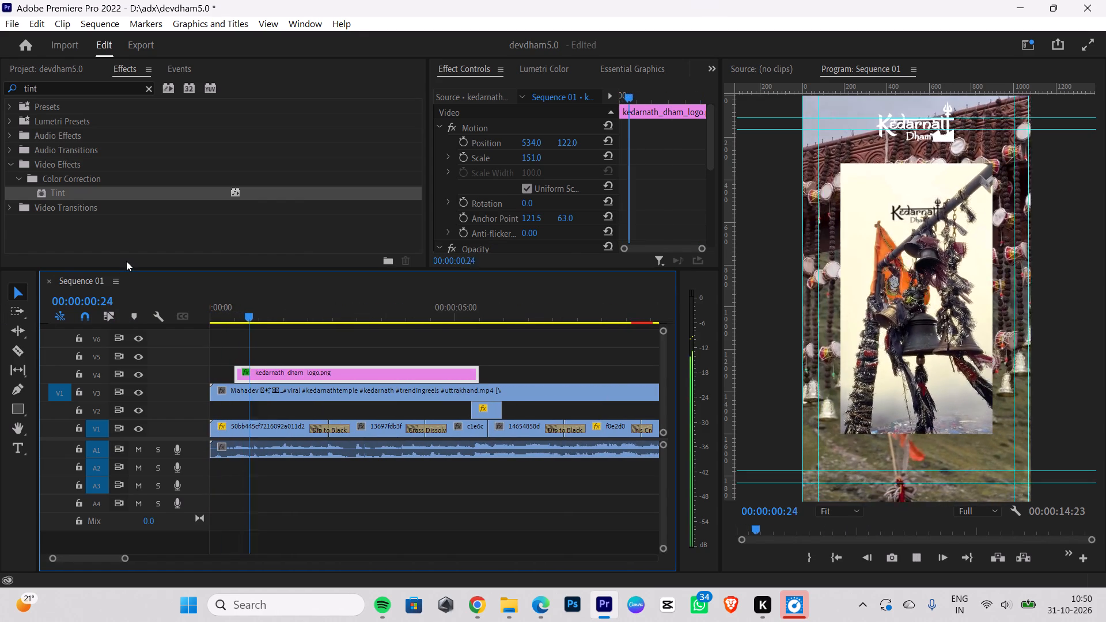
pyautogui.press('space')
# Enlarge the logo to scale 189 and lower it to a vertical position of 185.
pyautogui.click(914, 135)
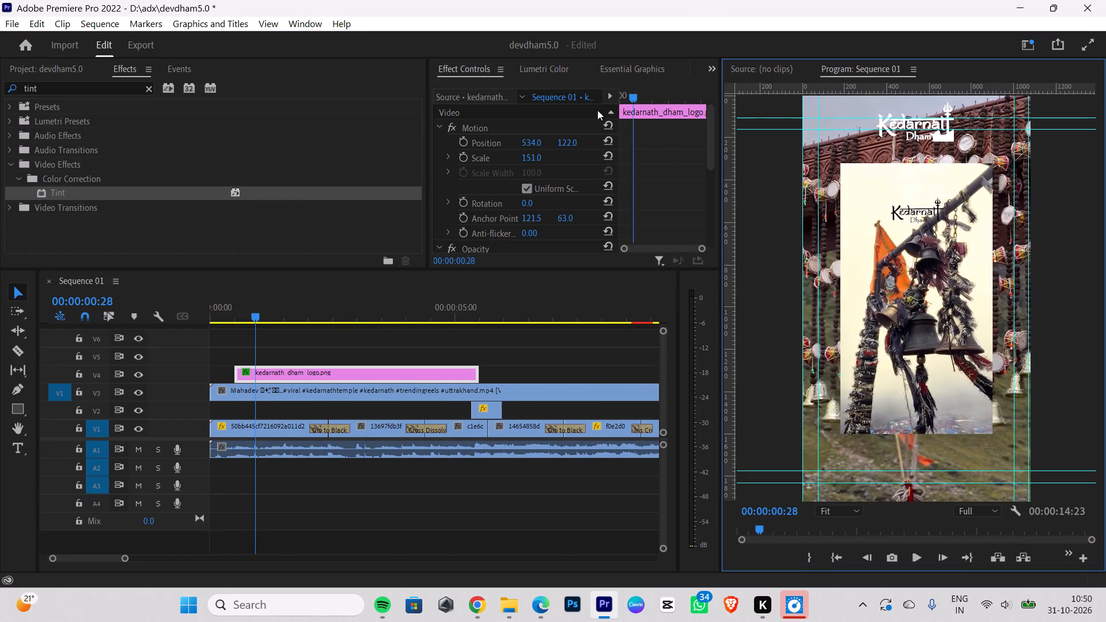
pyautogui.moveTo(528, 159); pyautogui.dragTo(547, 155)
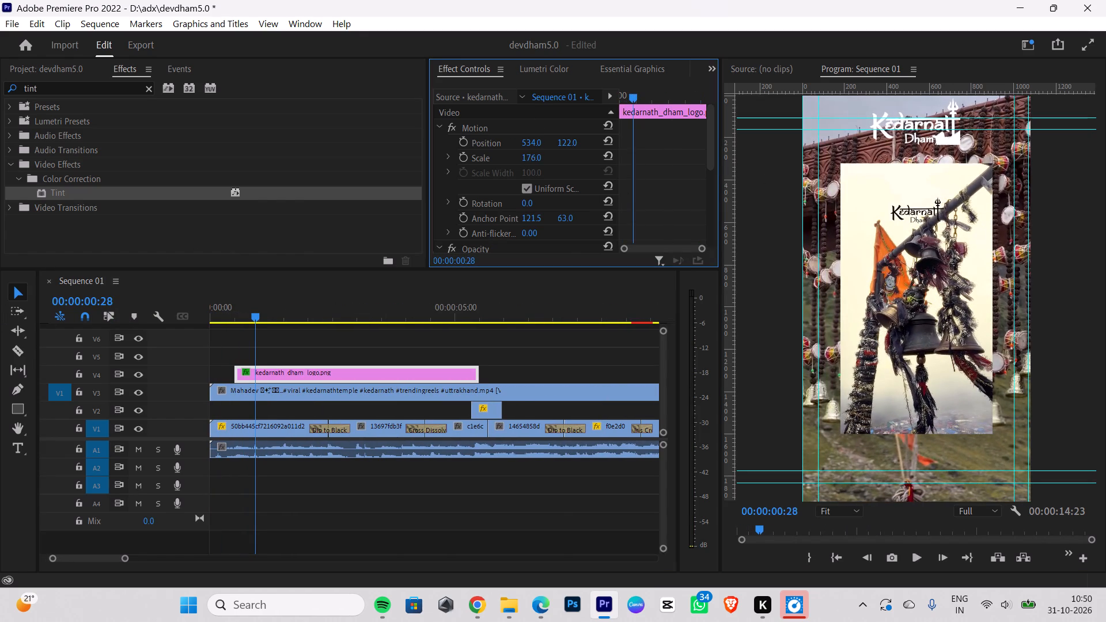
pyautogui.moveTo(547, 155); pyautogui.dragTo(556, 154)
pyautogui.moveTo(574, 140); pyautogui.dragTo(581, 124)
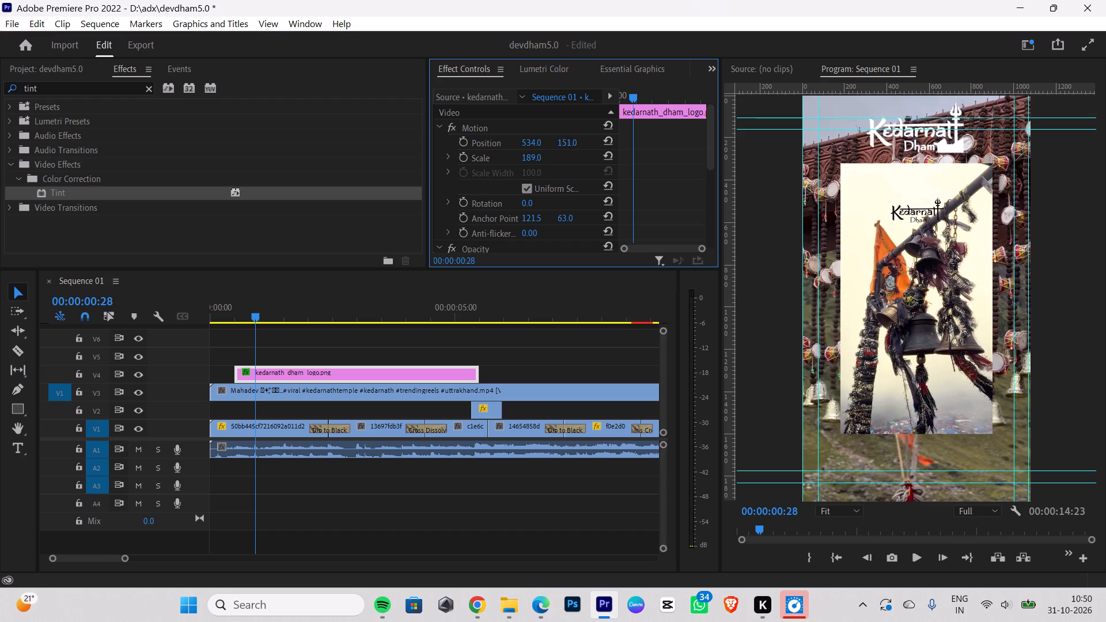
pyautogui.moveTo(581, 124); pyautogui.dragTo(602, 110)
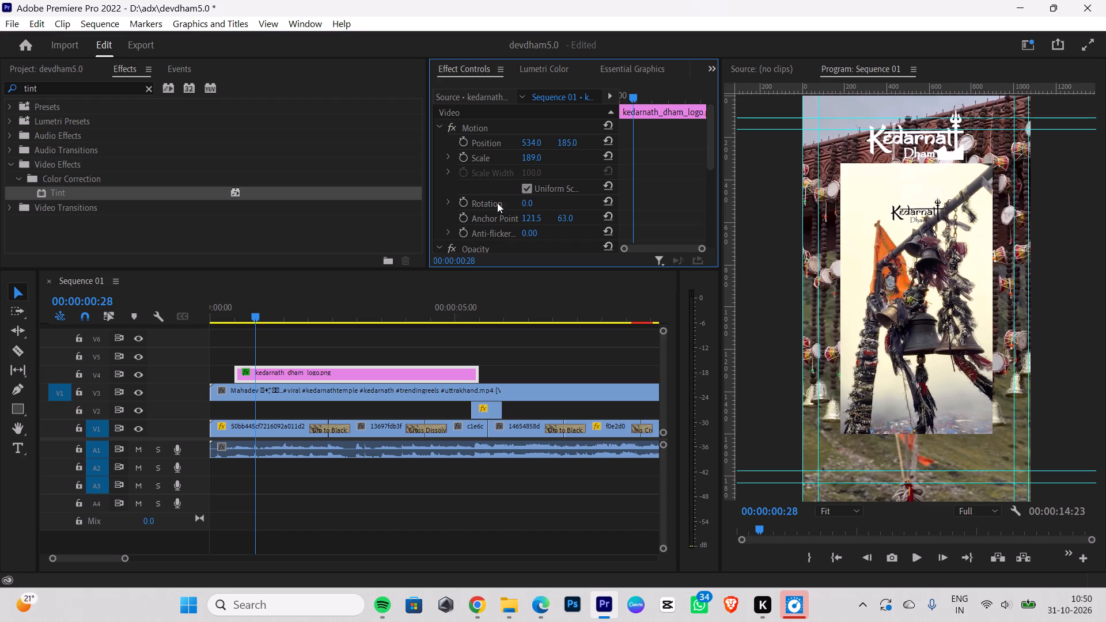
# Fade in the V4 logo with Opacity keyframes of 0% at 00:00:00:16 and 100% at 00:00:00:28.
pyautogui.moveTo(251, 314); pyautogui.dragTo(237, 314)
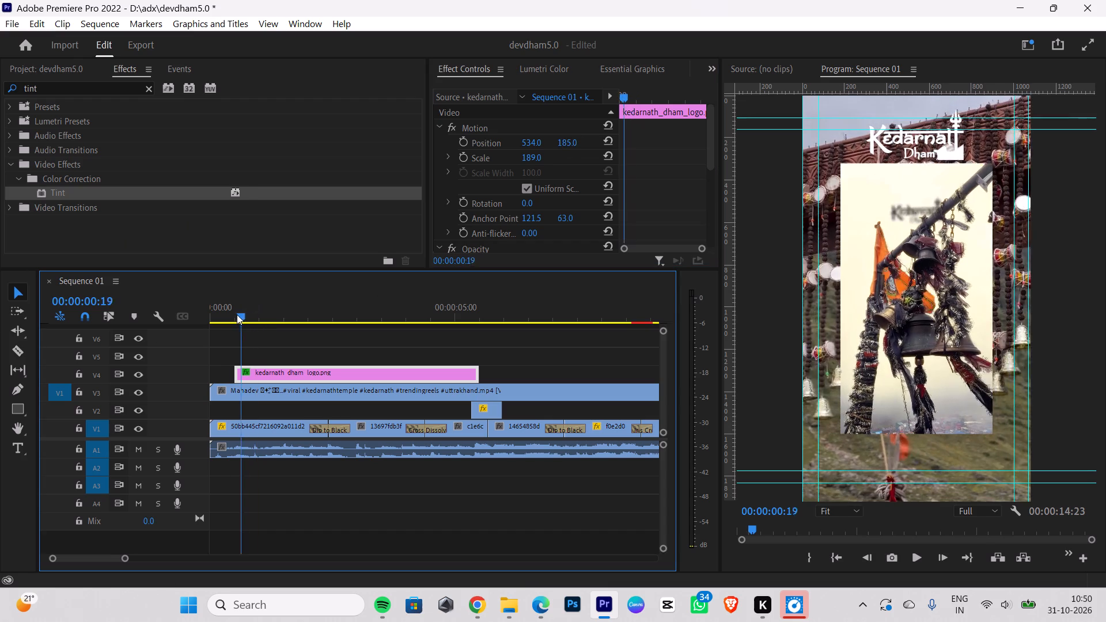
pyautogui.moveTo(237, 314); pyautogui.dragTo(232, 316)
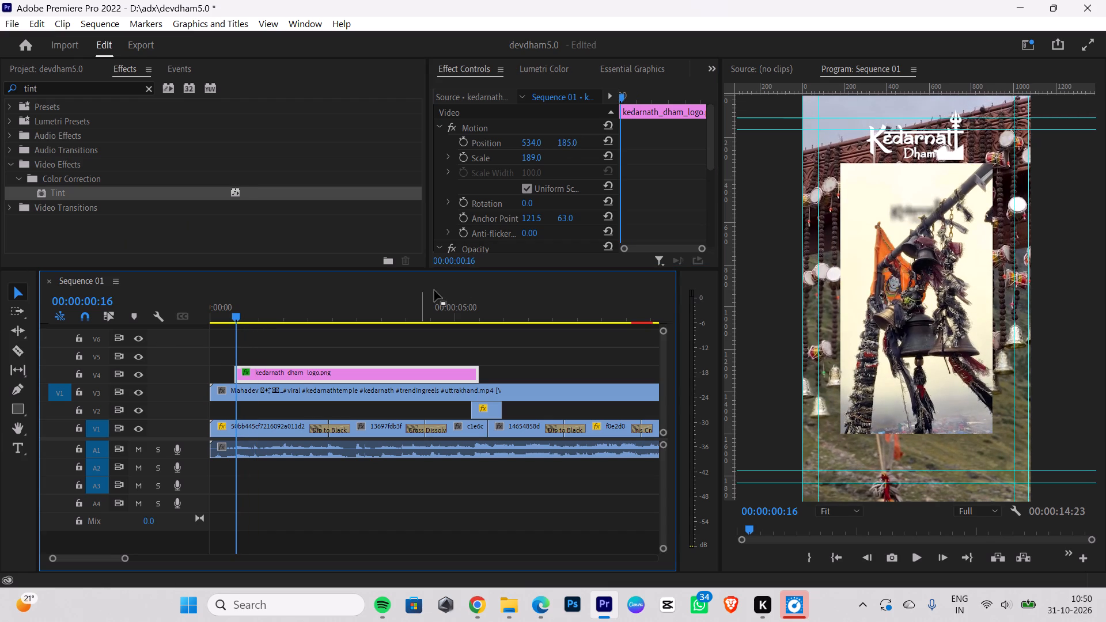
pyautogui.scroll(-14, 528, 194)
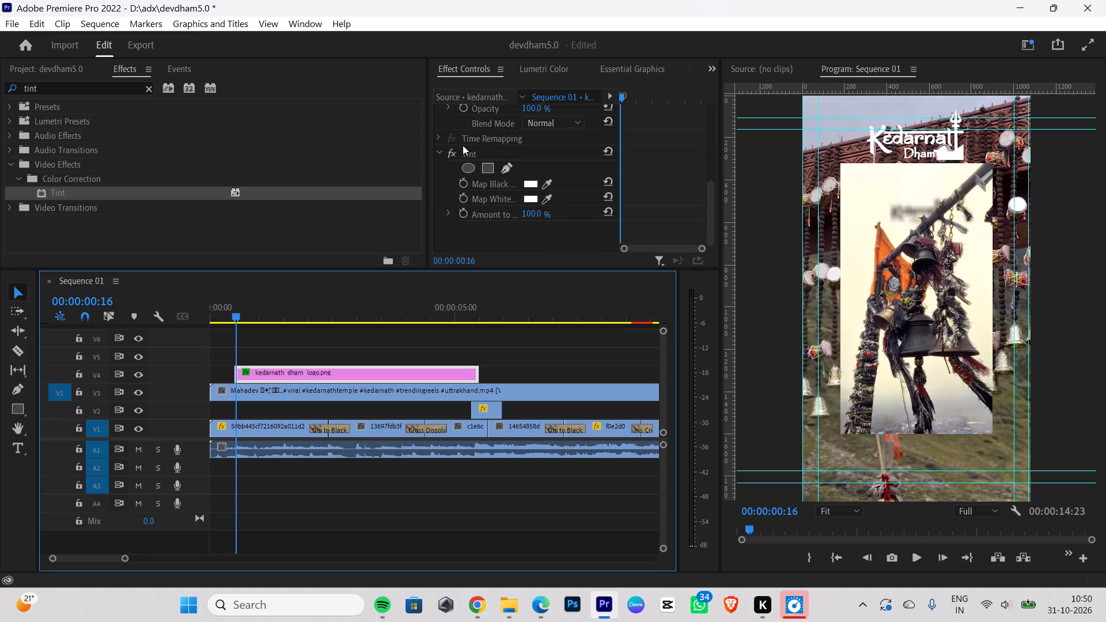
pyautogui.click(467, 106)
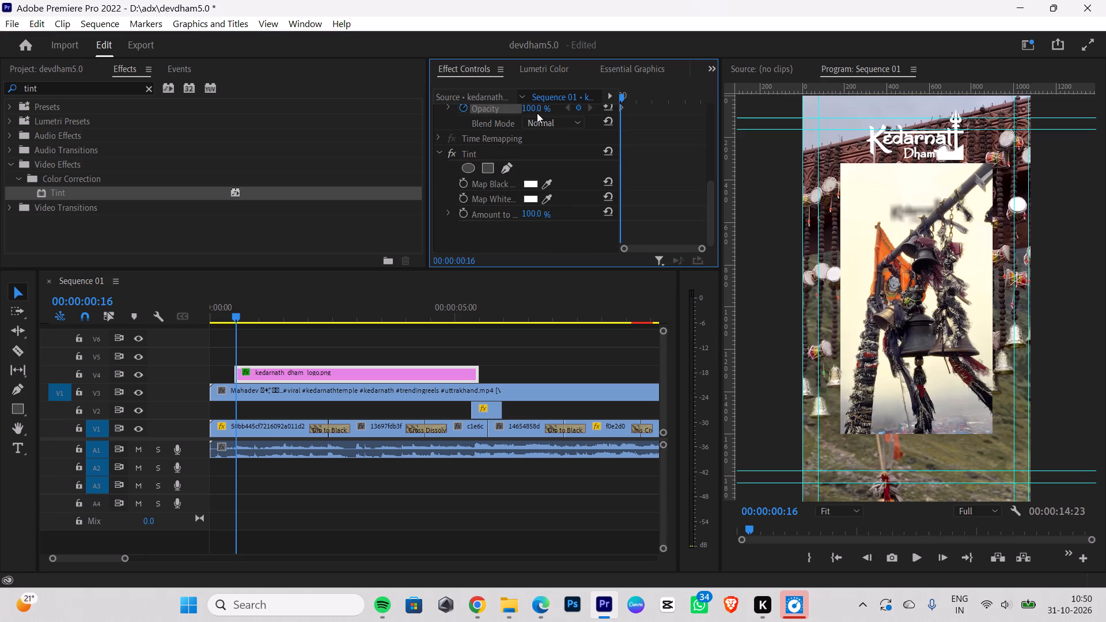
pyautogui.moveTo(539, 112); pyautogui.dragTo(414, 97)
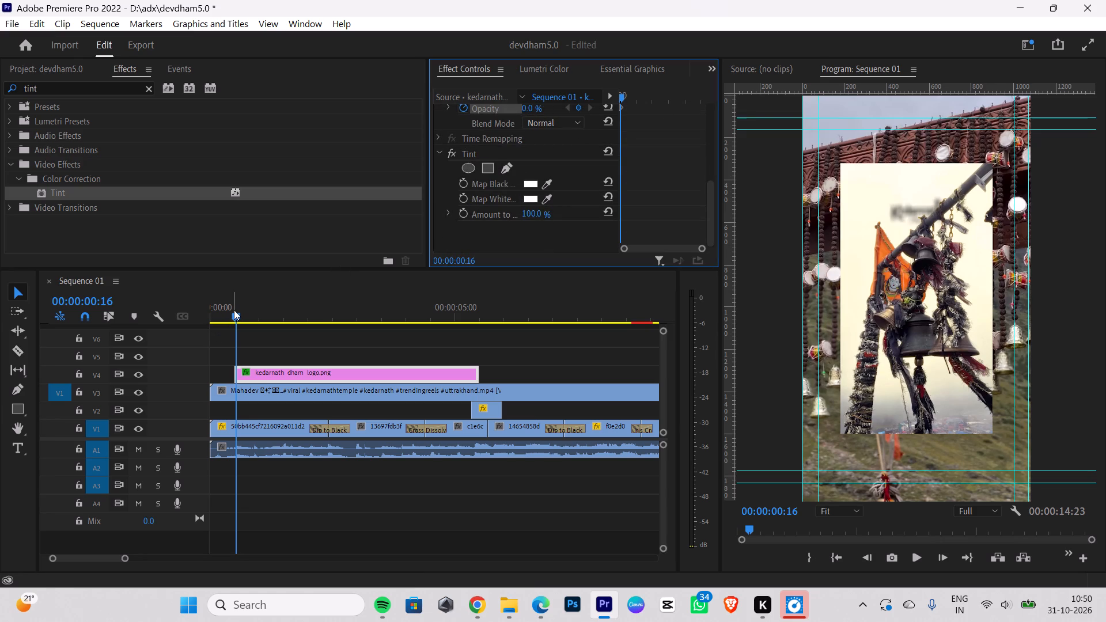
pyautogui.moveTo(234, 310); pyautogui.dragTo(250, 311)
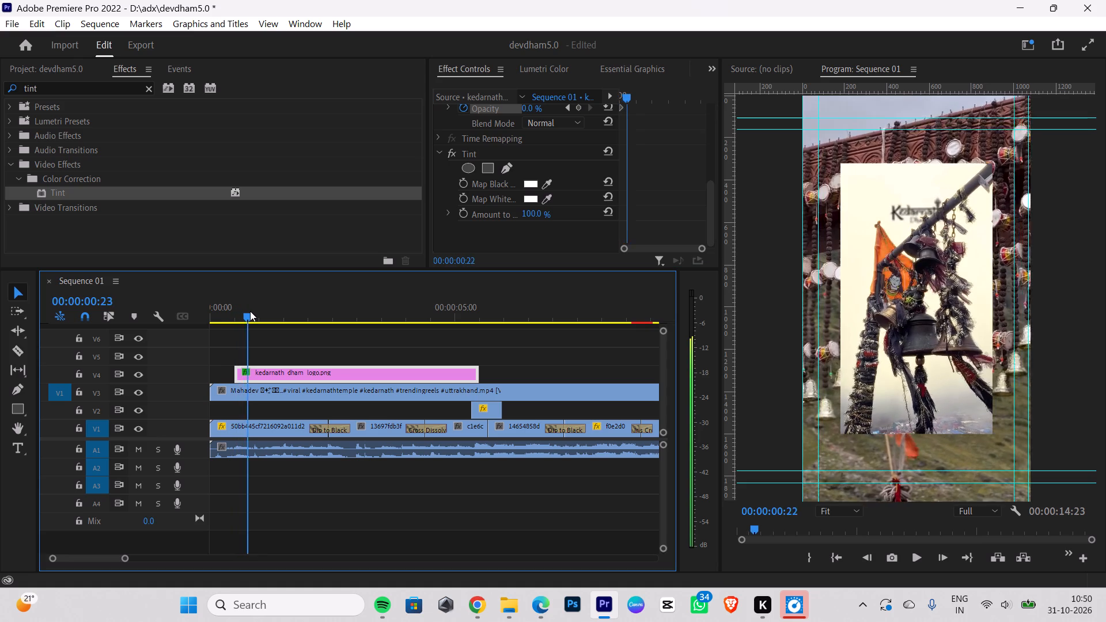
pyautogui.moveTo(250, 311); pyautogui.dragTo(257, 311)
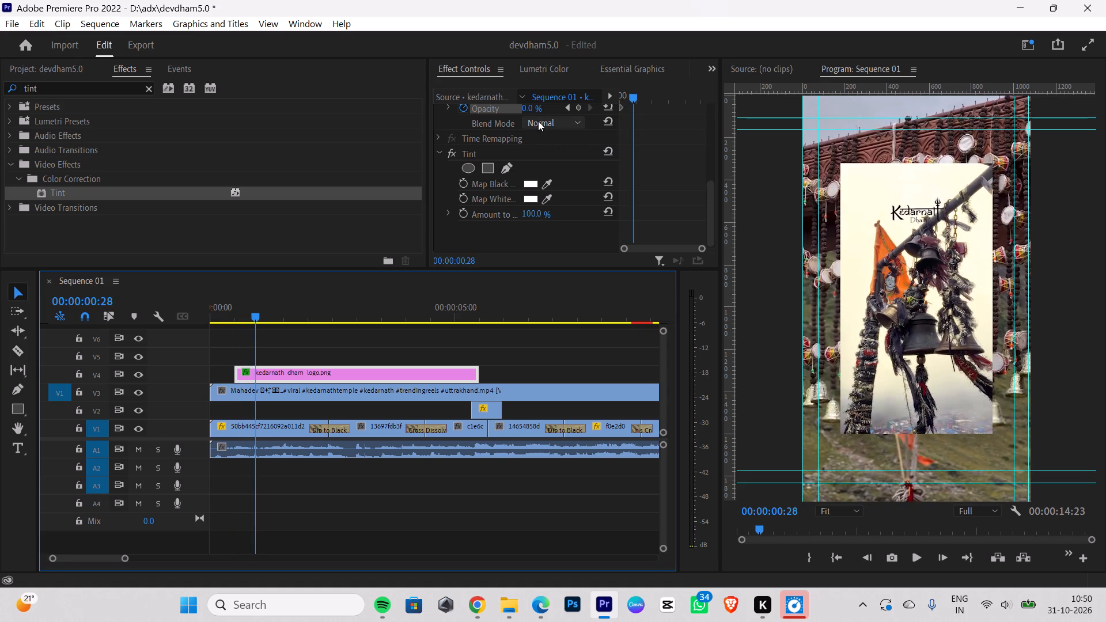
pyautogui.click(535, 109)
pyautogui.press('BackSpace')
pyautogui.write('1000')
pyautogui.press('Return')
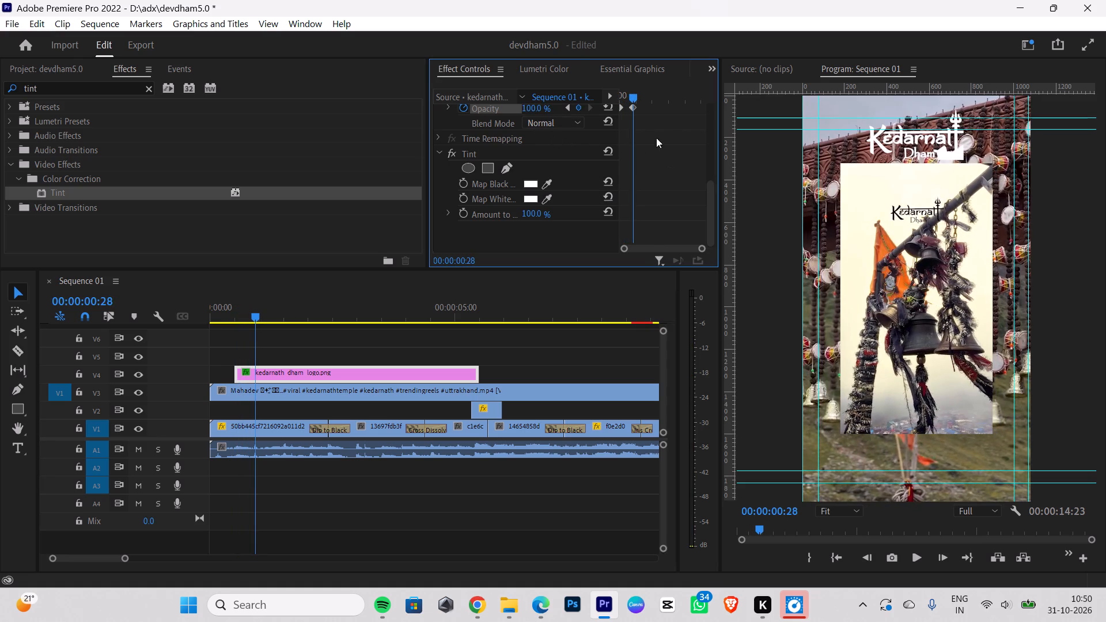
# Set both of the logo's Opacity keyframes to Bezier interpolation.
pyautogui.moveTo(666, 103); pyautogui.dragTo(609, 104)
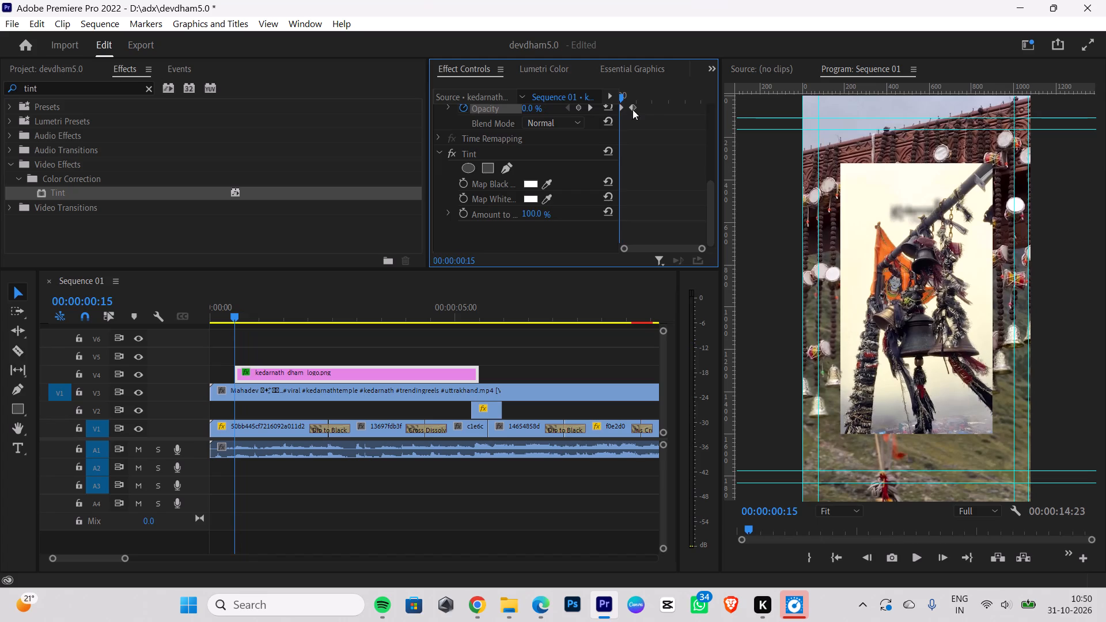
pyautogui.moveTo(656, 108); pyautogui.dragTo(603, 122)
pyautogui.rightClick(637, 112)
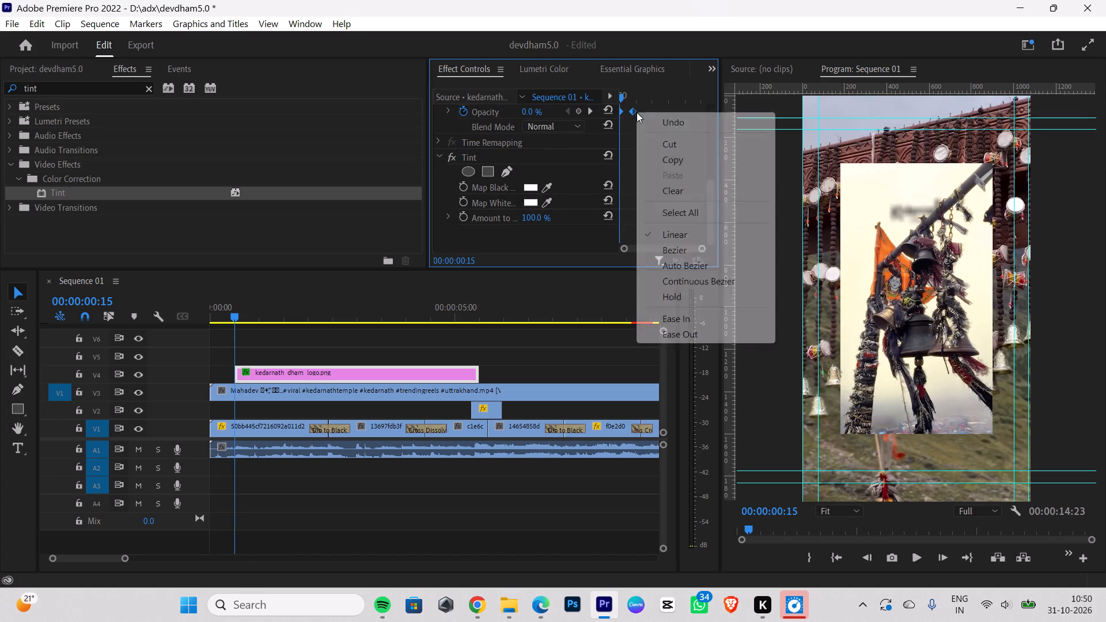
pyautogui.click(673, 250)
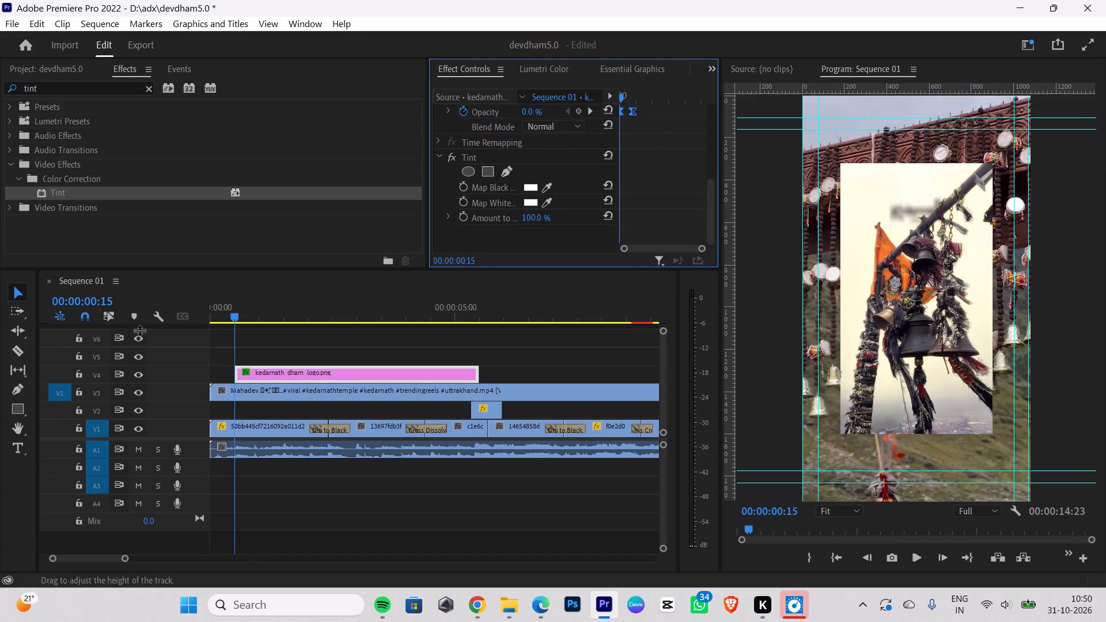
# Play the sequence from the start to review the logo's fade-in and the shots through to the end.
pyautogui.moveTo(228, 317); pyautogui.dragTo(33, 351)
pyautogui.press('space')
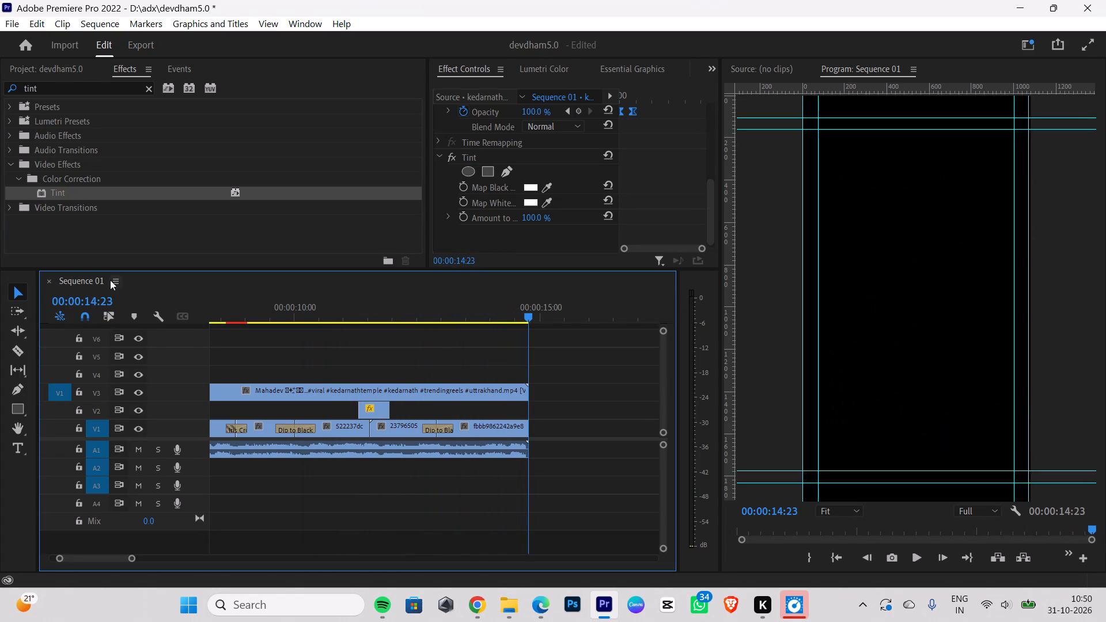
# Animate the last V1 clip's zoom with Scale keyframes of 100 at 00:00:12:28 and 115 at 00:00:13:28.
pyautogui.moveTo(530, 311); pyautogui.dragTo(437, 354)
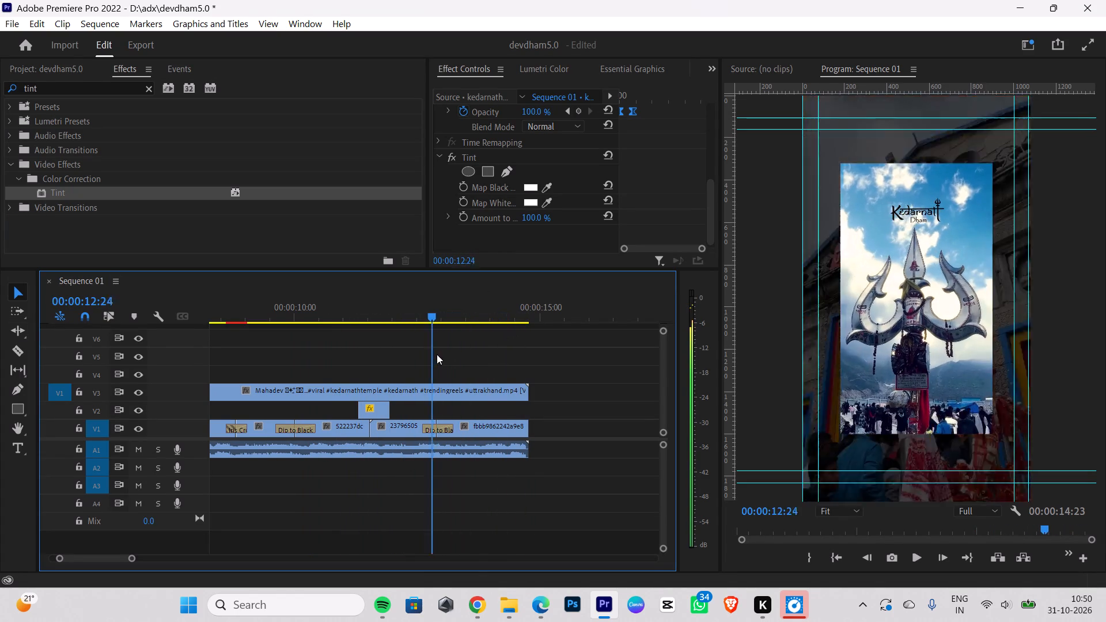
pyautogui.moveTo(437, 354); pyautogui.dragTo(441, 354)
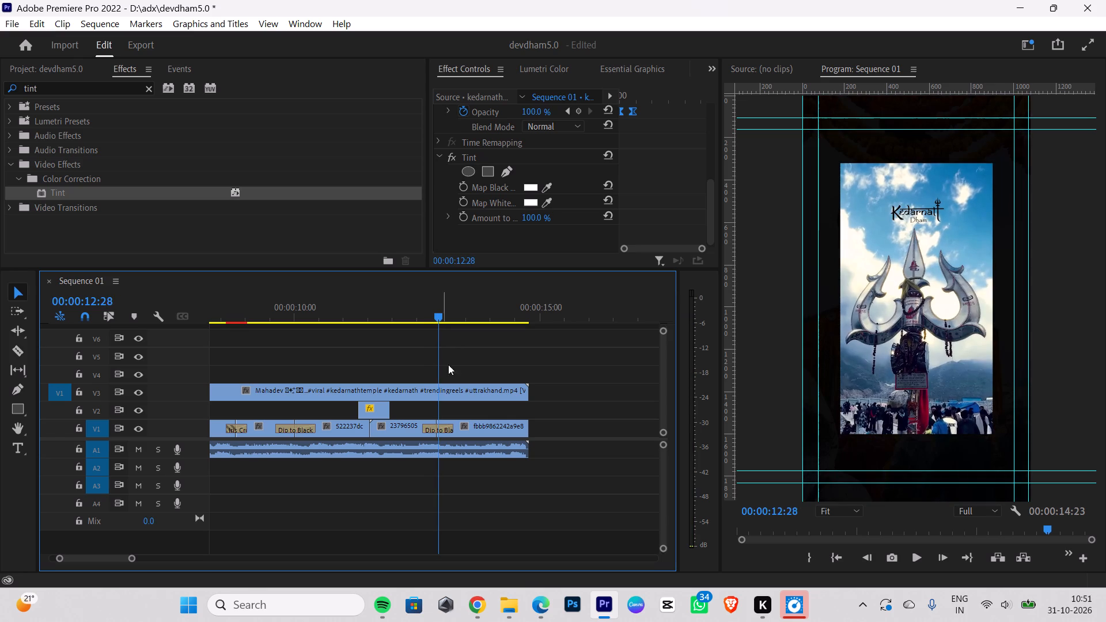
pyautogui.click(482, 423)
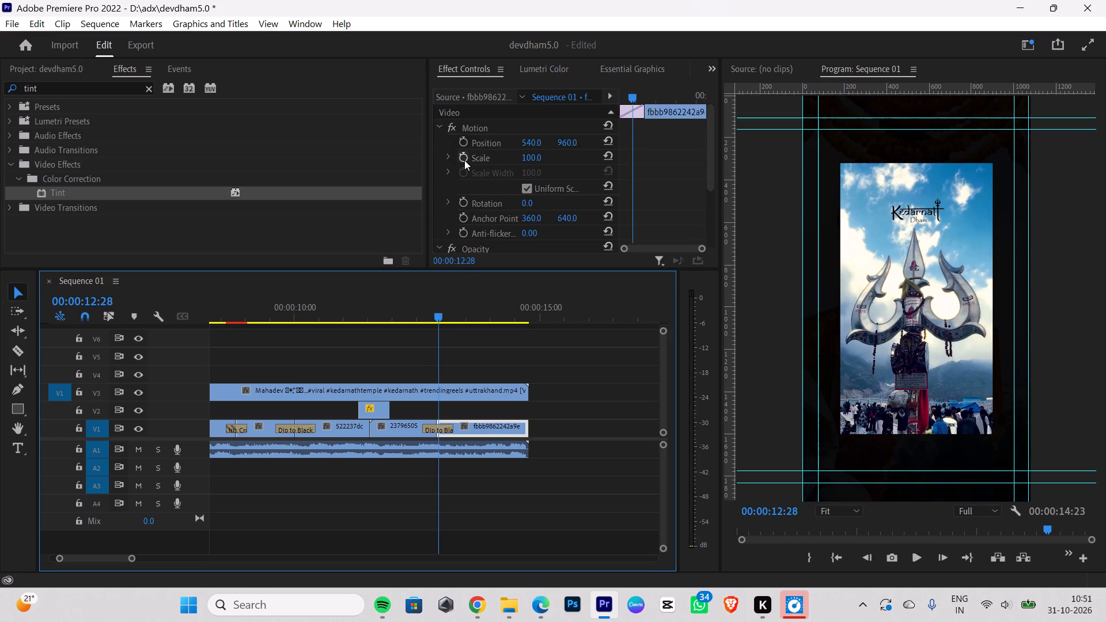
pyautogui.click(464, 160)
pyautogui.moveTo(637, 95); pyautogui.dragTo(660, 98)
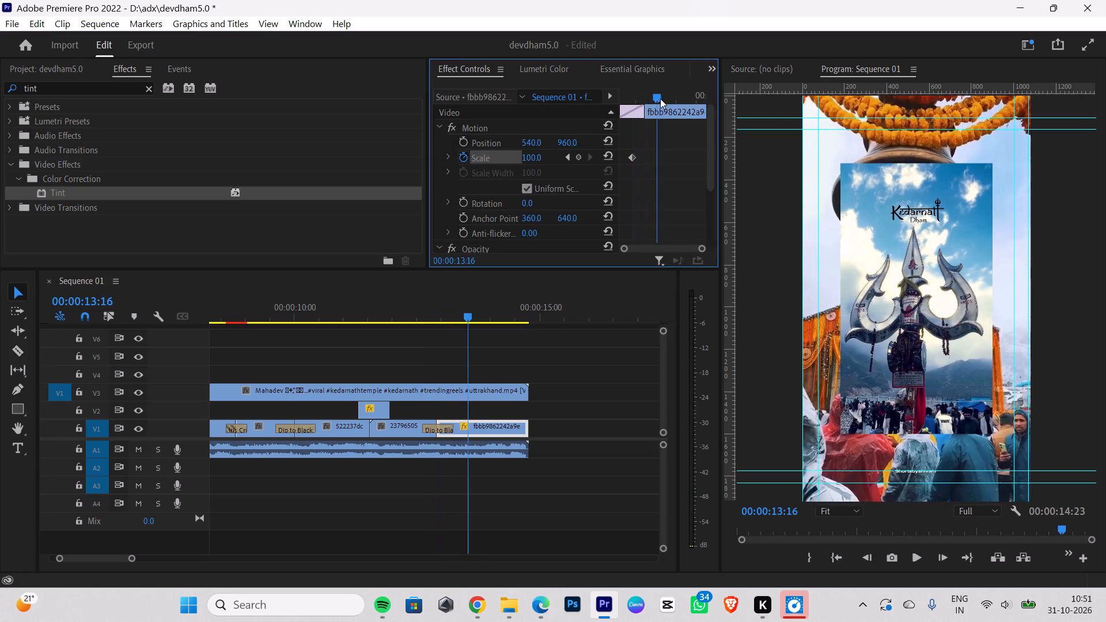
pyautogui.moveTo(660, 98); pyautogui.dragTo(675, 101)
pyautogui.click(533, 158)
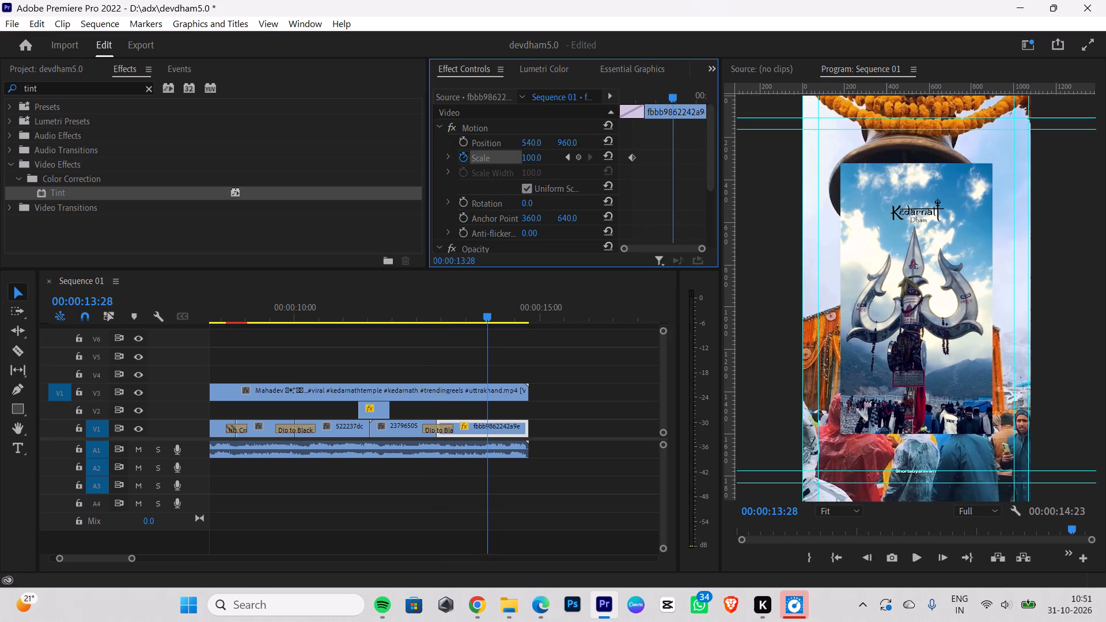
pyautogui.press('BackSpace')
pyautogui.write('115')
pyautogui.press('Return')
# Set both of the last clip's Scale keyframes to Bezier interpolation.
pyautogui.moveTo(692, 151); pyautogui.dragTo(619, 167)
pyautogui.rightClick(631, 153)
pyautogui.click(685, 292)
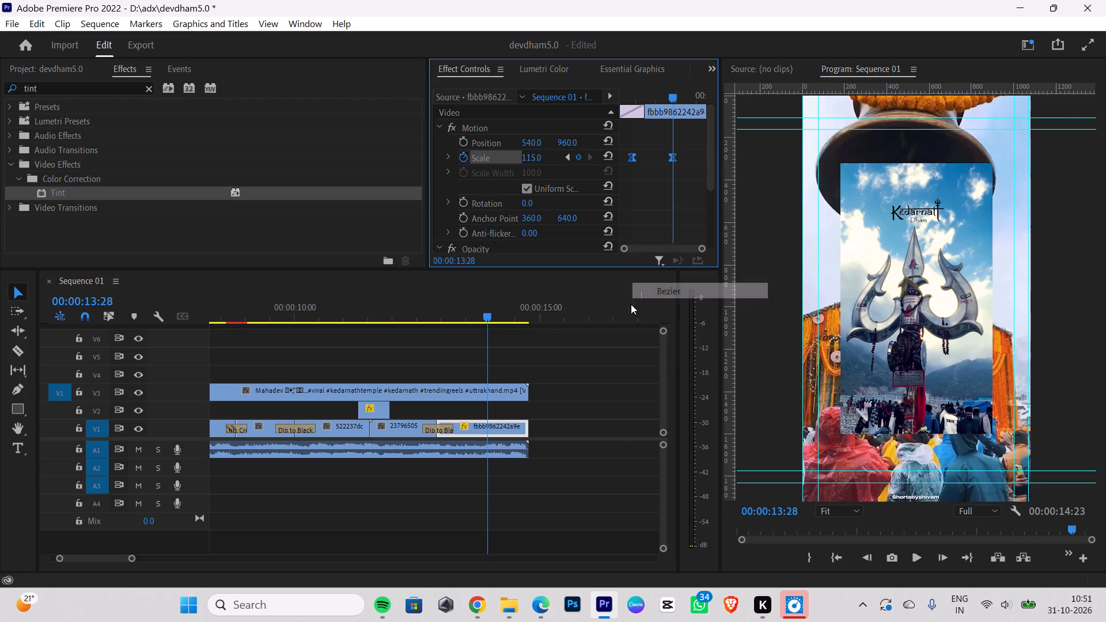
# Hide the V3 reference video track and play the ending from 00:00:12:12 to check the last clip's zoom.
pyautogui.moveTo(490, 309); pyautogui.dragTo(412, 340)
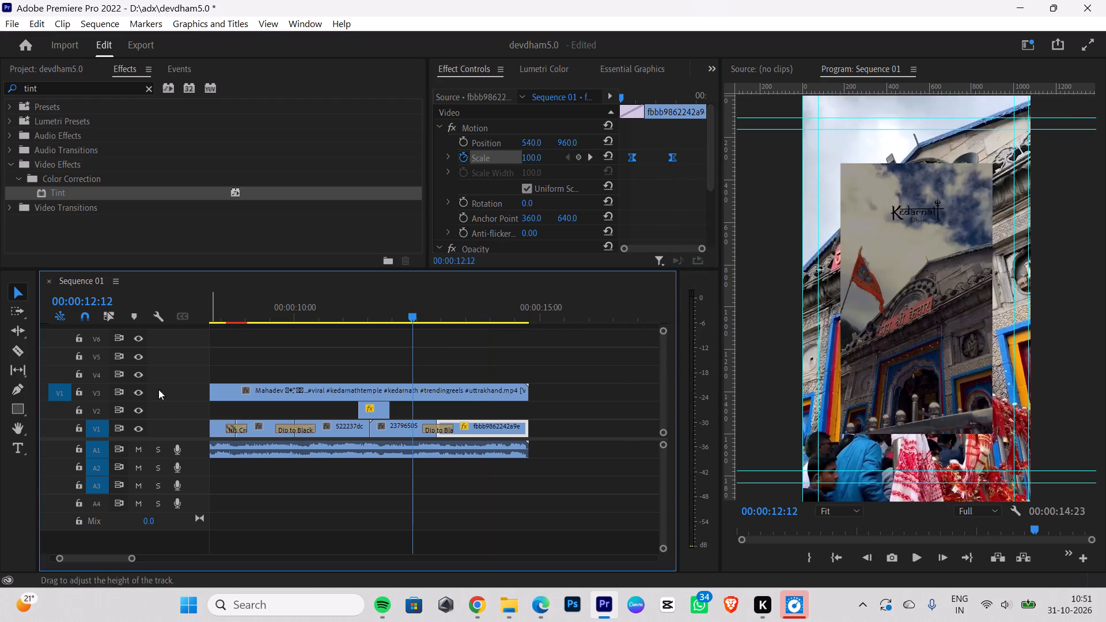
pyautogui.click(142, 395)
pyautogui.press('space')
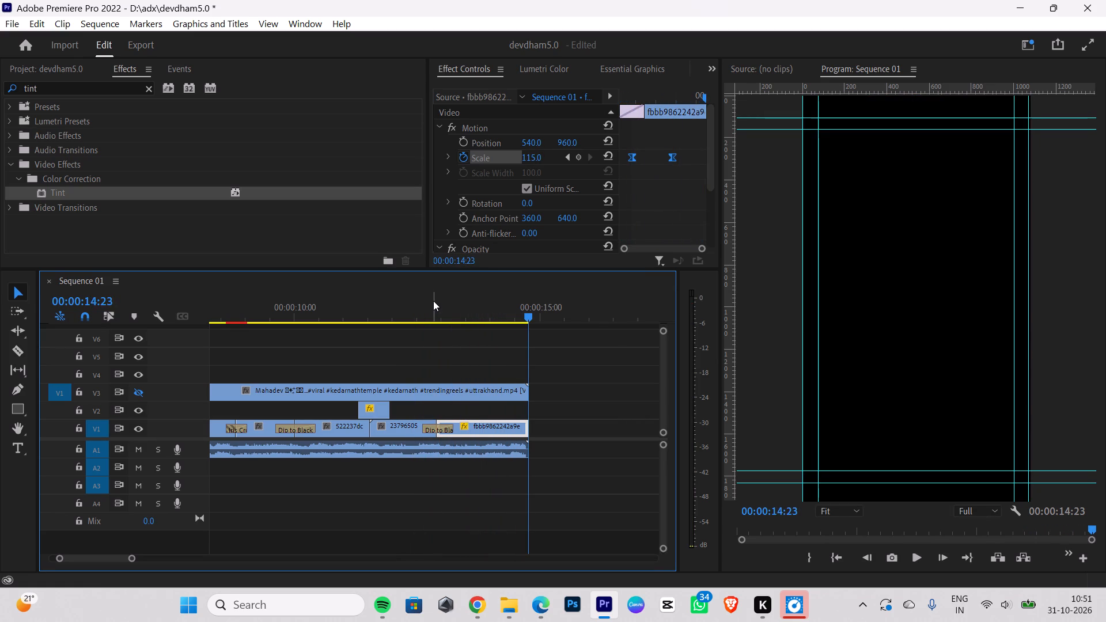
# Slow the last clip's zoom by moving its second Scale keyframe closer to the clip's end.
pyautogui.moveTo(513, 314); pyautogui.dragTo(0, 481)
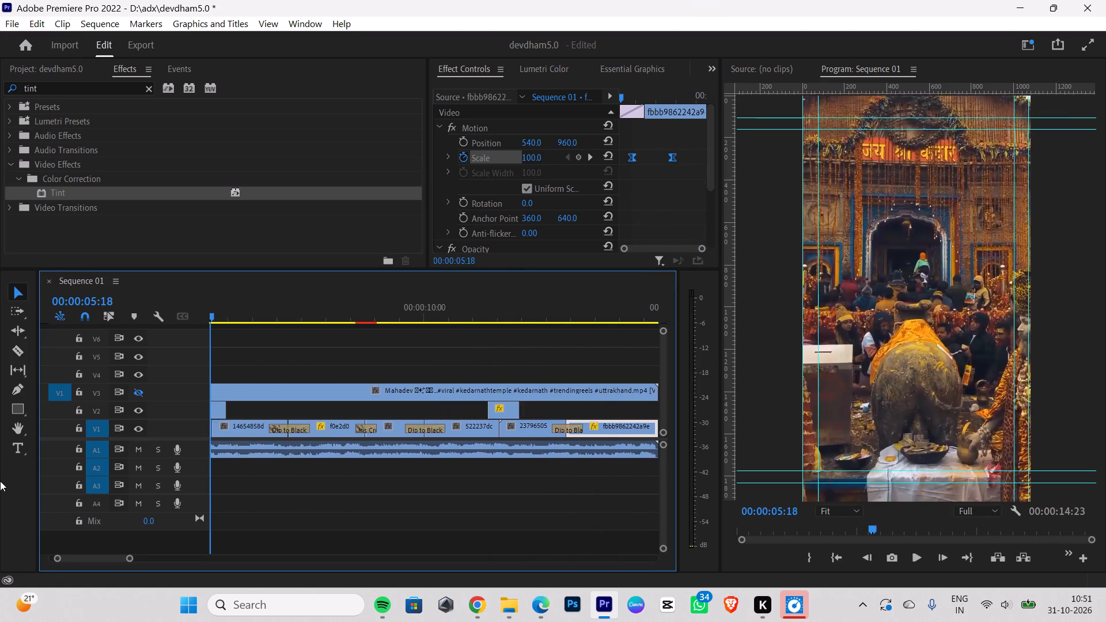
pyautogui.moveTo(0, 481); pyautogui.dragTo(0, 512)
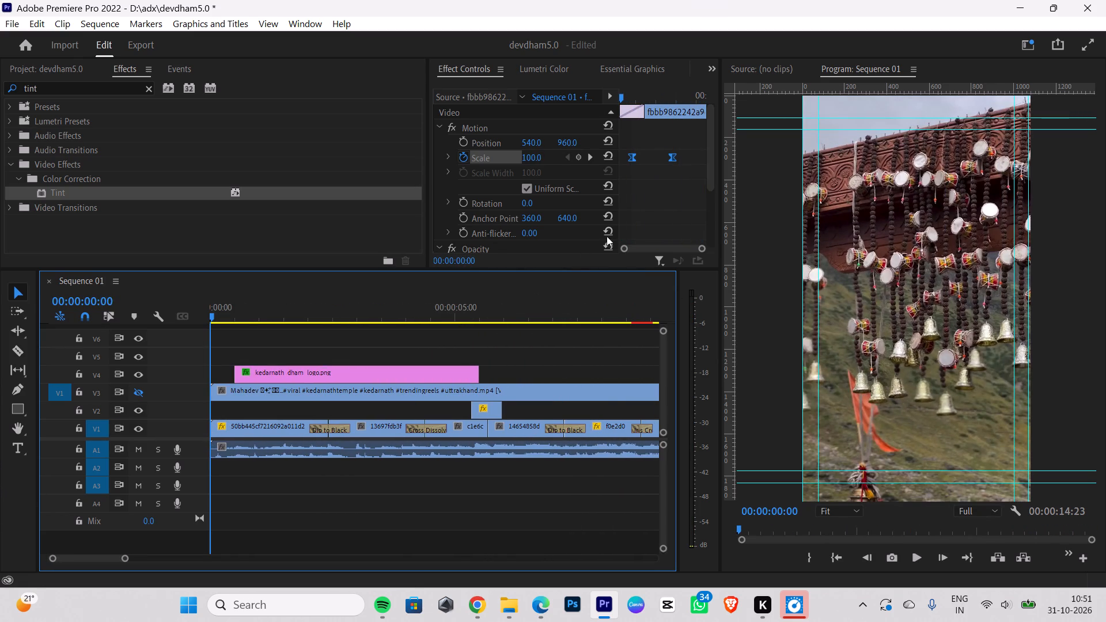
pyautogui.click(662, 179)
pyautogui.moveTo(671, 158); pyautogui.dragTo(685, 157)
# Play the sequence from the start twice with the reference hidden to review the logo, transitions and final zoom.
pyautogui.press('space')
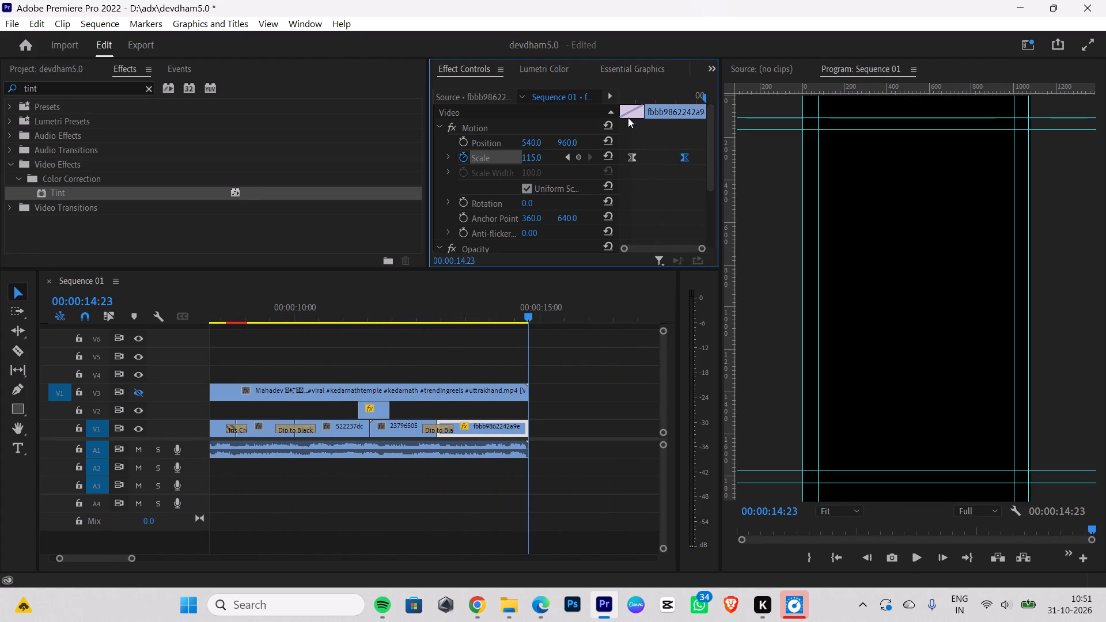
pyautogui.moveTo(505, 319); pyautogui.dragTo(1, 419)
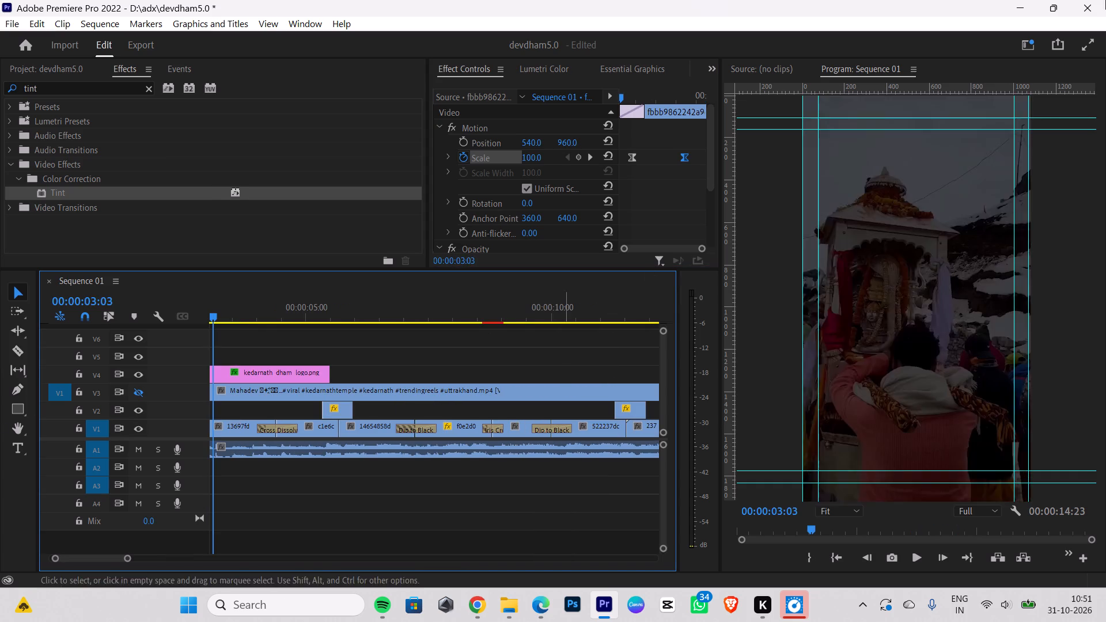
pyautogui.press('space')
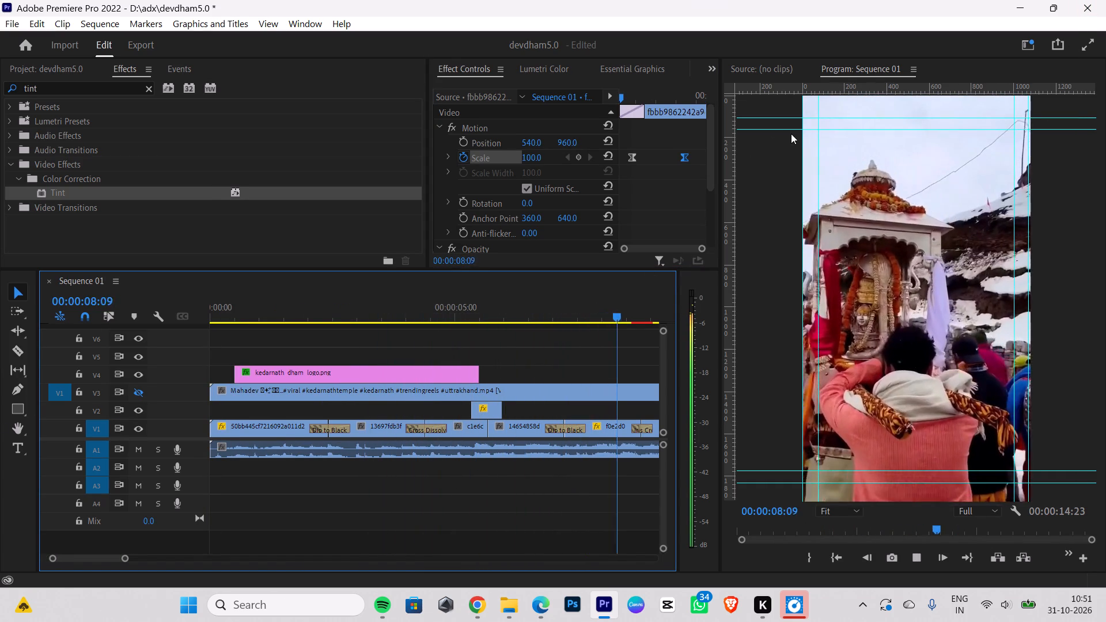
pyautogui.press('space')
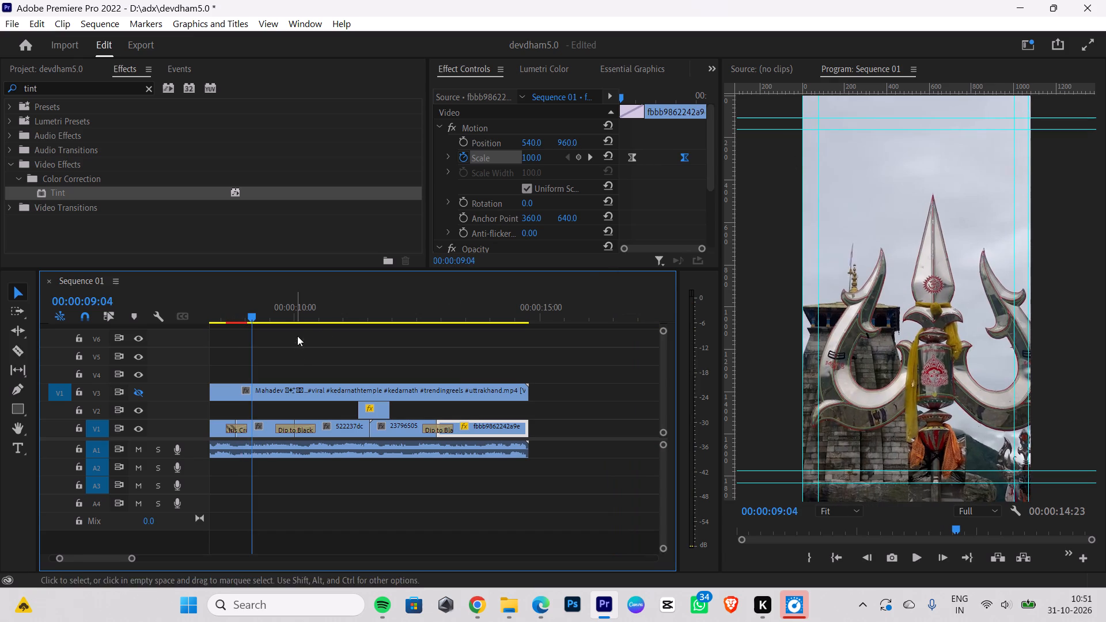
pyautogui.press('space')
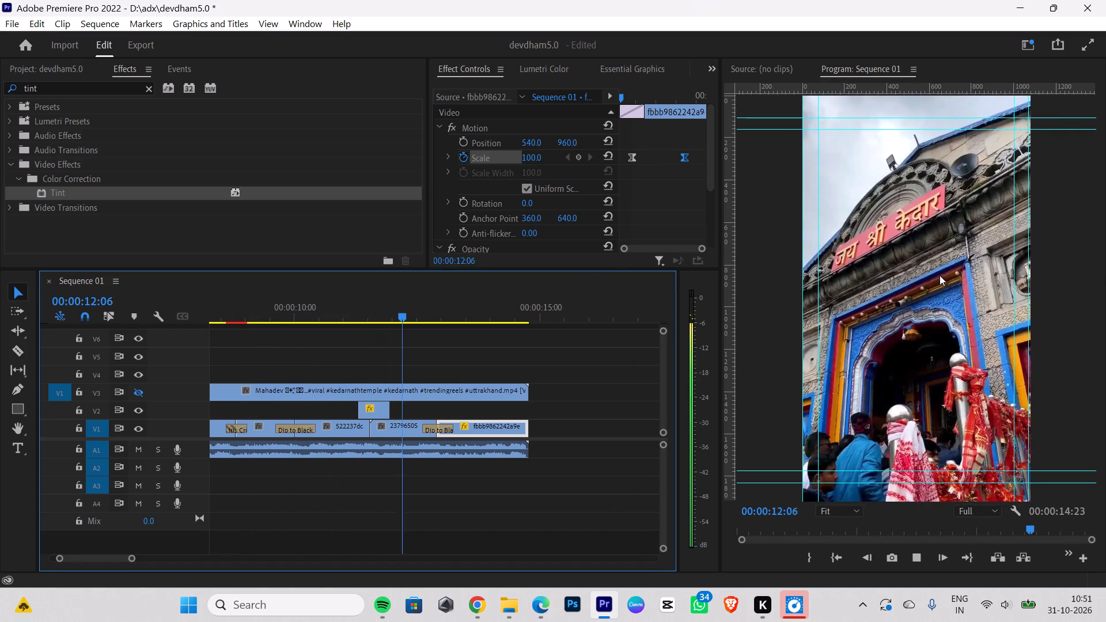
# Save the devdham5.0 project.
pyautogui.hotkey('ctrl', 's')
pyautogui.press('space')
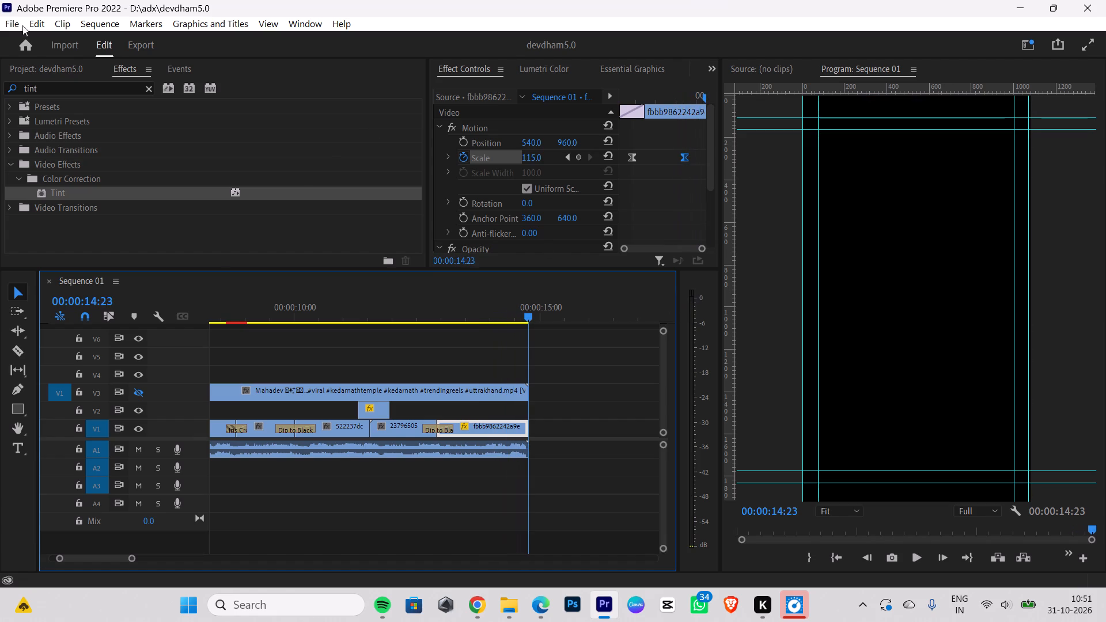
# Export the entire sequence as an H.264 media file named devdham5.0.
pyautogui.click(150, 45)
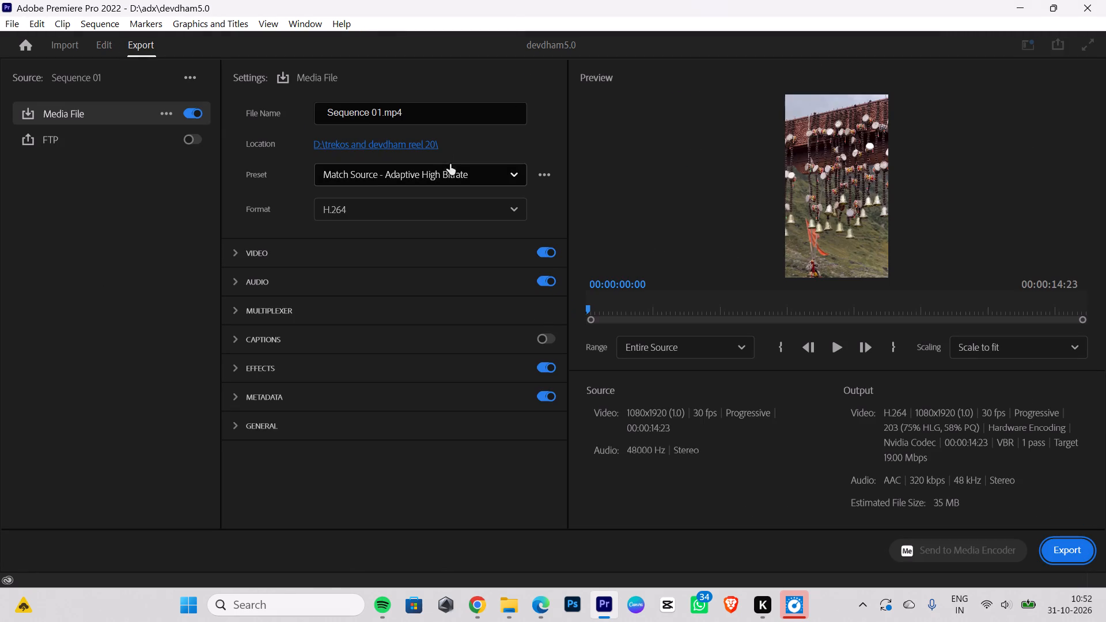
pyautogui.moveTo(418, 115); pyautogui.dragTo(229, 117)
pyautogui.press('BackSpace')
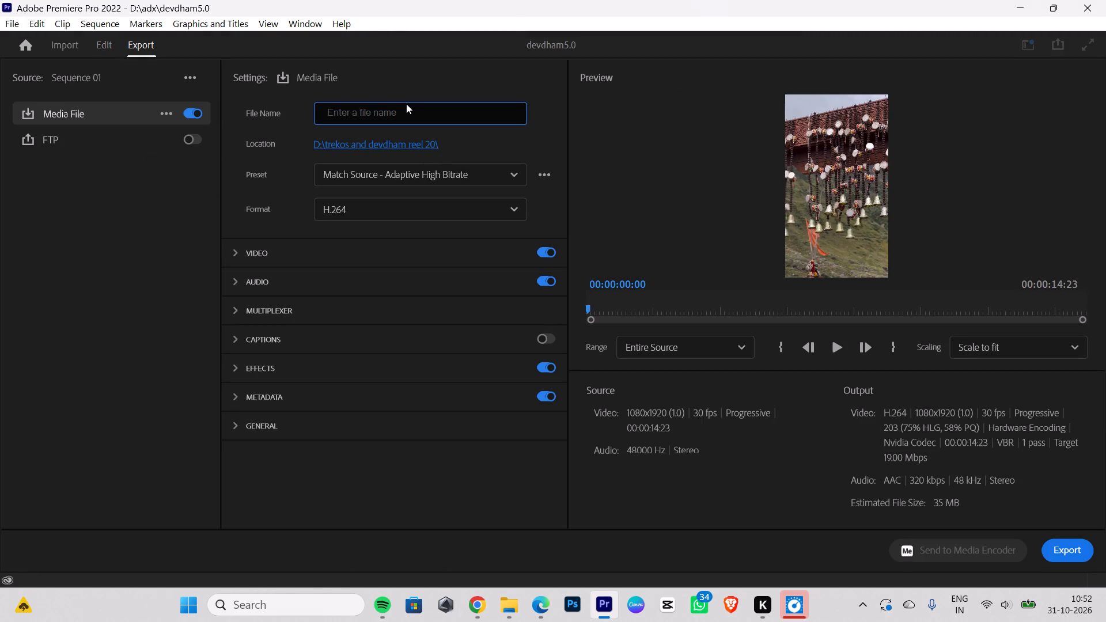
pyautogui.write('devdham5.0')
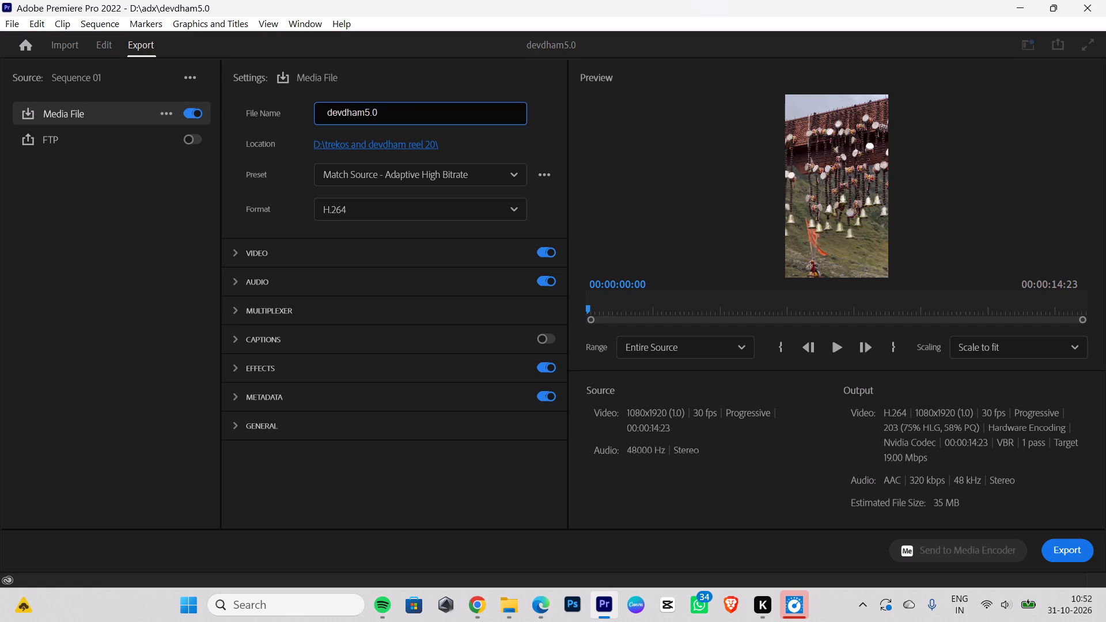
pyautogui.click(1072, 551)
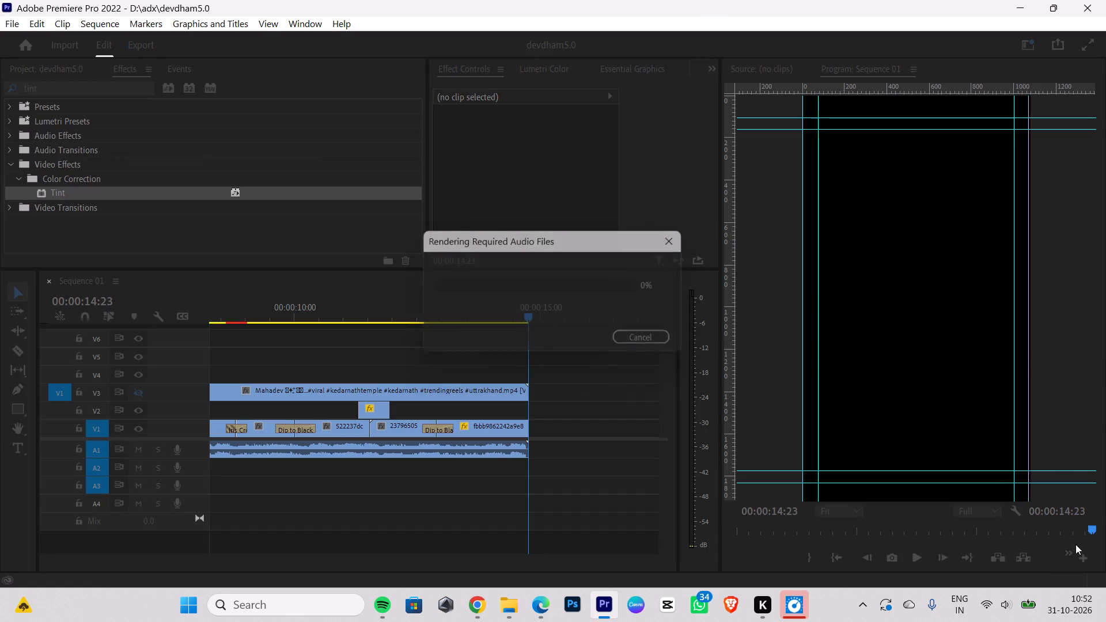
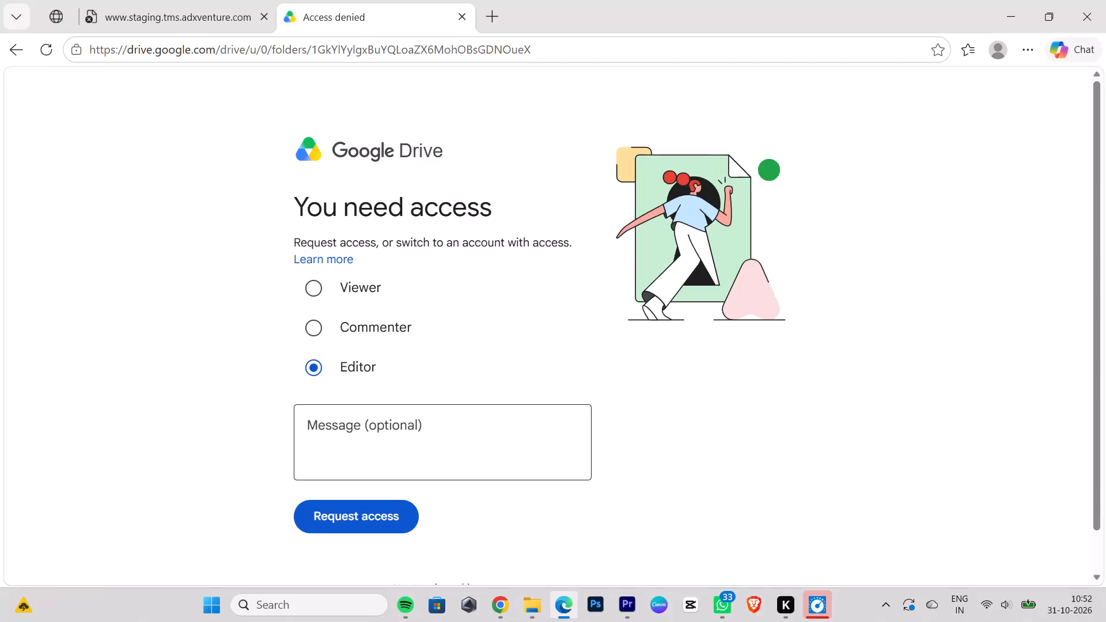
# Request Editor access to the restricted Google Drive folder, without a message.
pyautogui.click(355, 517)
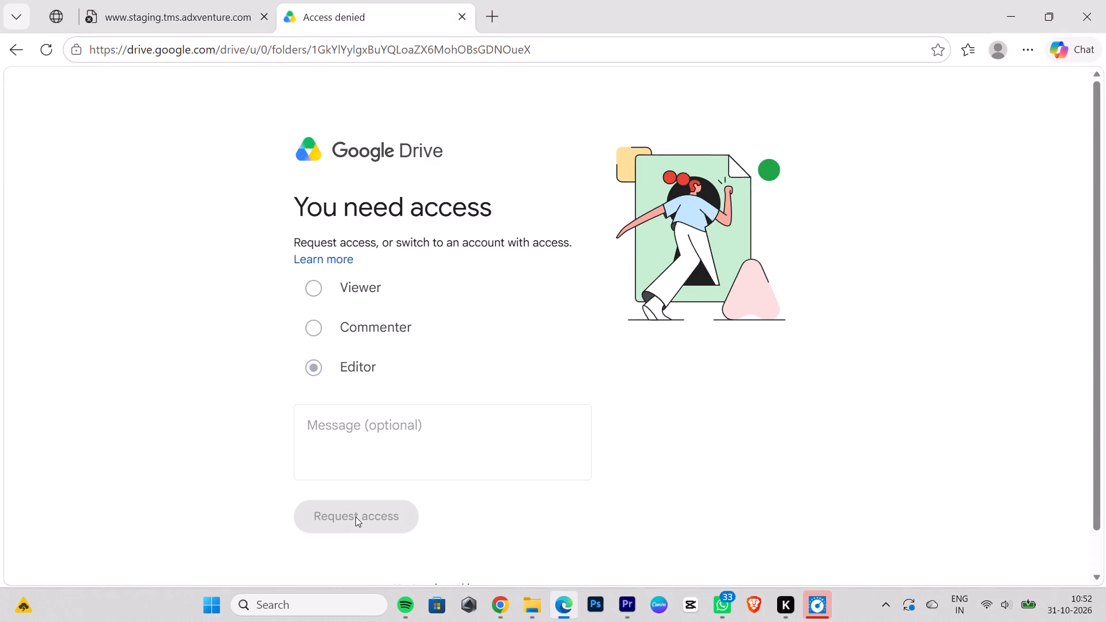
# Try reloading the my-projects page of the adxventure staging site.
pyautogui.click(131, 11)
pyautogui.click(39, 59)
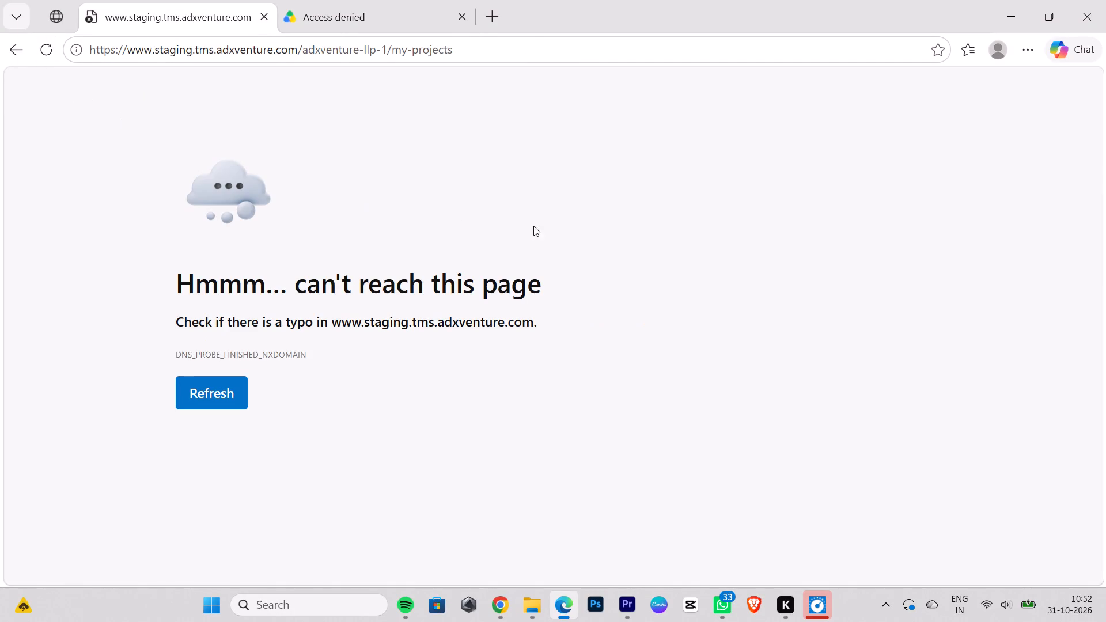
# Switch to File Explorer and play the exported devdham5.0 video from the trekos and devdham reel 20 folder.
pyautogui.click(623, 610)
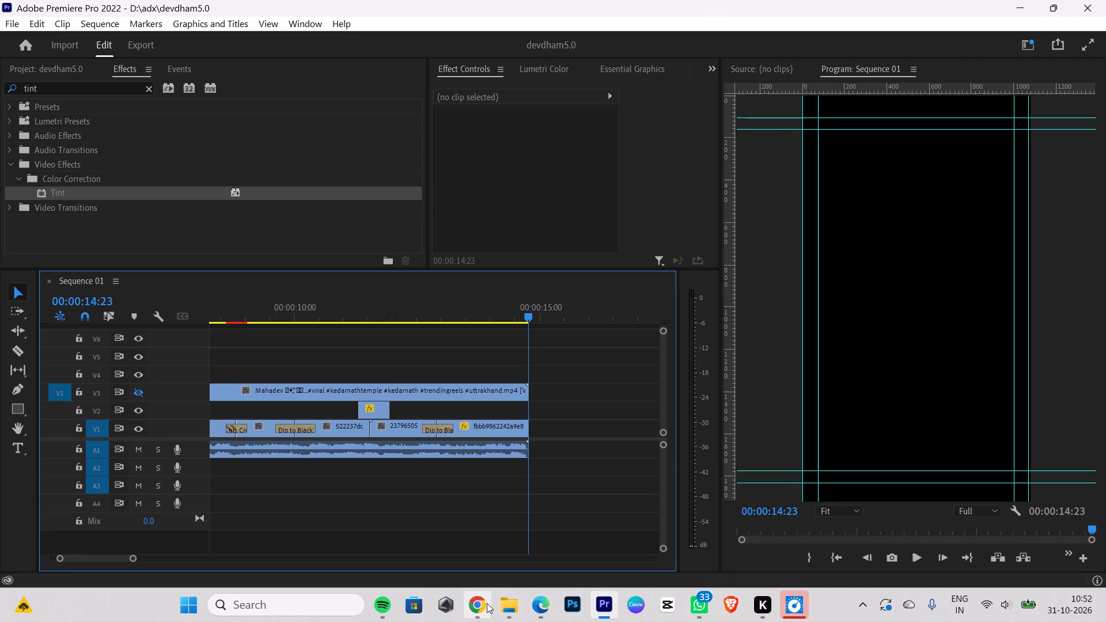
pyautogui.click(507, 603)
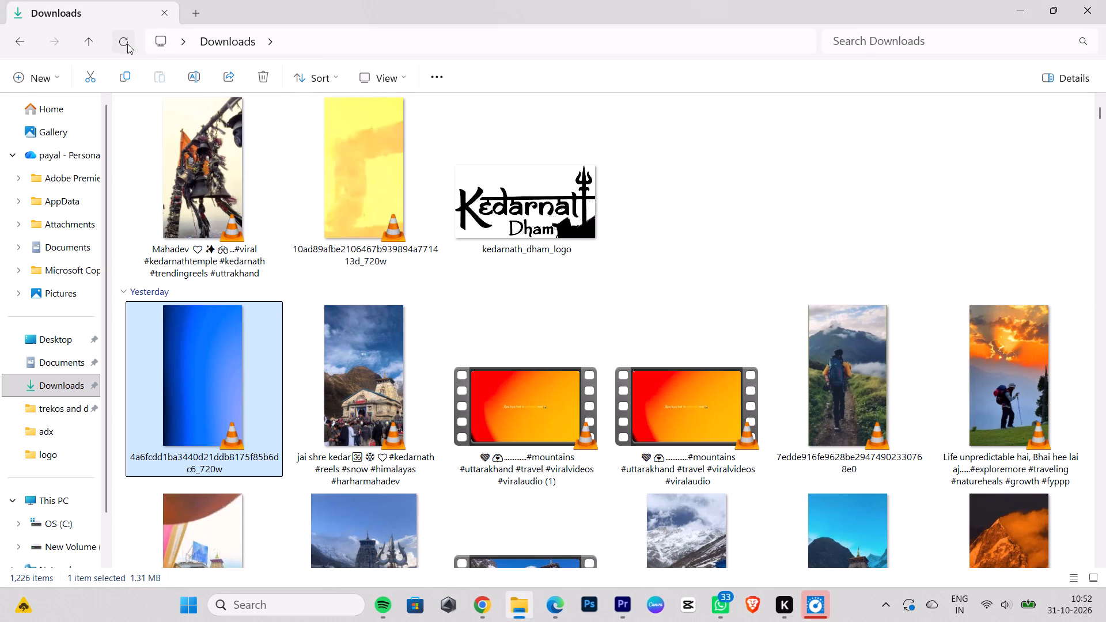
pyautogui.click(125, 43)
pyautogui.click(46, 407)
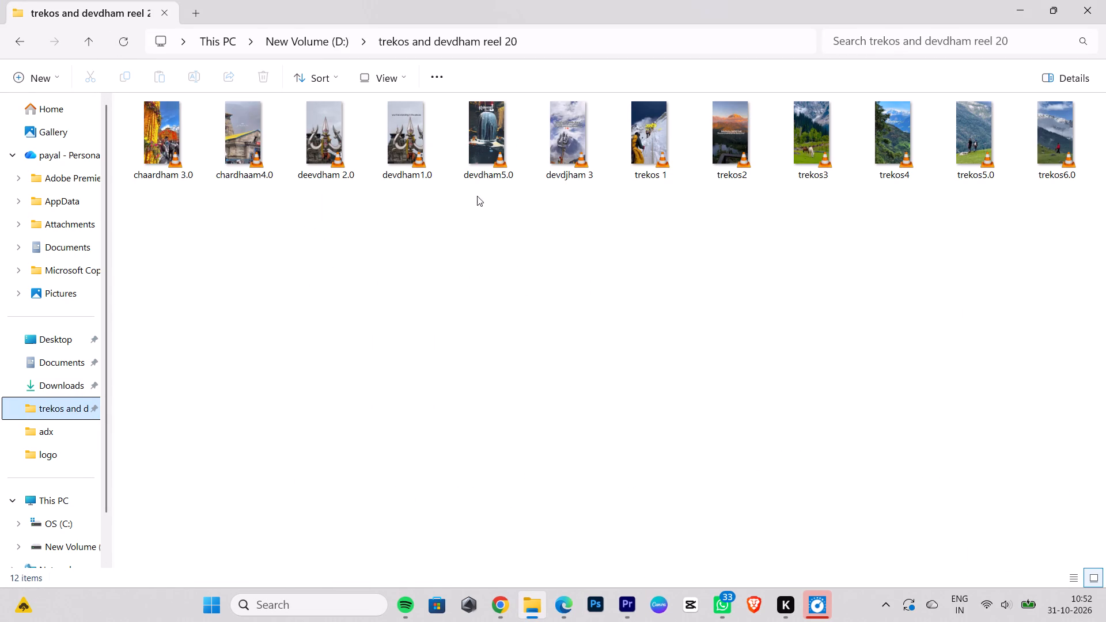
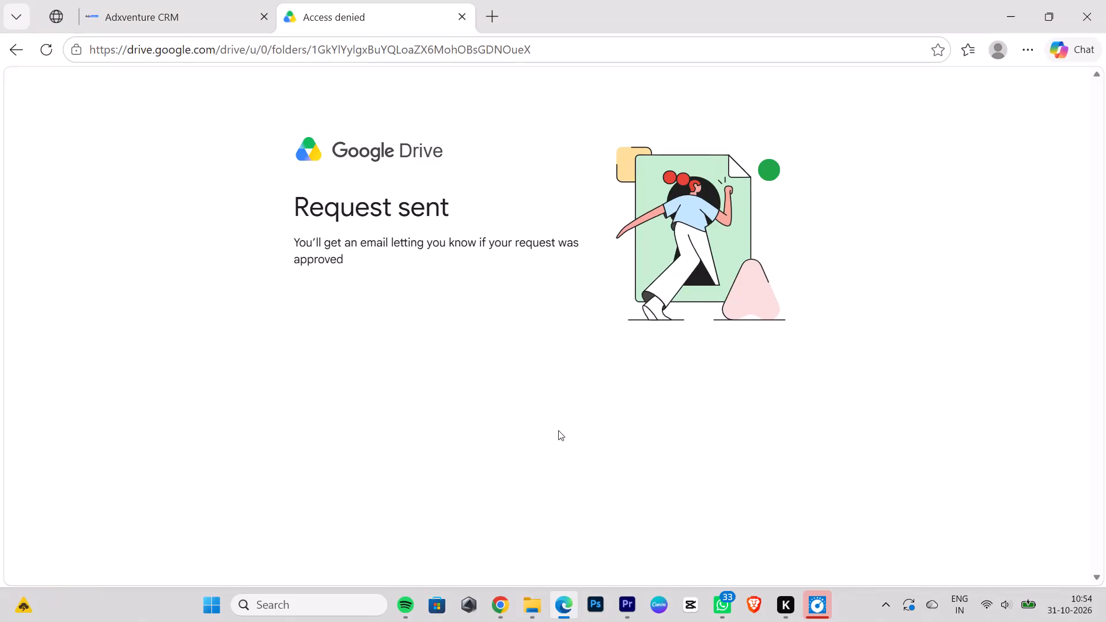
# Raise the display brightness slightly in the Windows quick settings.
pyautogui.click(1012, 614)
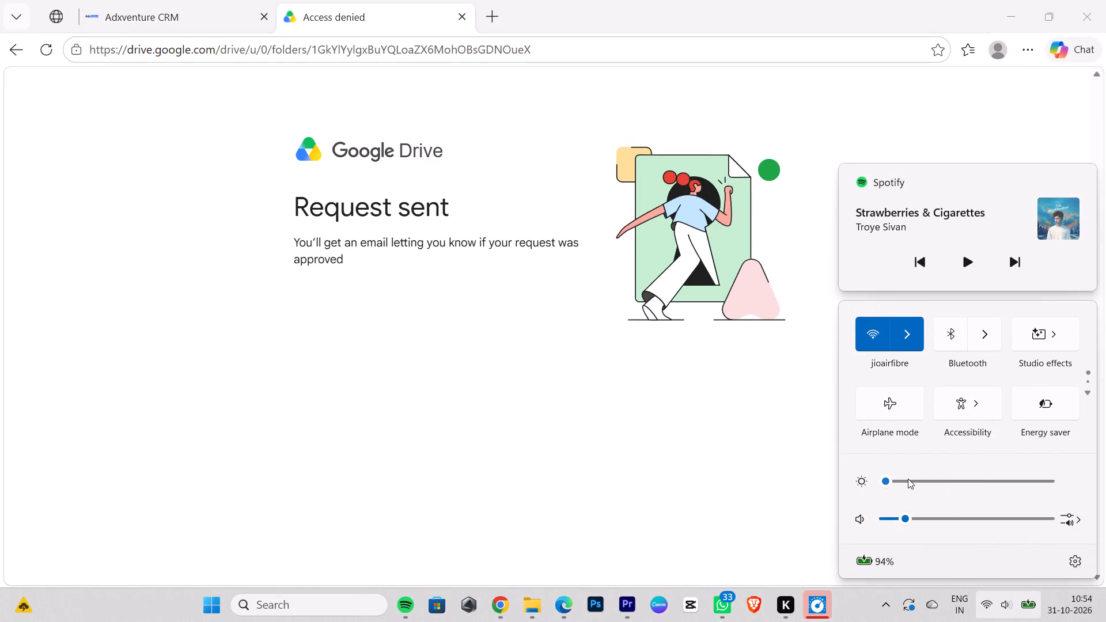
pyautogui.click(907, 480)
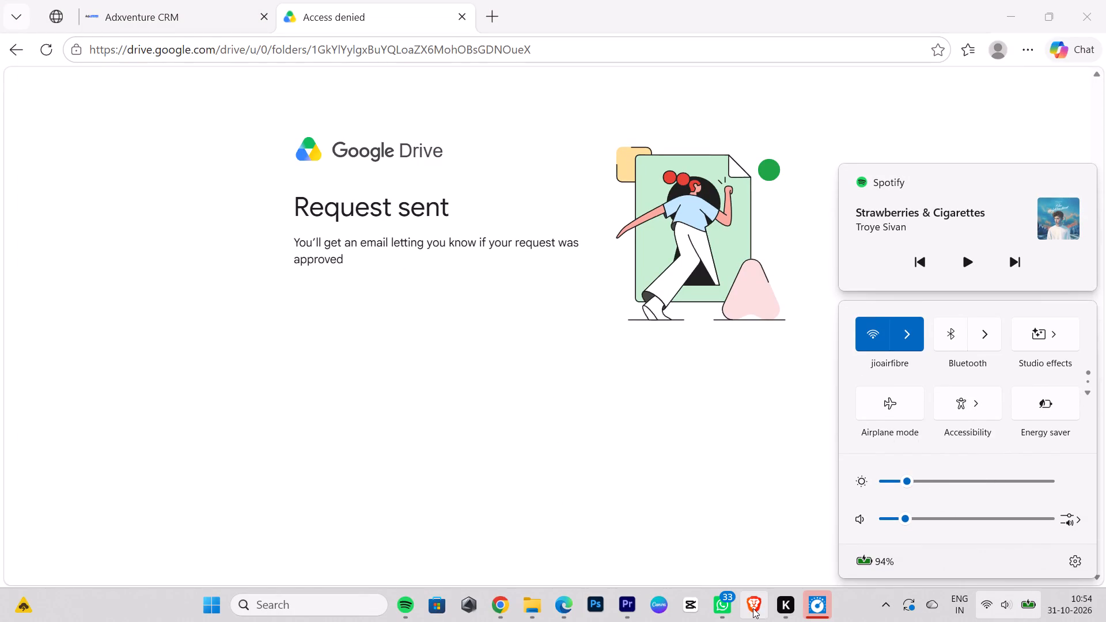
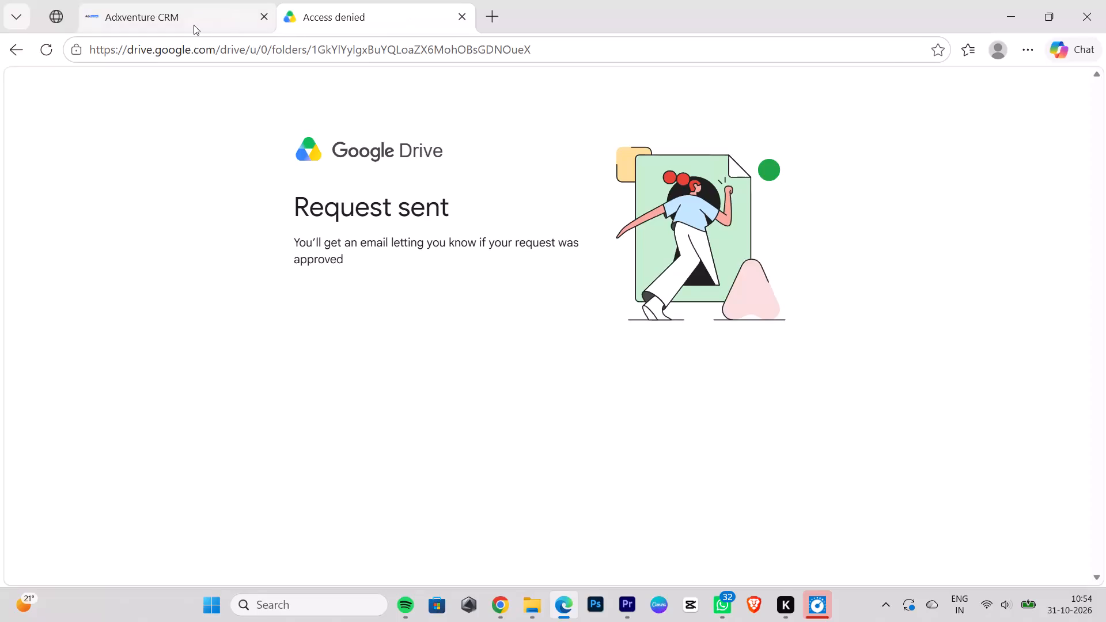
# Try reloading the my-projects page of the Adxventure staging site again.
pyautogui.click(180, 28)
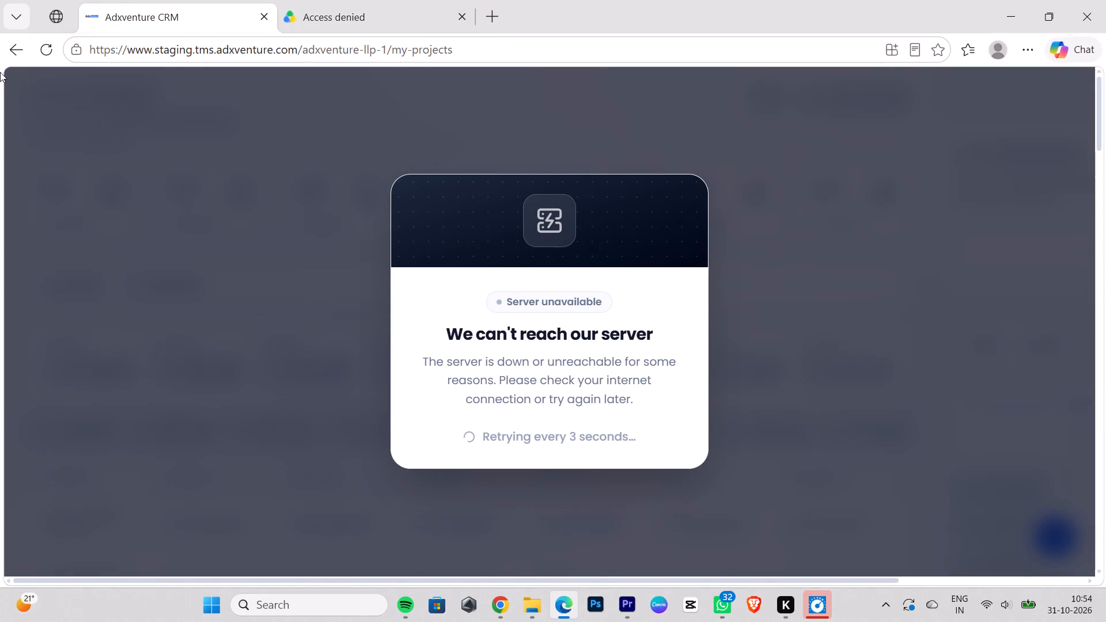
pyautogui.click(48, 44)
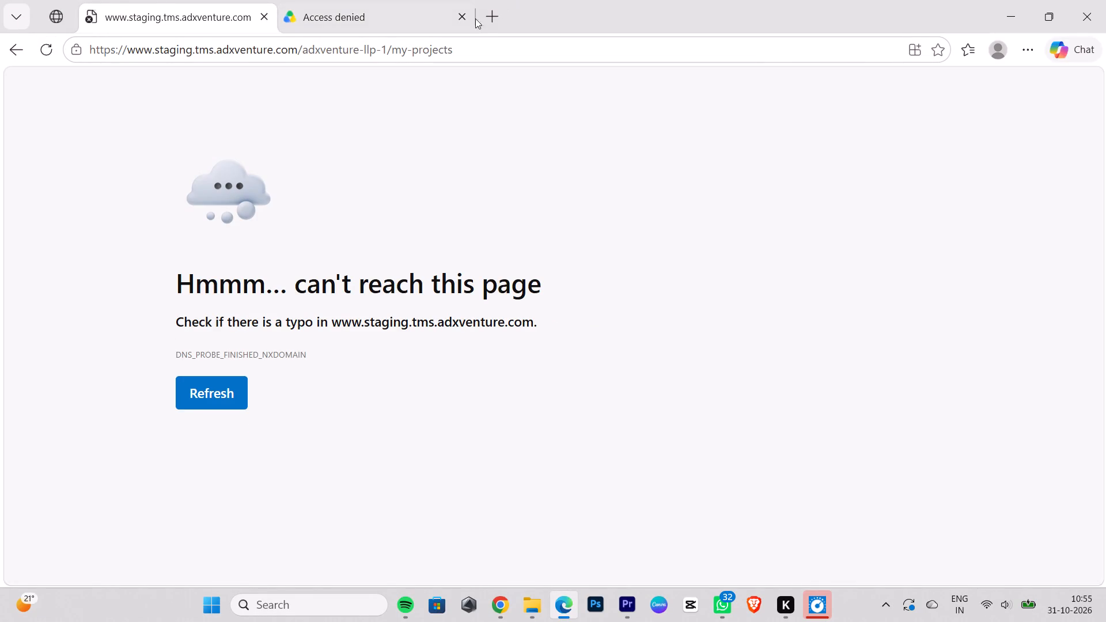
pyautogui.click(210, 399)
# Open a new browser tab.
pyautogui.click(494, 11)
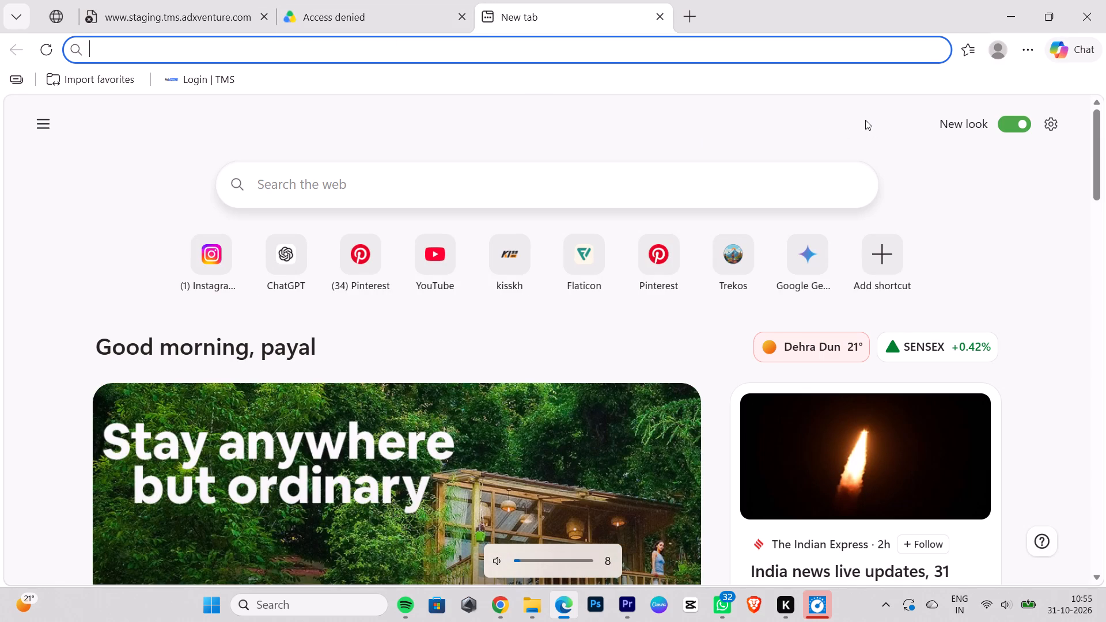
# Lower the screen brightness to its minimum in the system quick settings.
pyautogui.click(1010, 601)
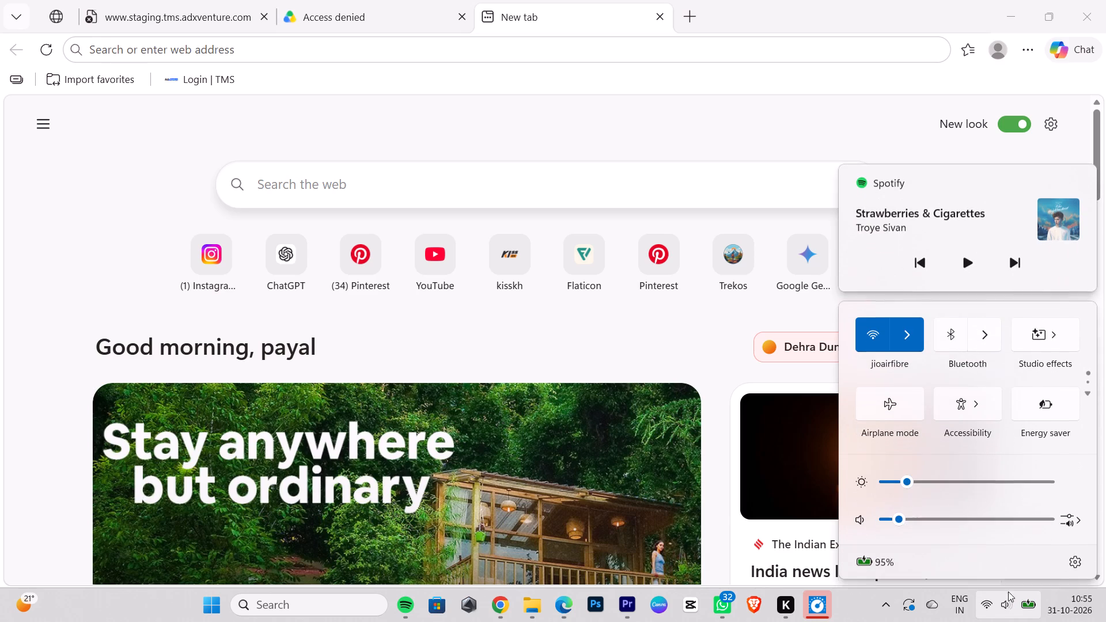
pyautogui.moveTo(906, 488); pyautogui.dragTo(816, 506)
# Open Instagram from the new tab page's shortcuts.
pyautogui.click(213, 271)
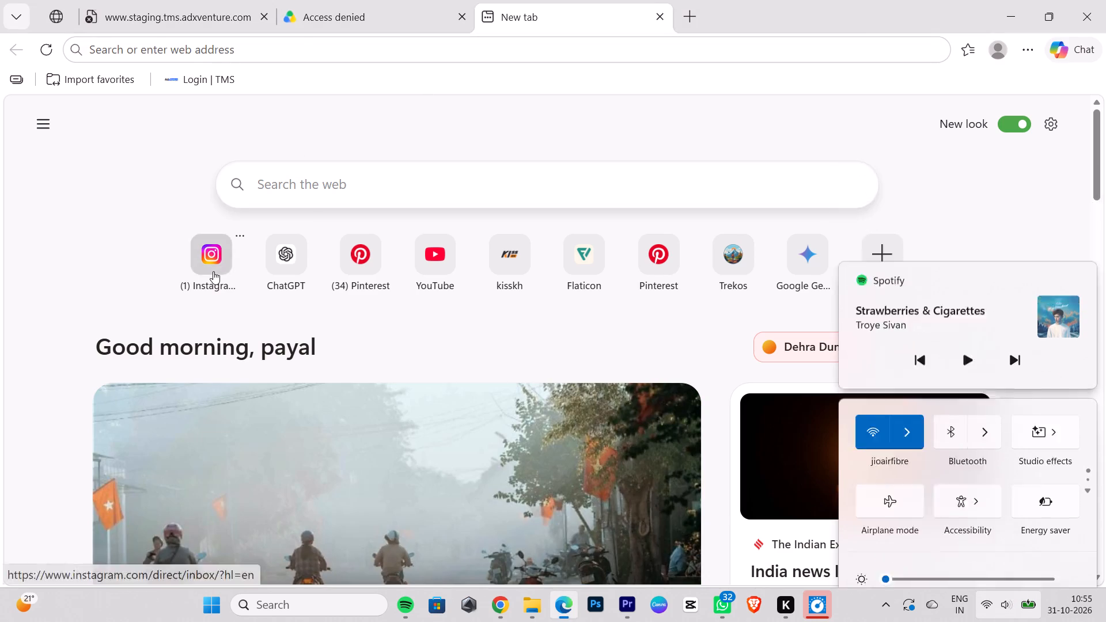